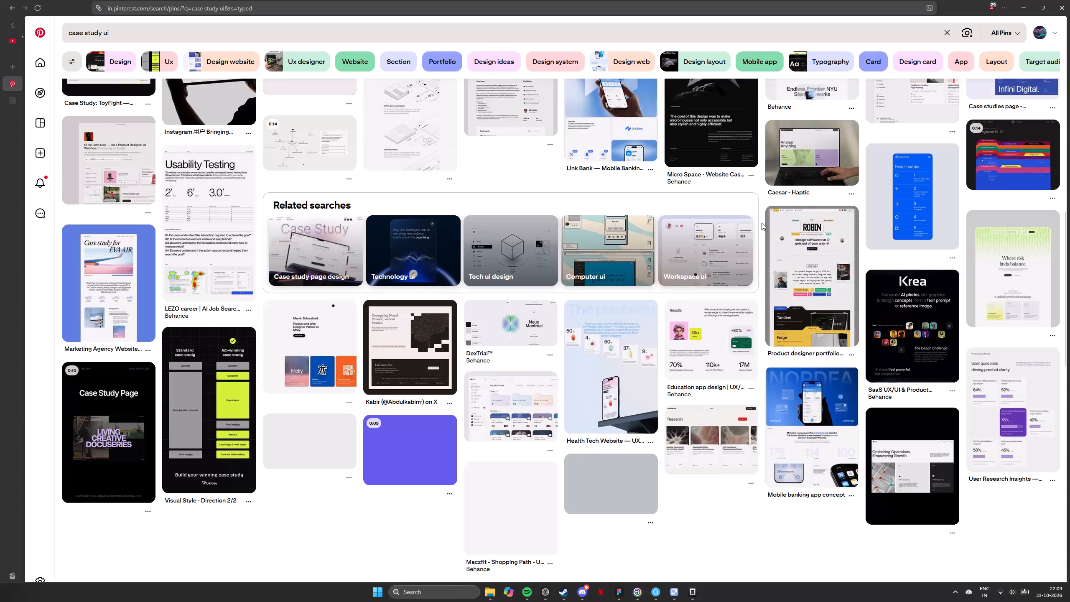
# Browse the Pinterest results for "case study ui", examining the case study layouts and presentation styles.
pyautogui.scroll(-1, 762, 223)
pyautogui.scroll(1, 762, 223)
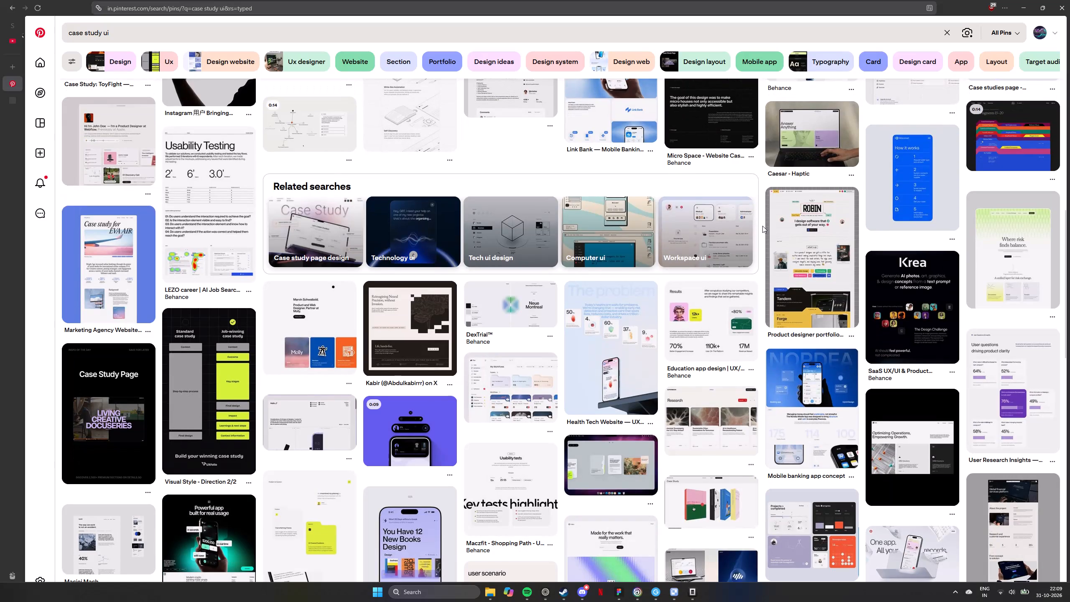
pyautogui.scroll(-8, 762, 226)
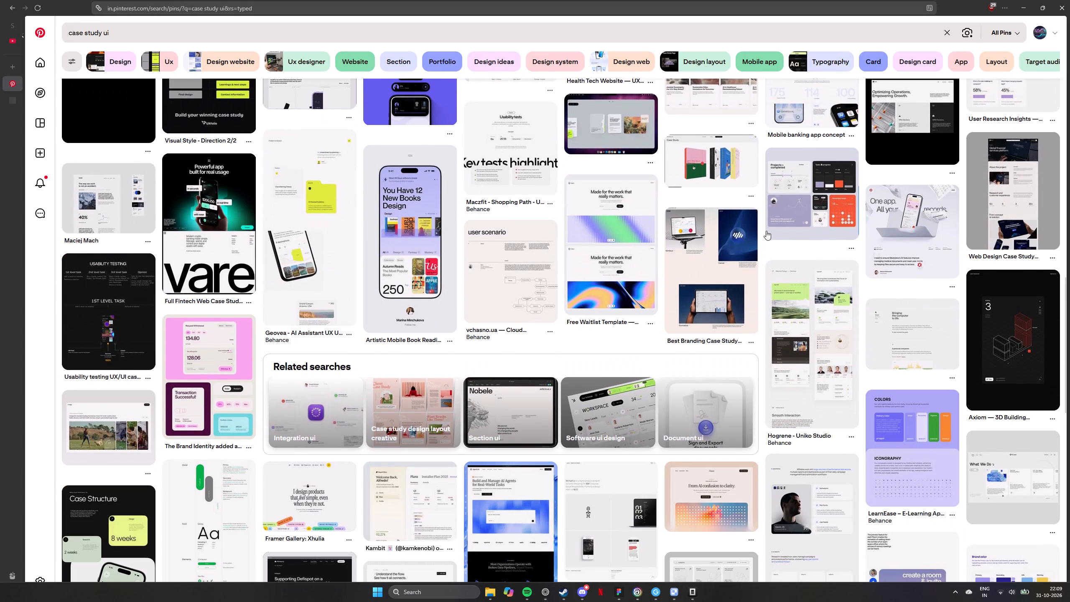
pyautogui.scroll(-4, 764, 263)
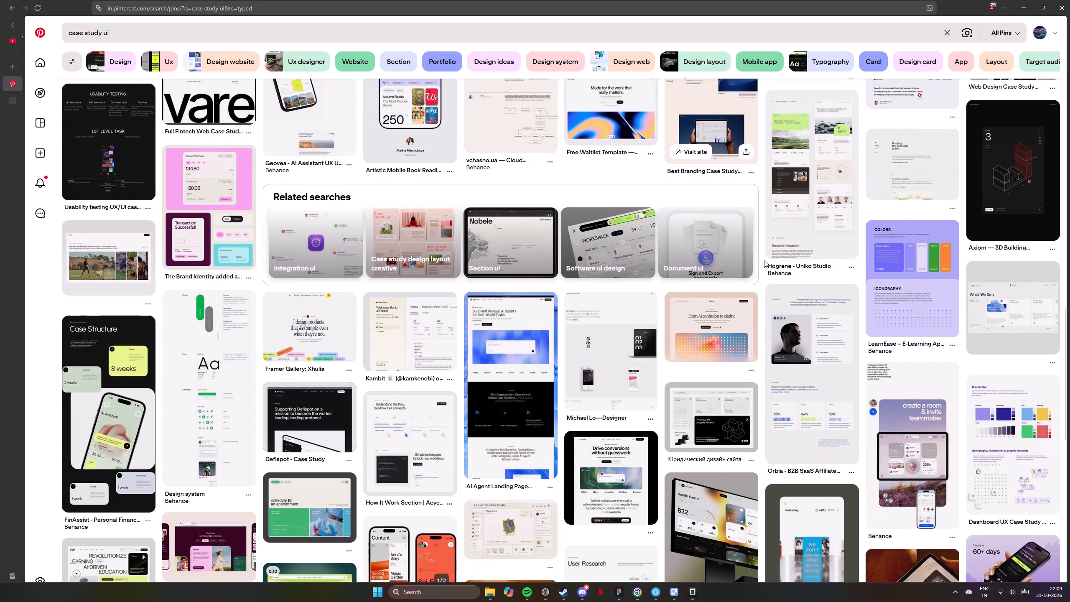
pyautogui.scroll(15, 764, 260)
pyautogui.scroll(-1, 764, 263)
pyautogui.scroll(2, 764, 263)
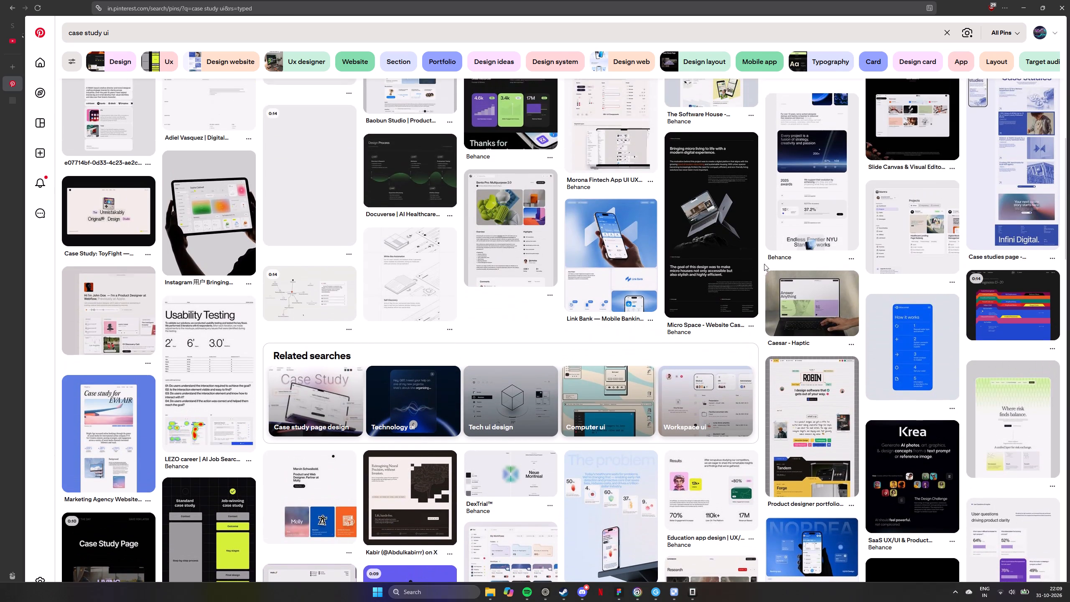
pyautogui.scroll(-13, 764, 264)
pyautogui.scroll(1, 764, 264)
pyautogui.scroll(-2, 771, 268)
pyautogui.scroll(1, 771, 268)
pyautogui.scroll(-5, 524, 357)
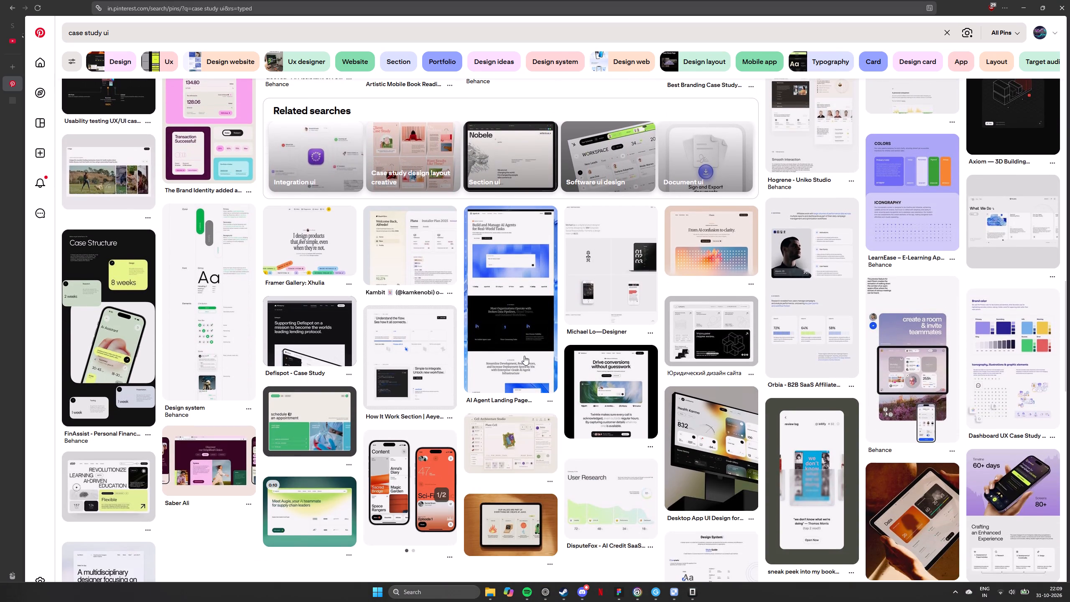
pyautogui.scroll(-1, 525, 356)
pyautogui.scroll(1, 525, 356)
pyautogui.scroll(-2, 525, 356)
pyautogui.scroll(1, 525, 356)
pyautogui.scroll(-3, 525, 356)
pyautogui.scroll(1, 525, 355)
pyautogui.scroll(-6, 525, 355)
pyautogui.scroll(2, 468, 318)
pyautogui.scroll(-1, 468, 318)
pyautogui.scroll(4, 468, 318)
pyautogui.scroll(-12, 464, 325)
pyautogui.scroll(1, 460, 331)
pyautogui.scroll(-1, 460, 331)
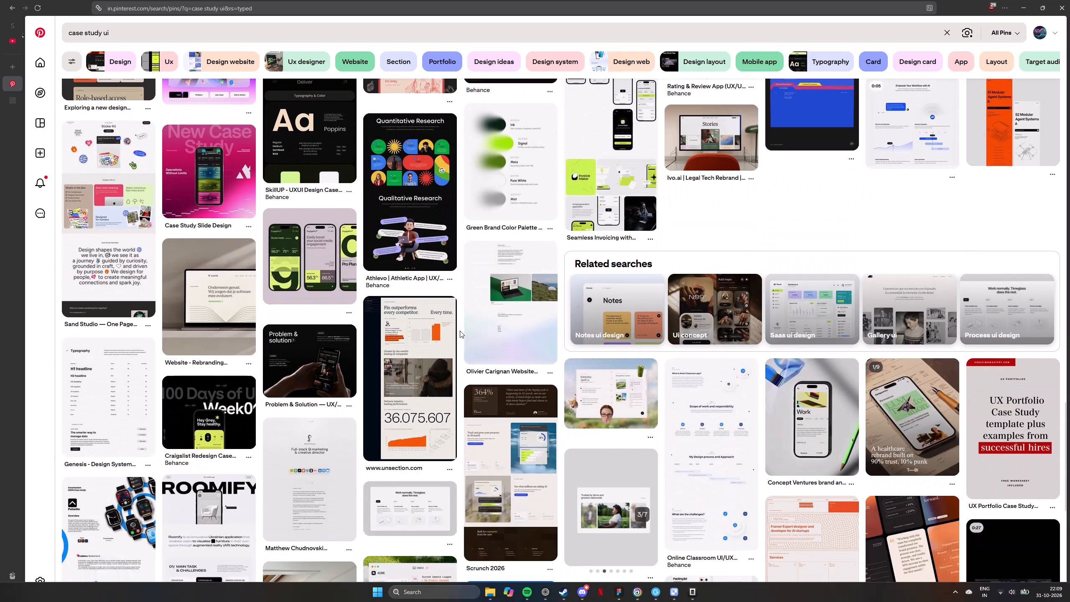
pyautogui.scroll(-7, 460, 330)
pyautogui.scroll(4, 460, 330)
pyautogui.scroll(-4, 460, 330)
pyautogui.scroll(8, 460, 329)
pyautogui.scroll(-4, 460, 329)
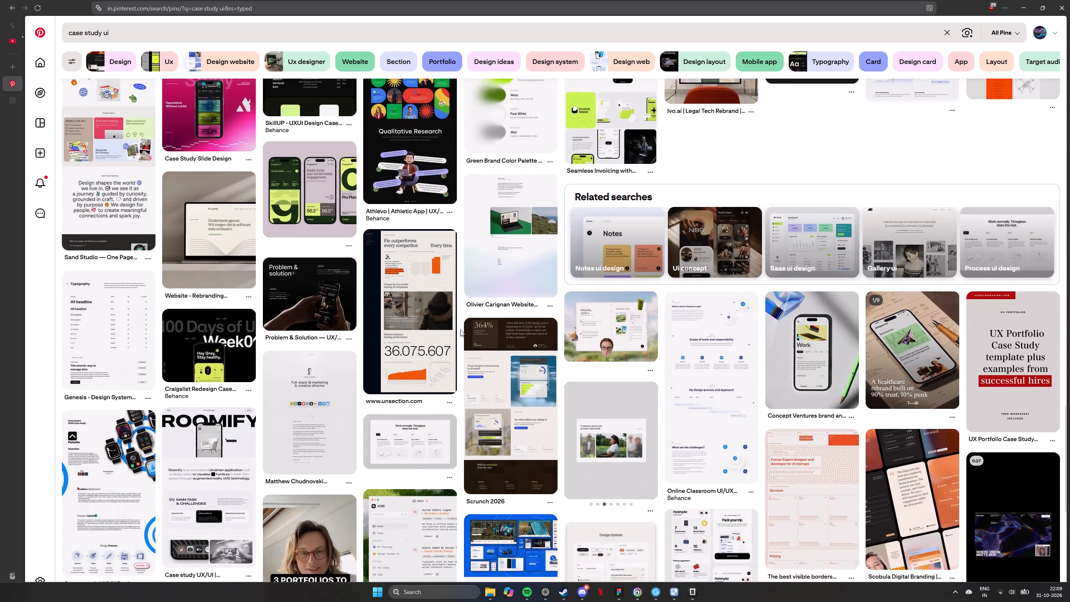
pyautogui.scroll(-3, 460, 329)
pyautogui.scroll(1, 460, 329)
pyautogui.scroll(-3, 460, 329)
pyautogui.scroll(1, 460, 329)
pyautogui.scroll(-10, 460, 328)
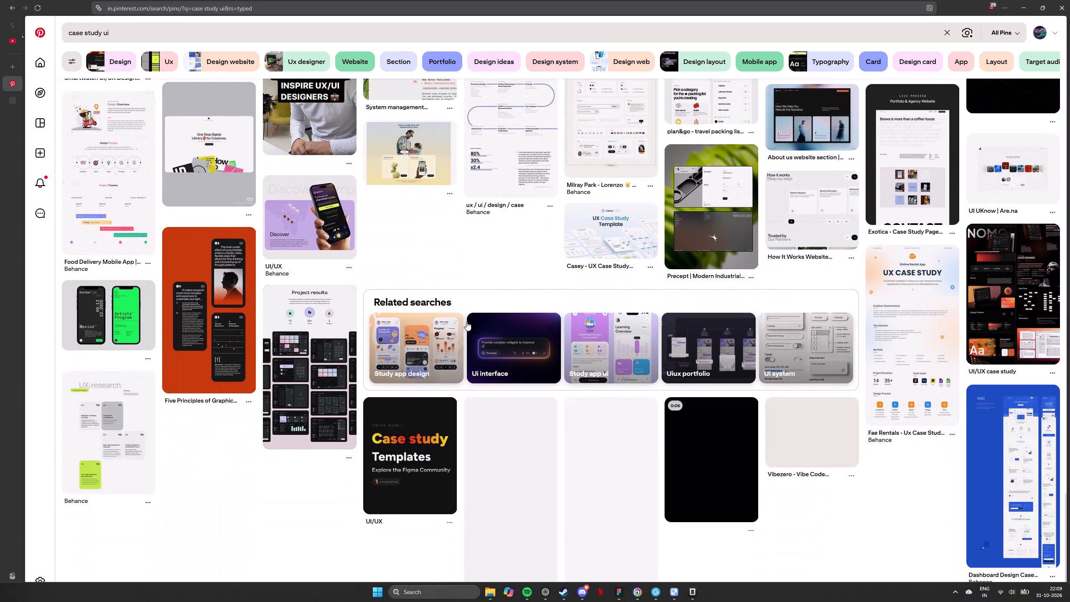
pyautogui.scroll(8, 466, 321)
pyautogui.scroll(-4, 466, 321)
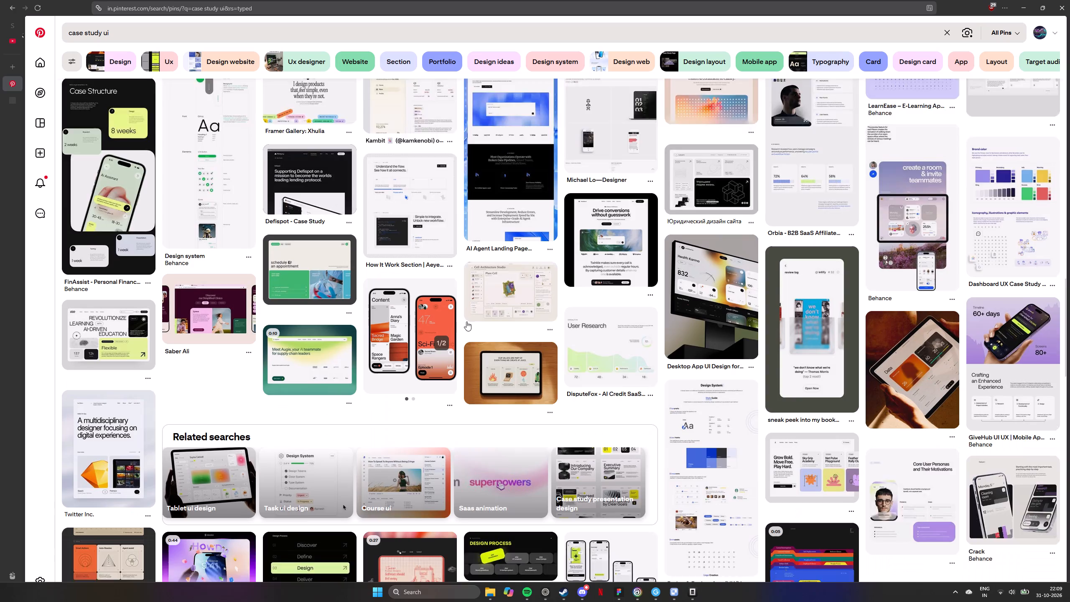
pyautogui.scroll(3, 466, 321)
pyautogui.scroll(-5, 466, 321)
pyautogui.scroll(3, 466, 321)
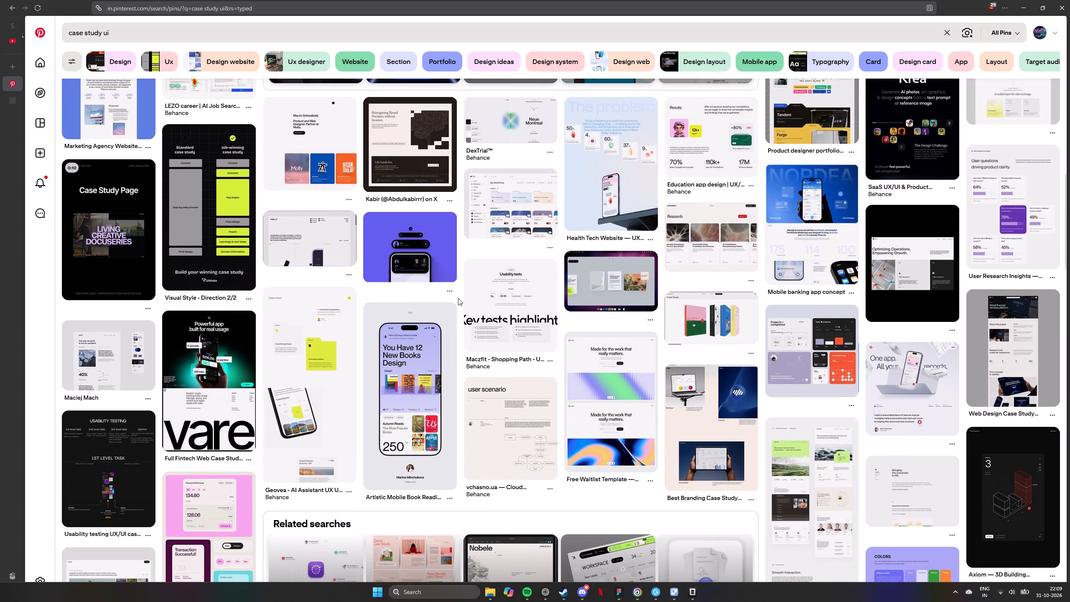
pyautogui.scroll(7, 458, 298)
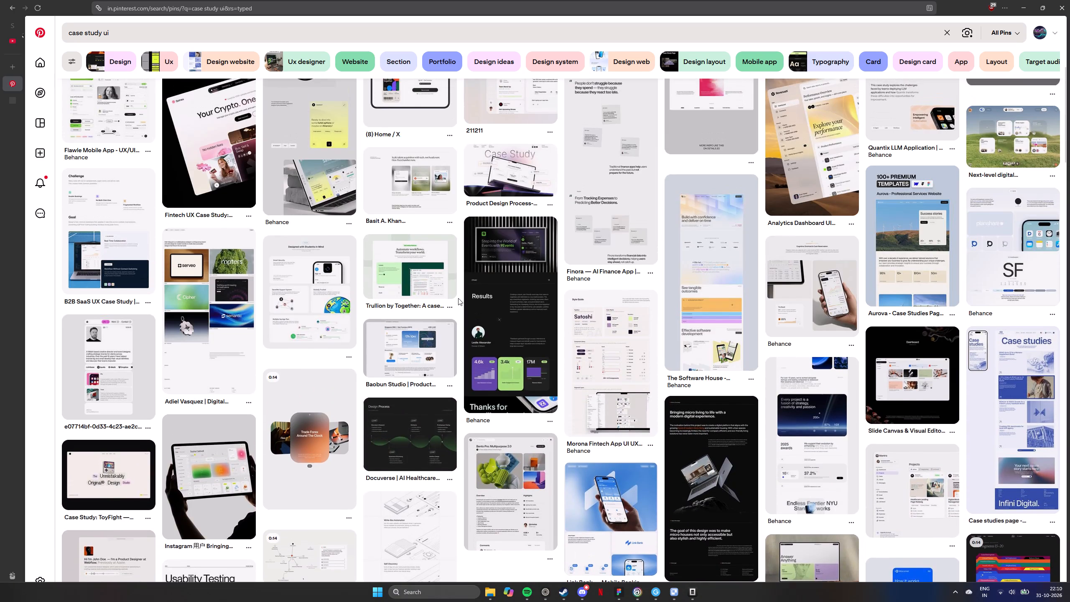
pyautogui.scroll(4, 458, 298)
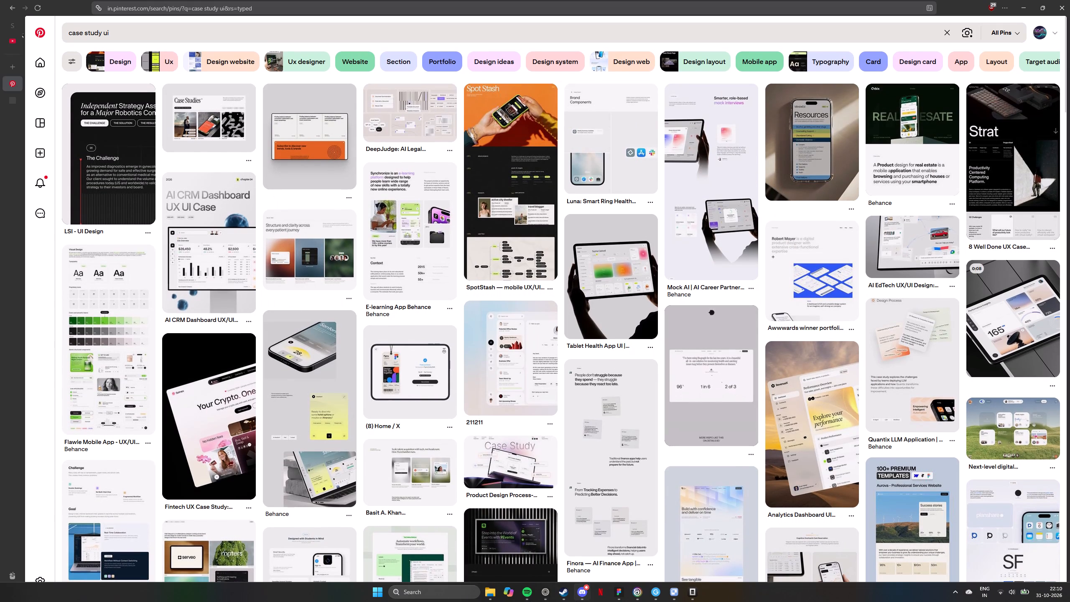
# Open Task Manager to examine the memory use of the running processes.
pyautogui.rightClick(740, 594)
pyautogui.click(767, 571)
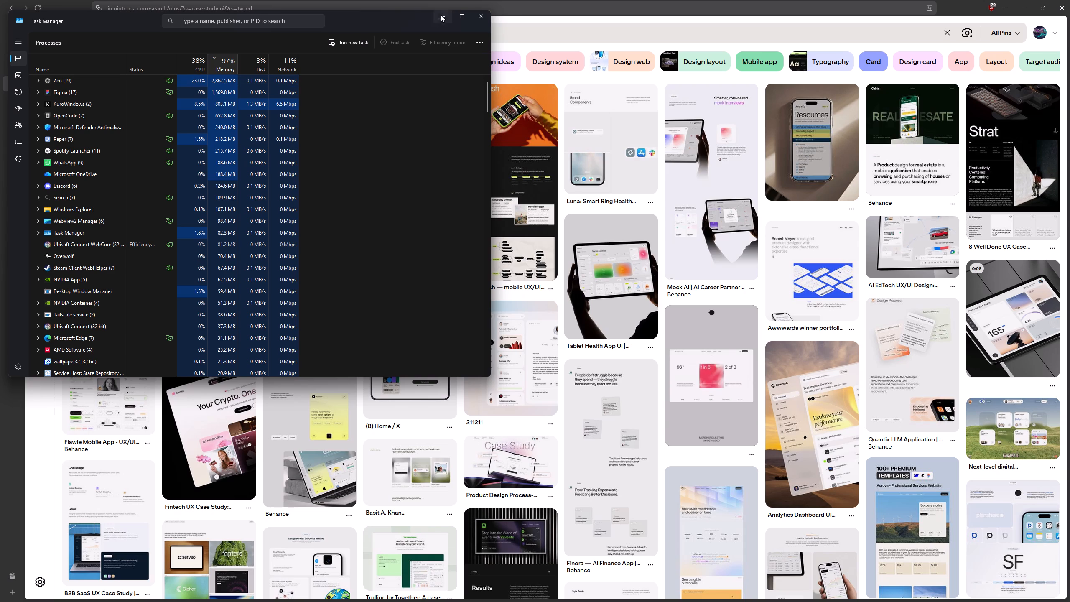
# Search the web in a new tab for "best firefox based browsers".
pyautogui.click(15, 67)
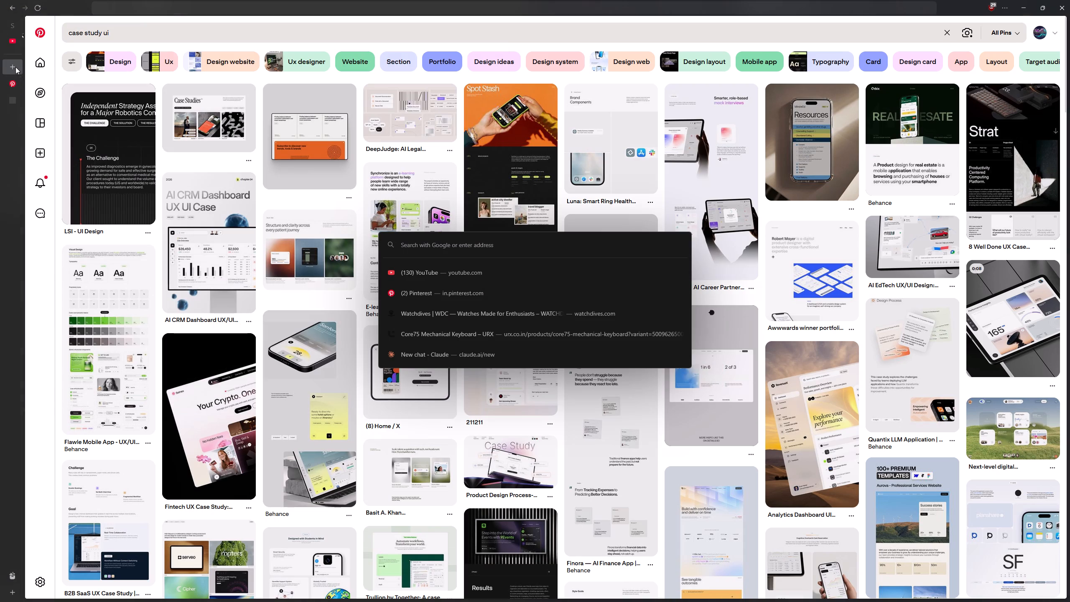
pyautogui.write('best frie')
pyautogui.press('BackSpace')
pyautogui.press('BackSpace')
pyautogui.press('BackSpace')
pyautogui.write('irefox based browsers')
pyautogui.press('Return')
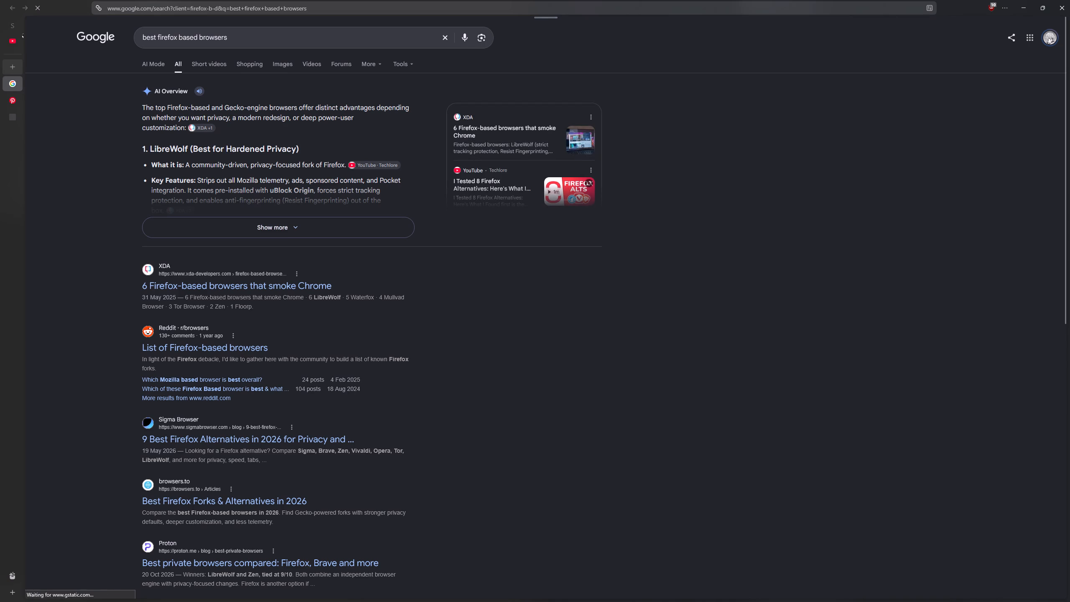
# Open the Reddit thread "List of Firefox-based browsers", expand the full post, and read its browser tables and comments.
pyautogui.click(251, 345)
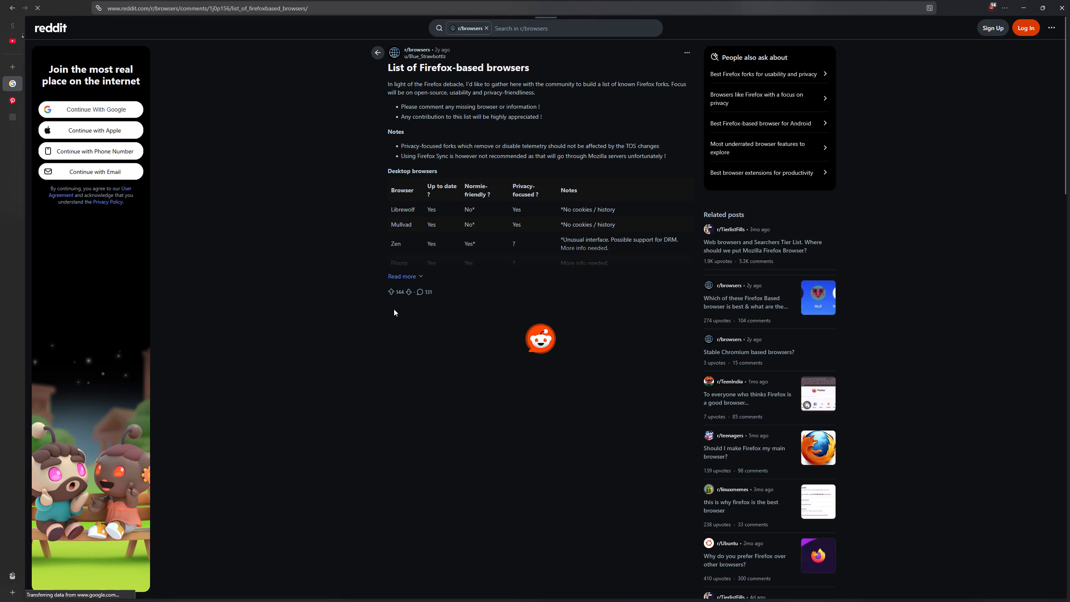
pyautogui.click(412, 271)
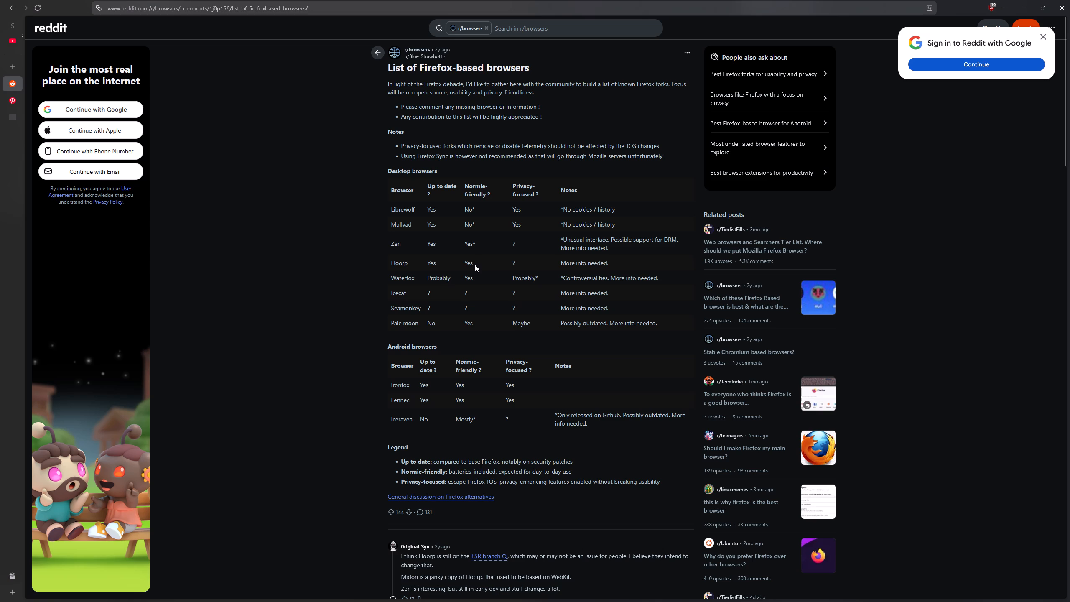
pyautogui.scroll(1, 474, 263)
pyautogui.scroll(-2, 474, 263)
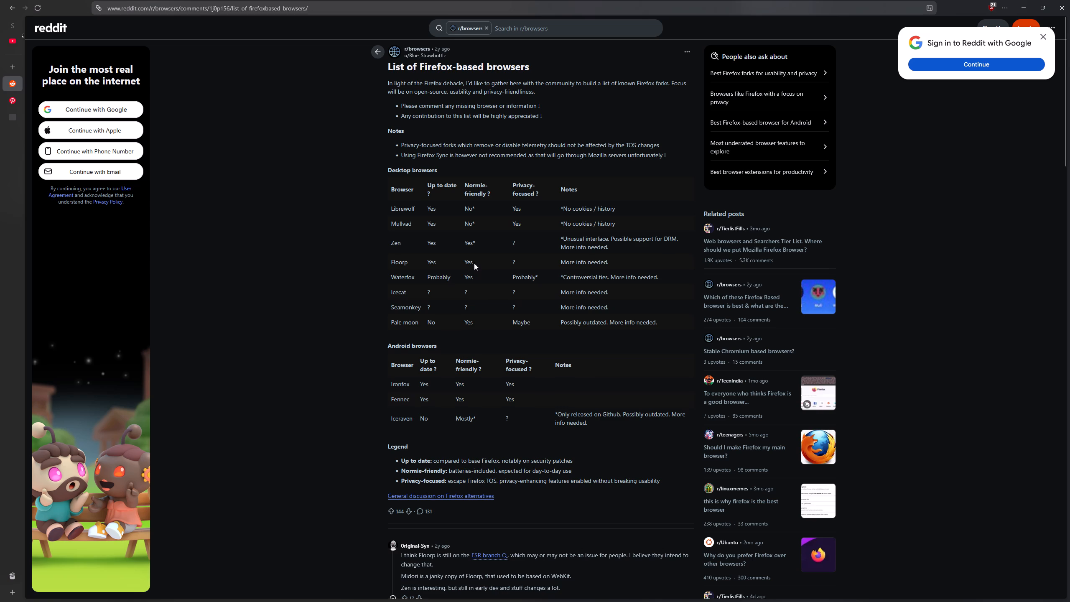
pyautogui.scroll(-2, 474, 263)
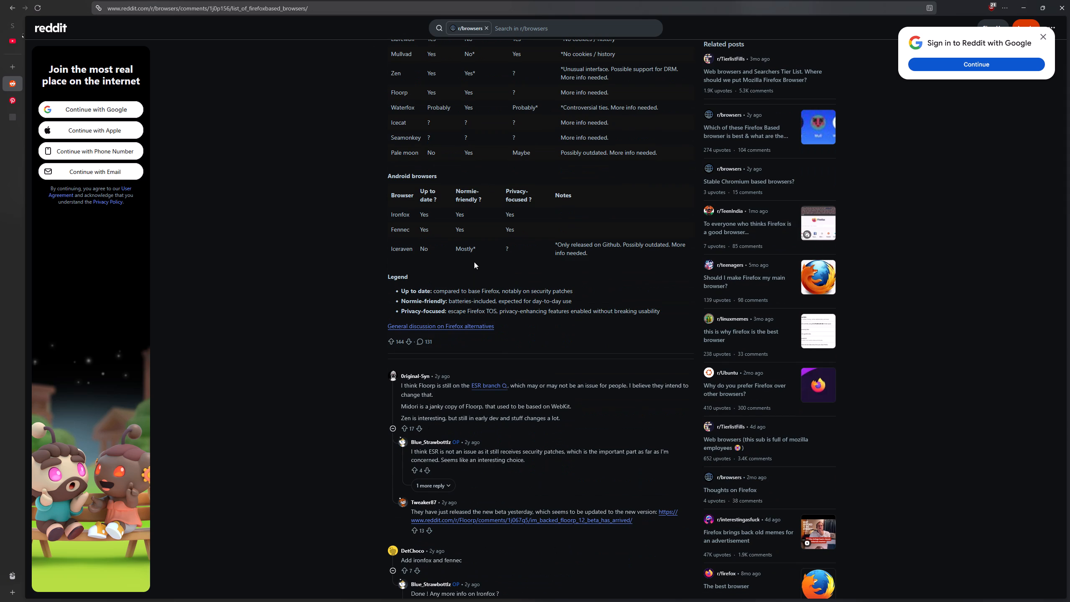
pyautogui.scroll(-7, 474, 262)
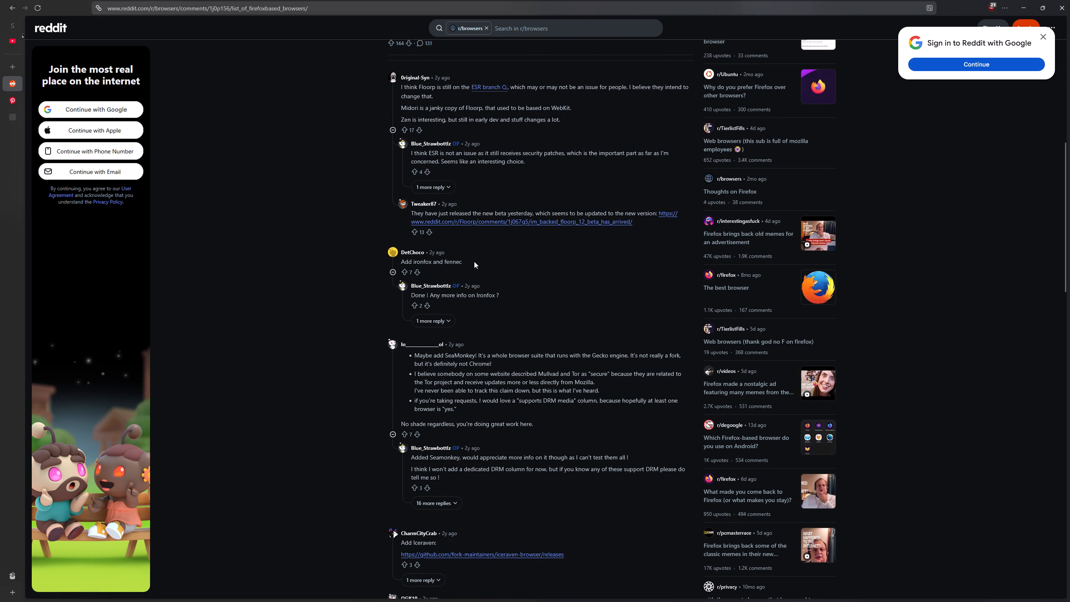
pyautogui.scroll(-3, 474, 261)
# Search the web for "best browsers" and skim the Reddit thread "Which is the best browser?".
pyautogui.click(334, 3)
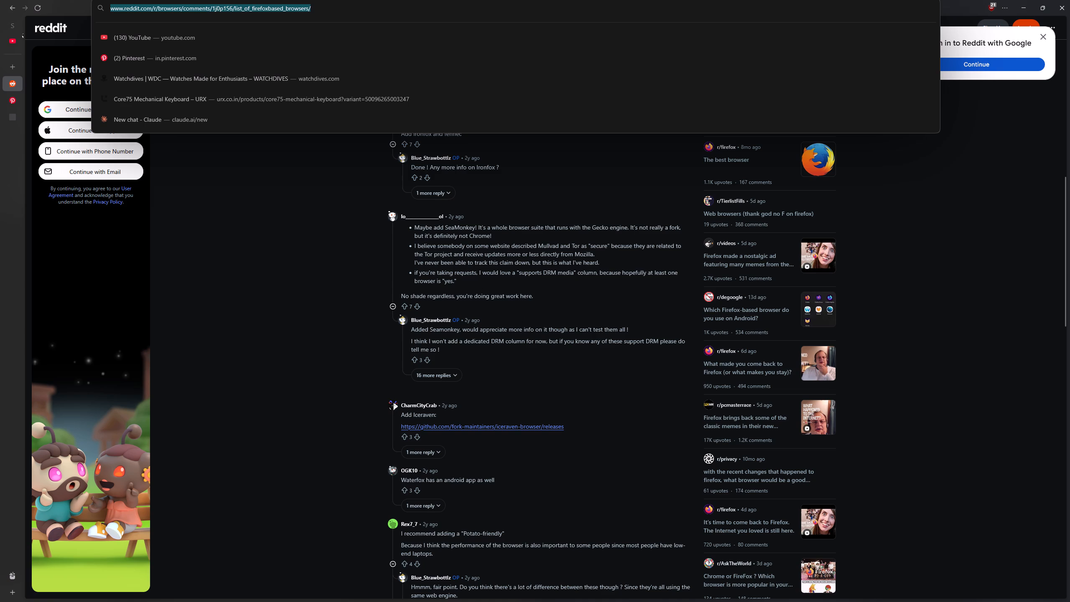
pyautogui.write('best browsers')
pyautogui.press('Return')
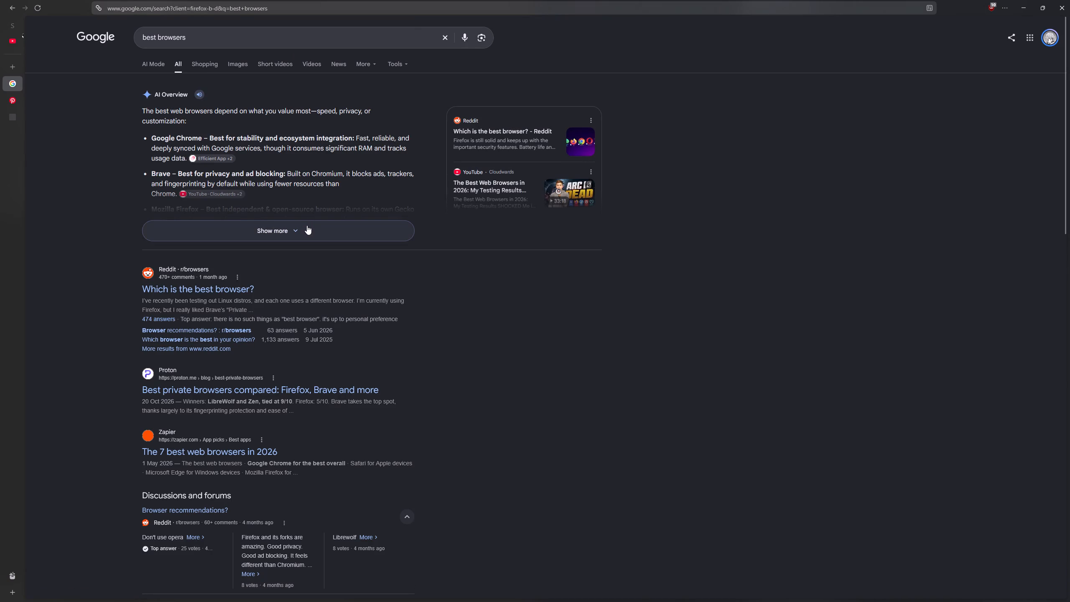
pyautogui.click(237, 293)
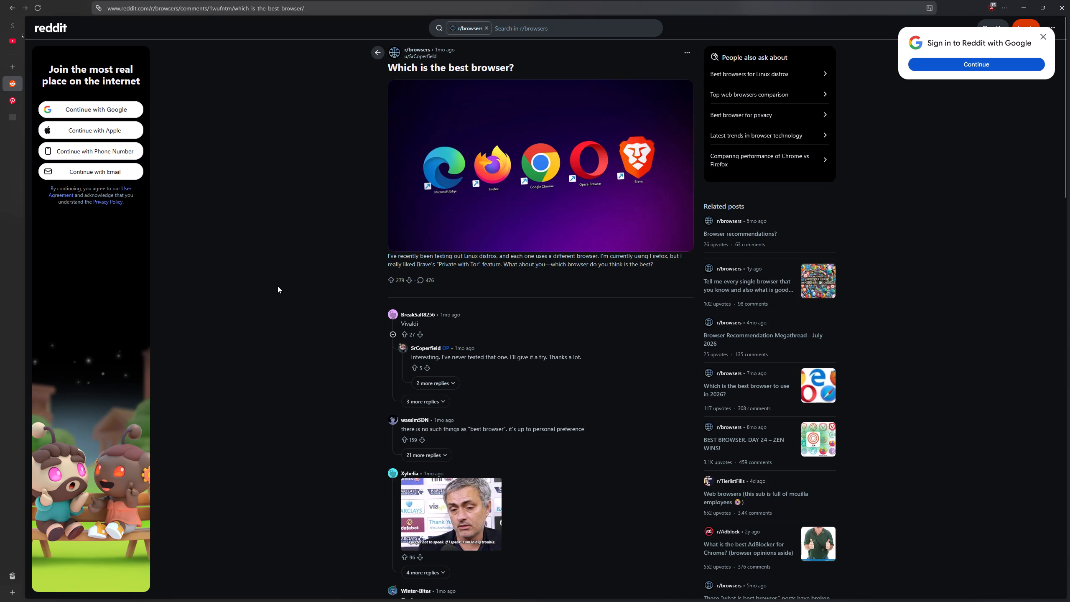
pyautogui.click(392, 333)
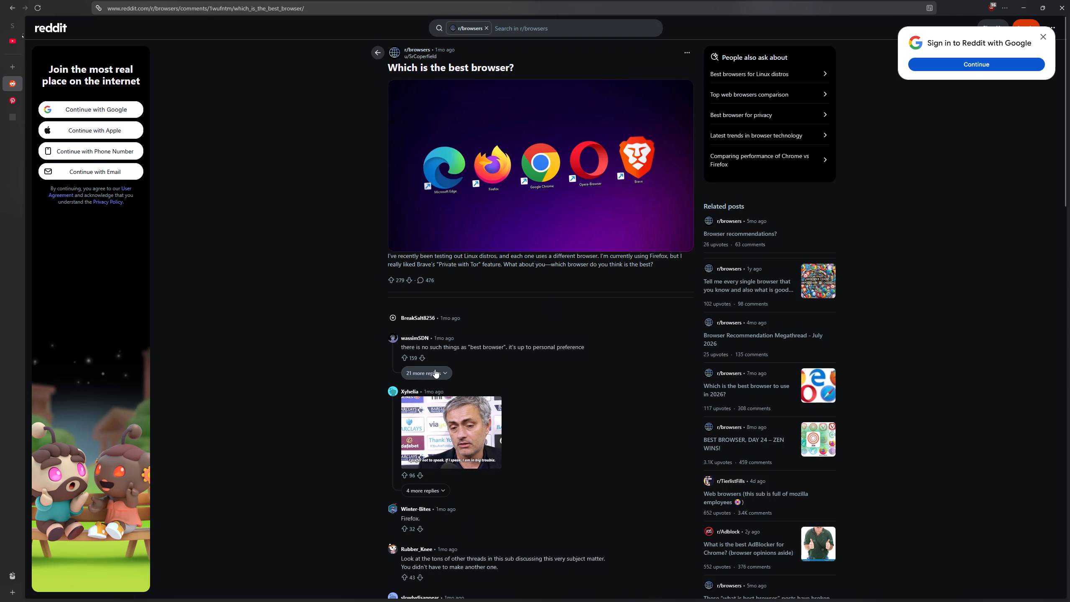
pyautogui.scroll(-5, 436, 366)
pyautogui.scroll(1, 436, 366)
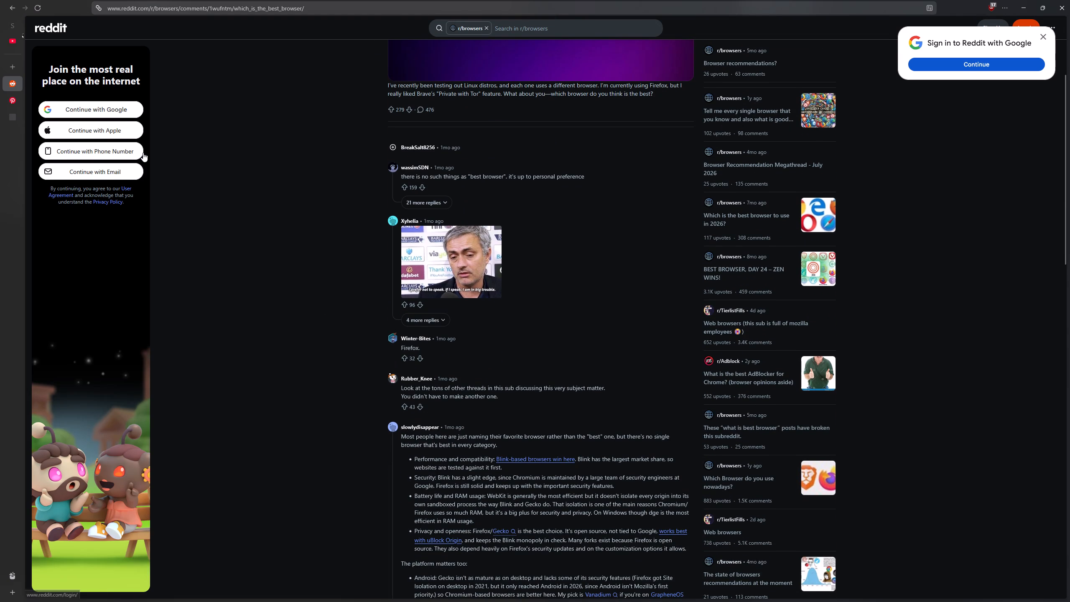
# Search the web for "bst zen alternative" and read the replies in the Reddit thread "Best Zen alternative?".
pyautogui.click(130, 9)
pyautogui.write('bst zen alternative')
pyautogui.press('Return')
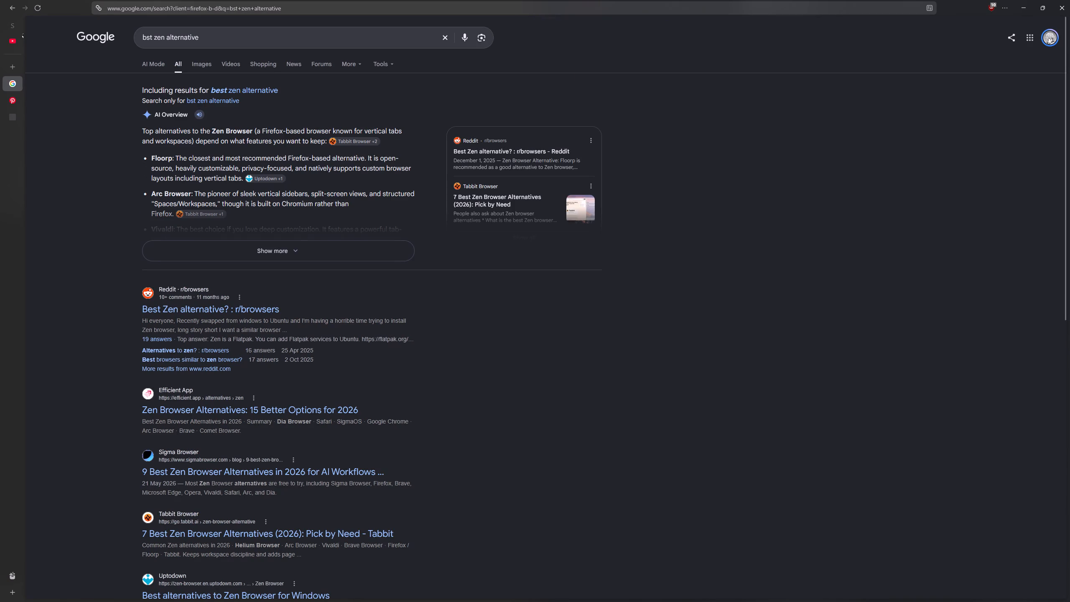
pyautogui.click(233, 307)
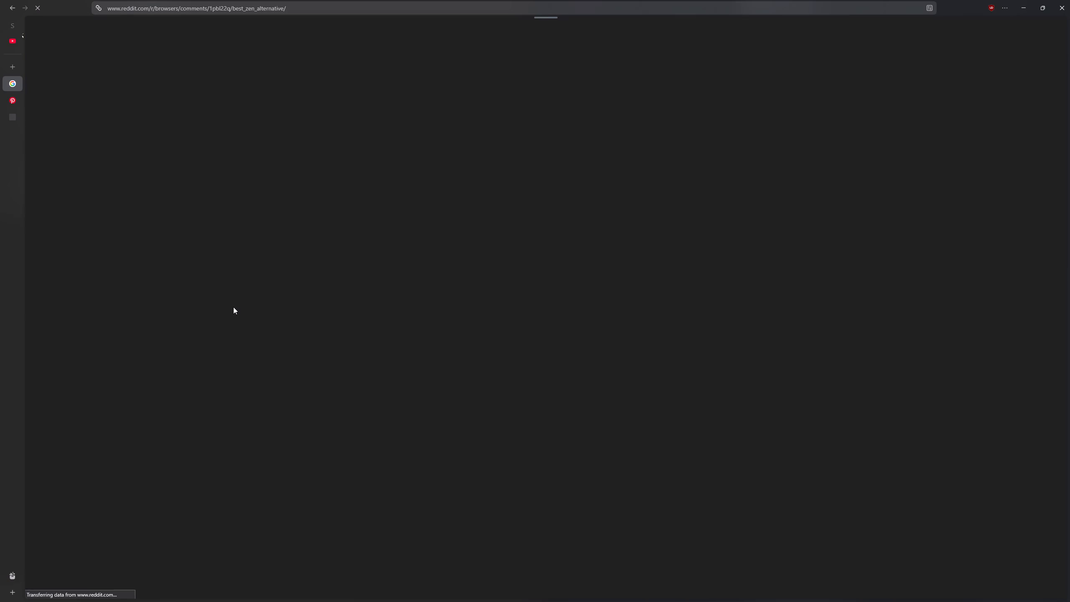
pyautogui.scroll(-2, 347, 272)
pyautogui.scroll(1, 346, 268)
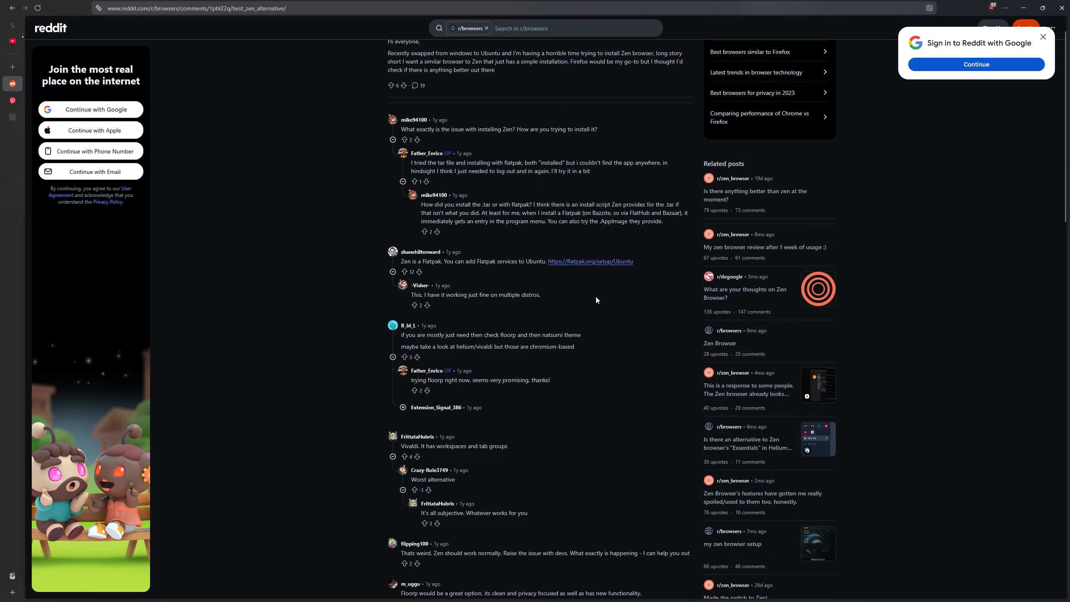
pyautogui.scroll(-1, 596, 296)
pyautogui.scroll(1, 594, 293)
pyautogui.scroll(-3, 594, 293)
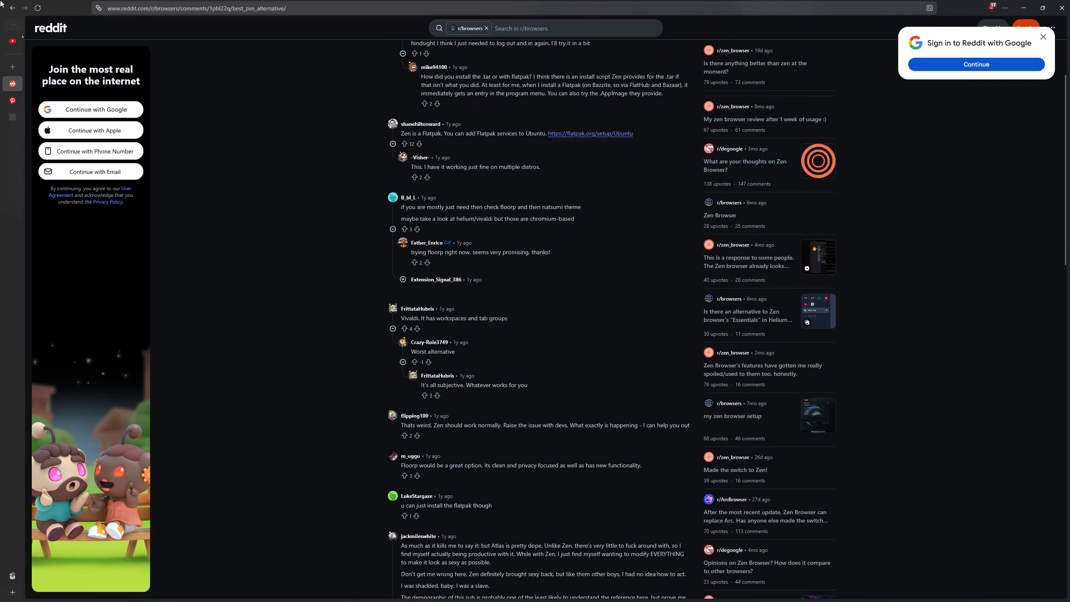
# Return to the Zen alternative search results and expand the full AI overview.
pyautogui.click(9, 10)
pyautogui.click(344, 257)
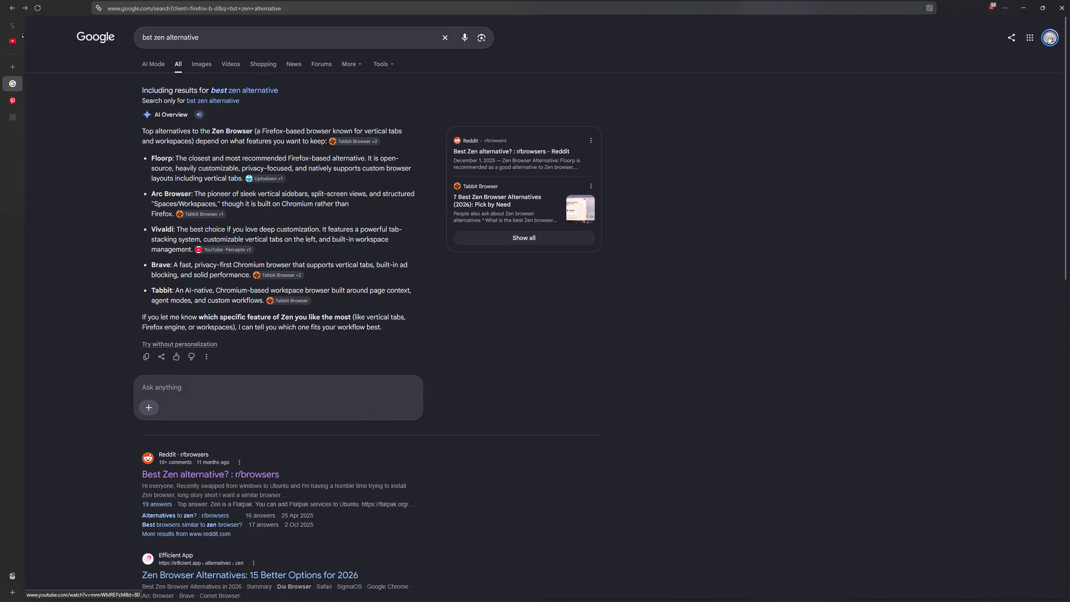
# Look up "floorp" in a new tab and view the browser's official website, closing the tab when finished.
pyautogui.click(12, 67)
pyautogui.write('floorp')
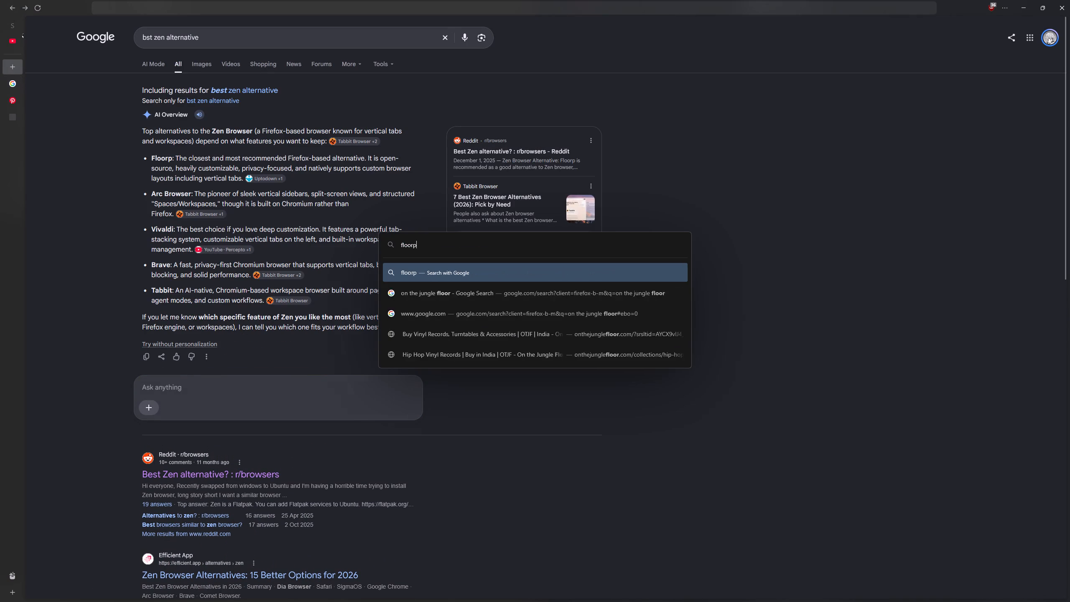
pyautogui.press('Return')
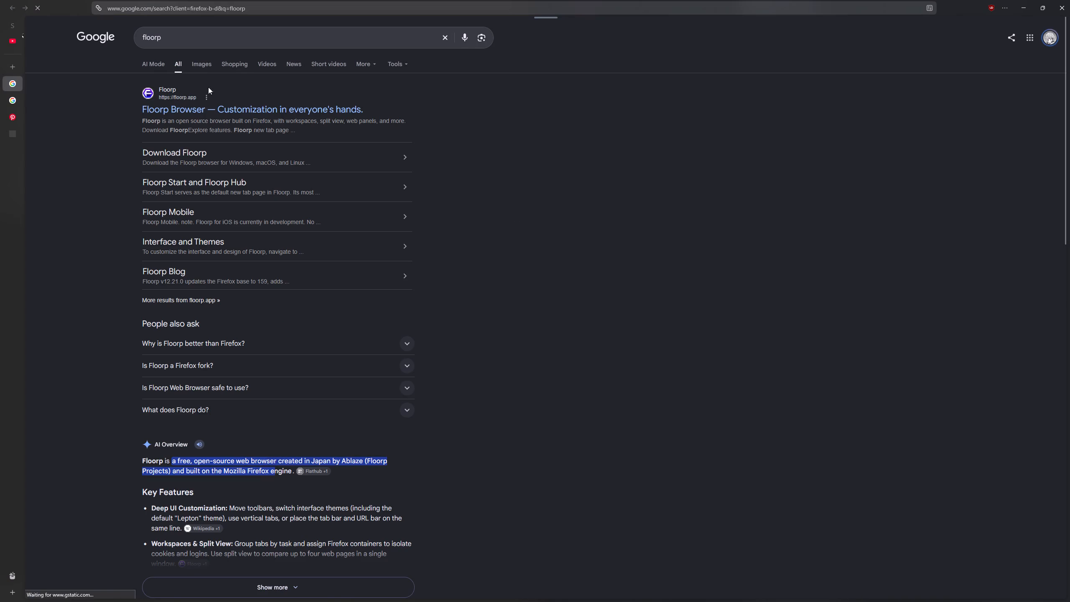
pyautogui.click(245, 105)
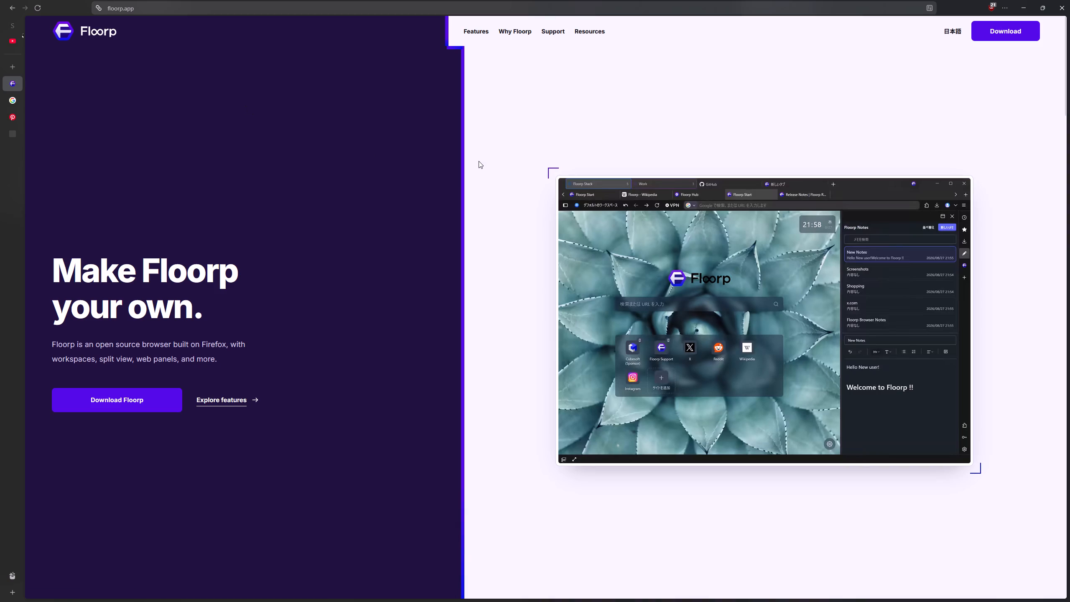
pyautogui.middleClick(21, 86)
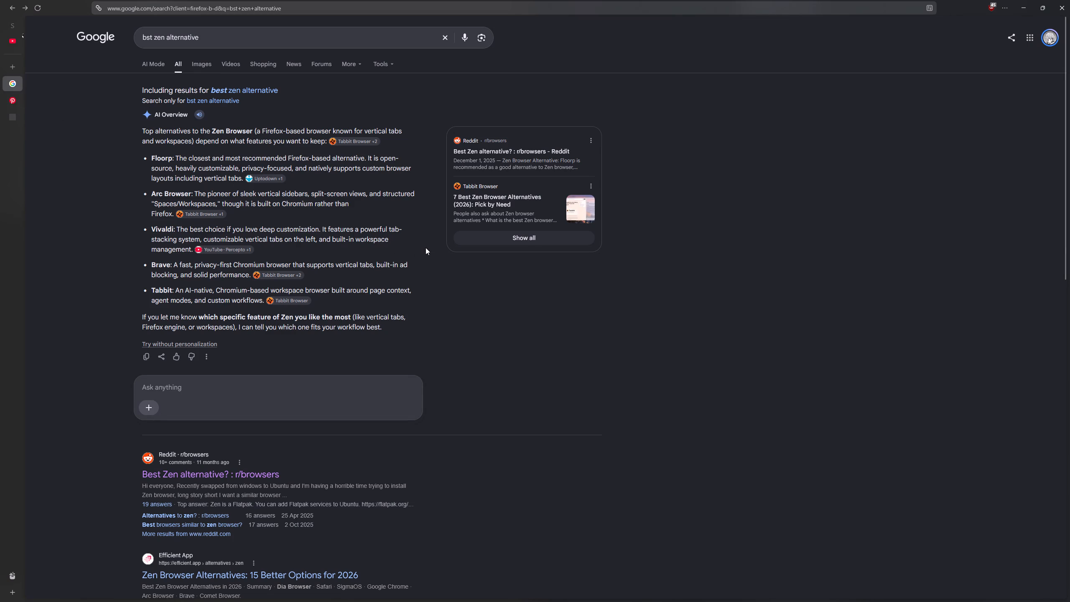
# Skim the remaining Google results for Zen browser alternatives down to the end of the page.
pyautogui.scroll(-5, 426, 247)
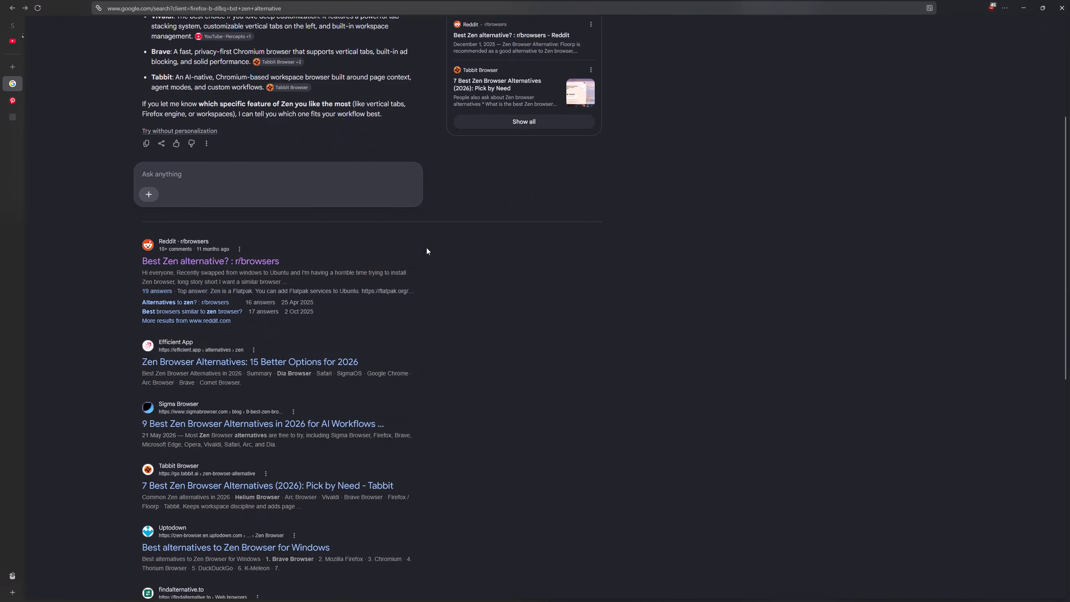
pyautogui.scroll(-4, 413, 262)
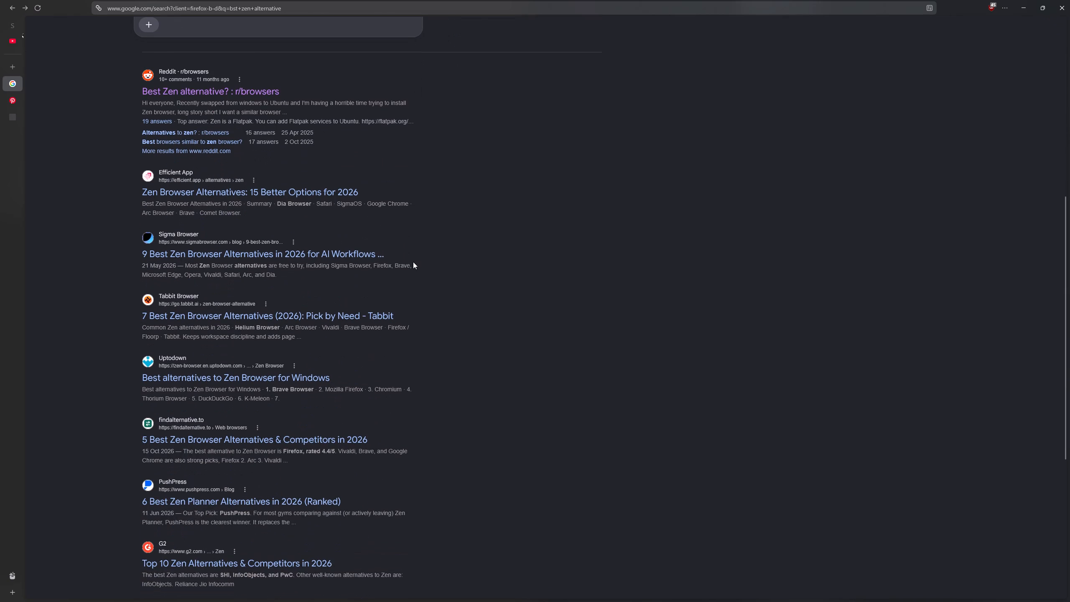
pyautogui.scroll(-3, 413, 262)
pyautogui.scroll(1, 414, 261)
pyautogui.scroll(-6, 415, 261)
pyautogui.scroll(1, 414, 260)
pyautogui.scroll(-2, 414, 260)
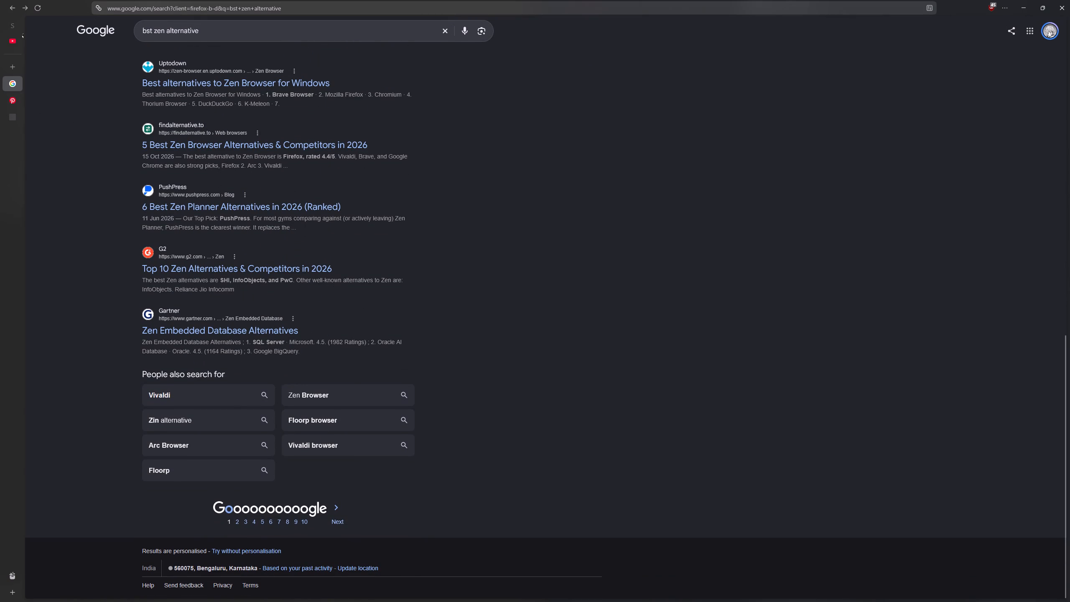
# Browse the "case study ui" pins on Pinterest, view the DexTrial pin, and go back to the results.
pyautogui.click(21, 99)
pyautogui.scroll(-8, 357, 196)
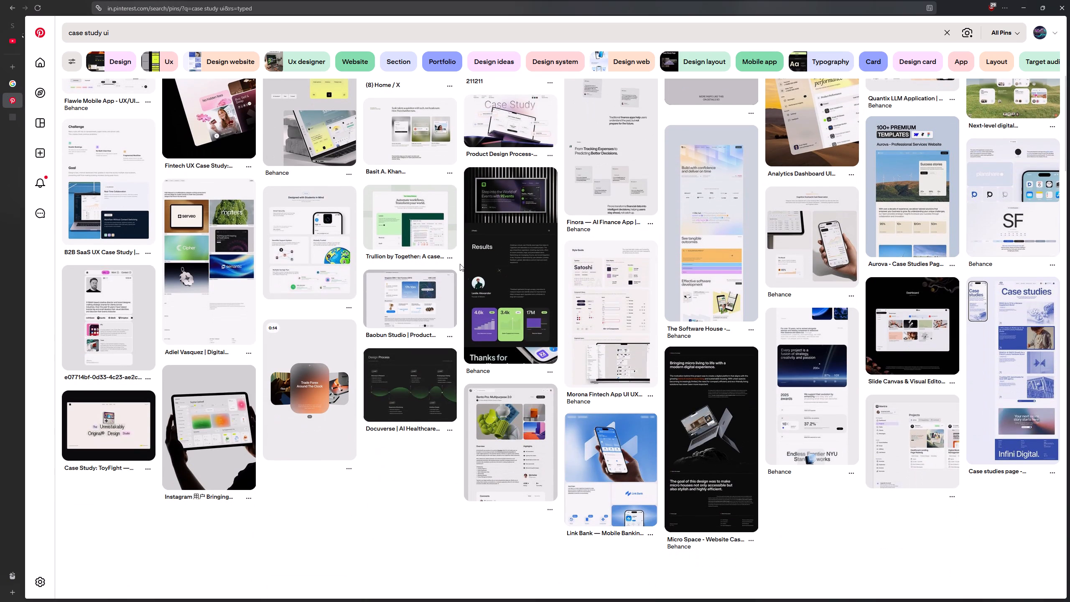
pyautogui.scroll(-4, 459, 260)
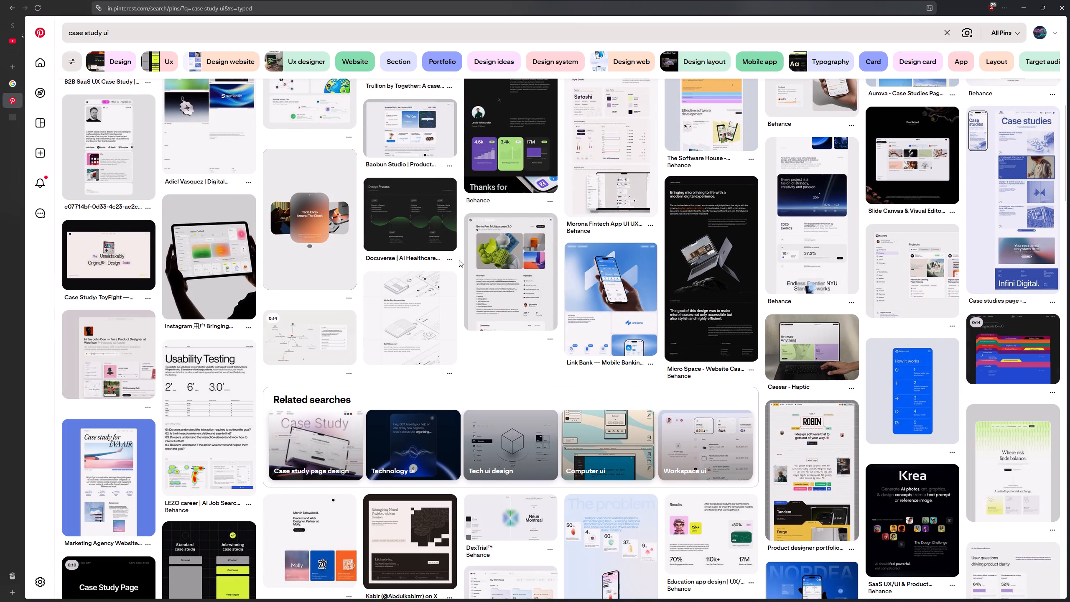
pyautogui.scroll(-4, 460, 260)
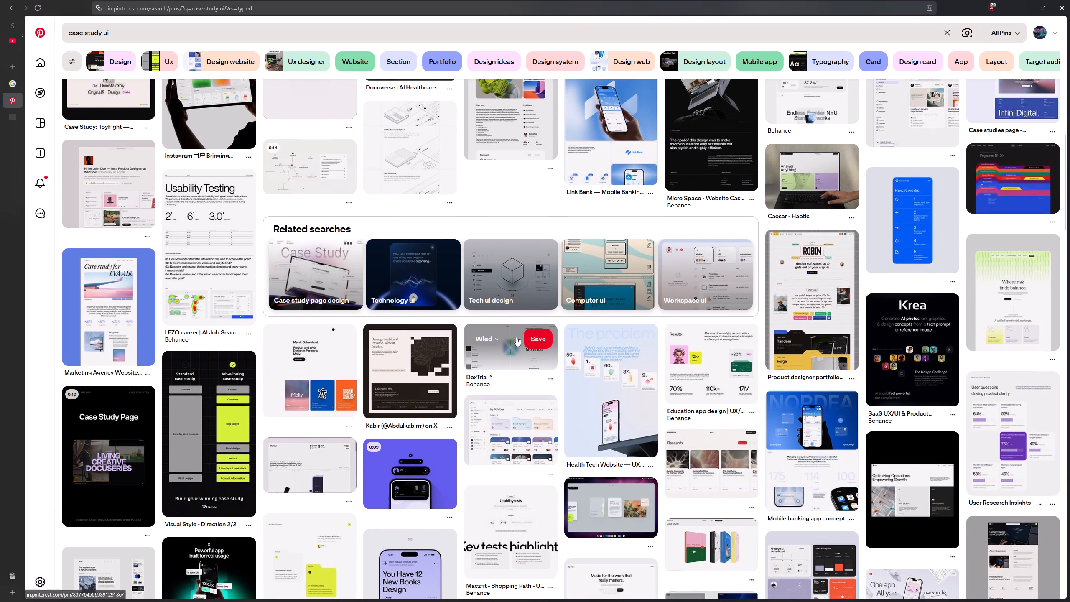
pyautogui.click(508, 357)
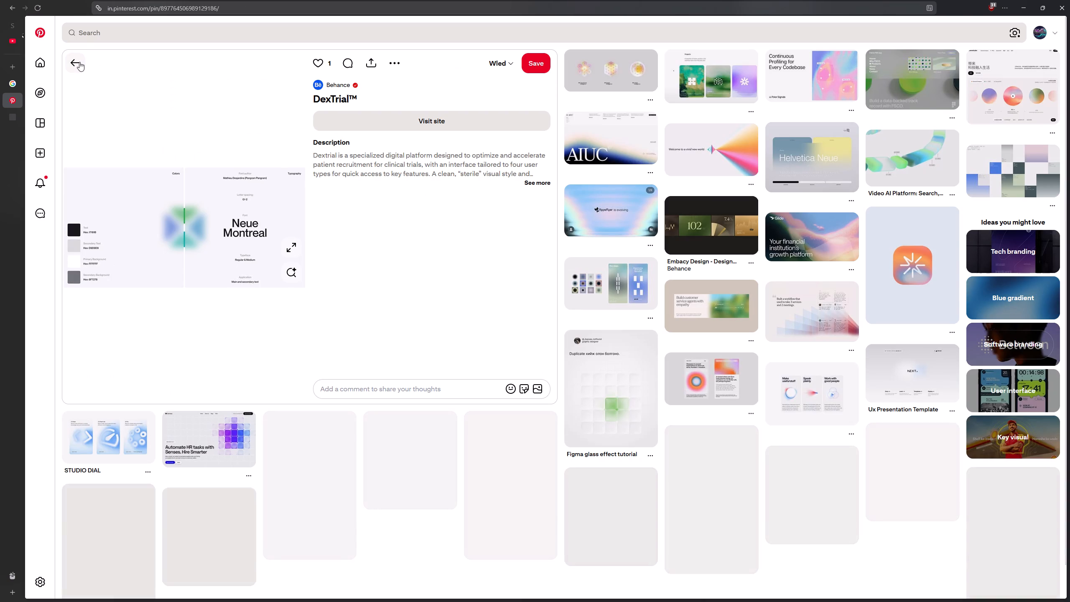
pyautogui.click(79, 62)
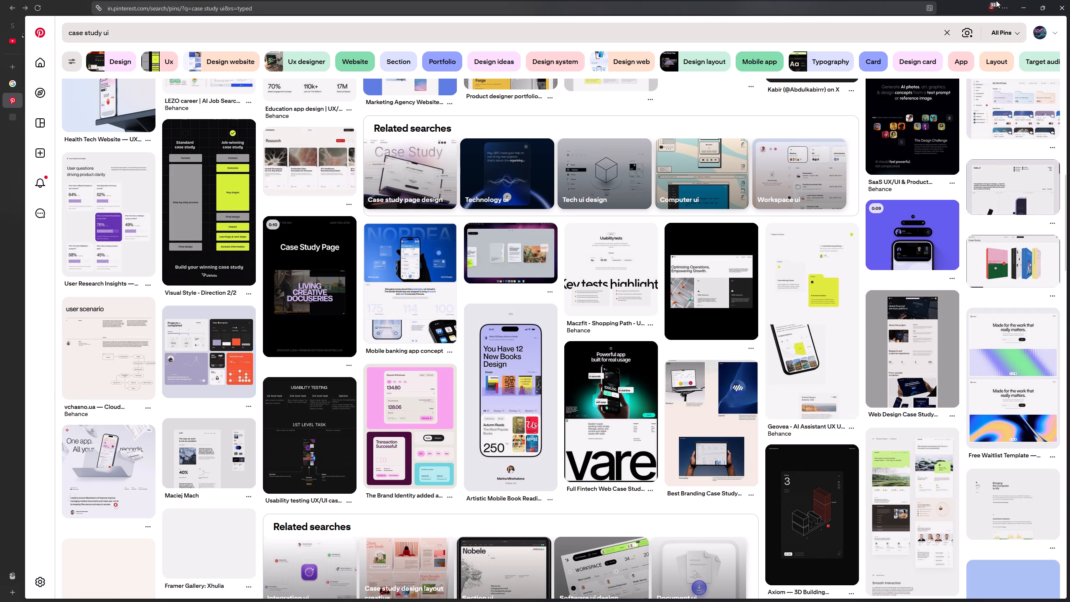
# Switch to the portfolio file in Paper and inspect the card layouts and the hand-holding-smartphone image in the Open frame.
pyautogui.click(1018, 6)
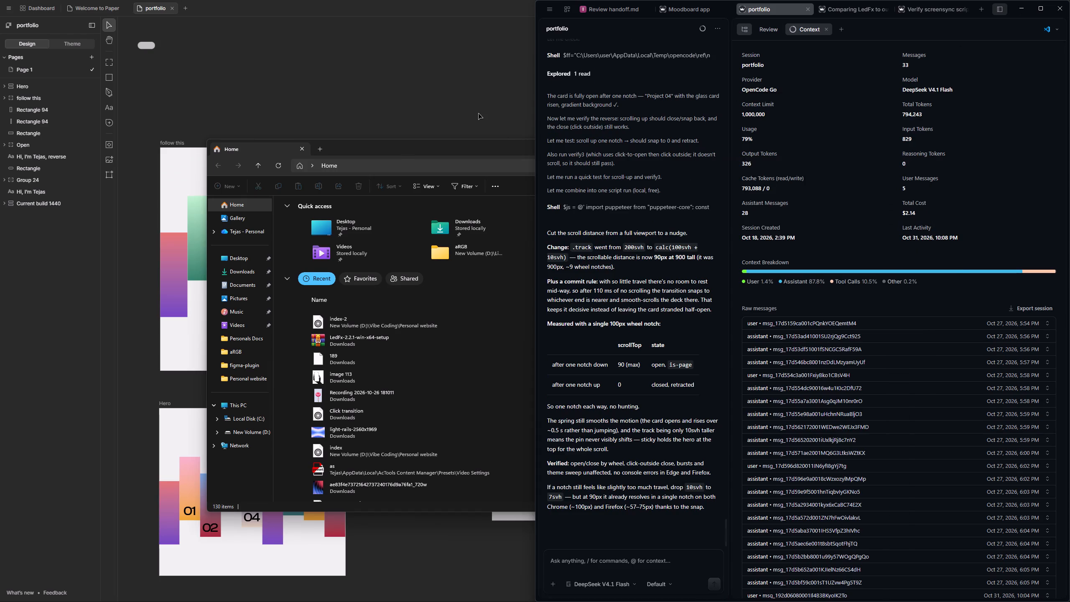
pyautogui.click(479, 113)
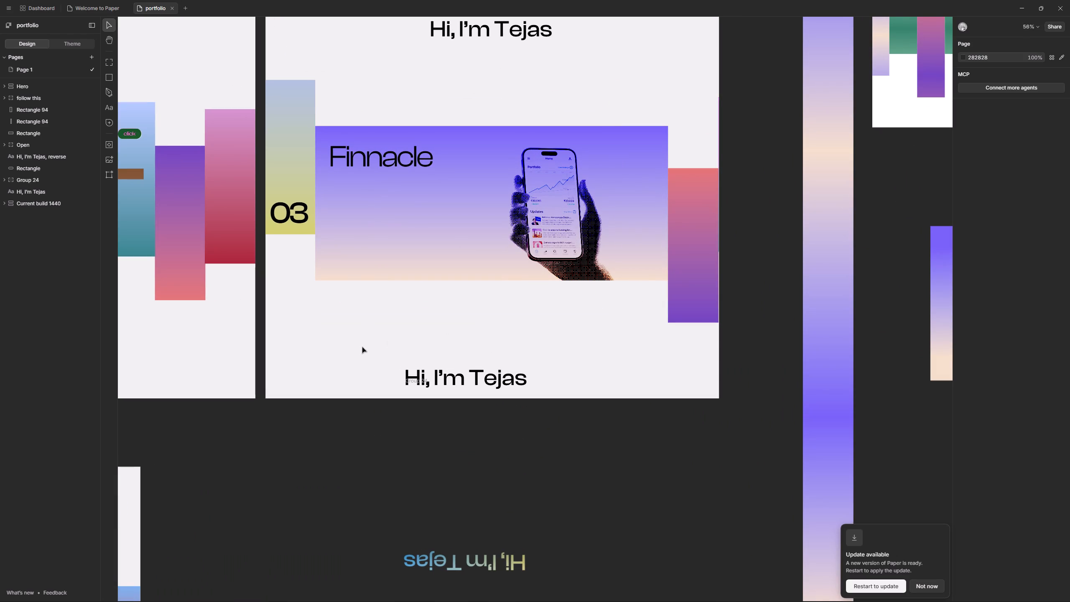
pyautogui.hscroll(2, 371, 352)
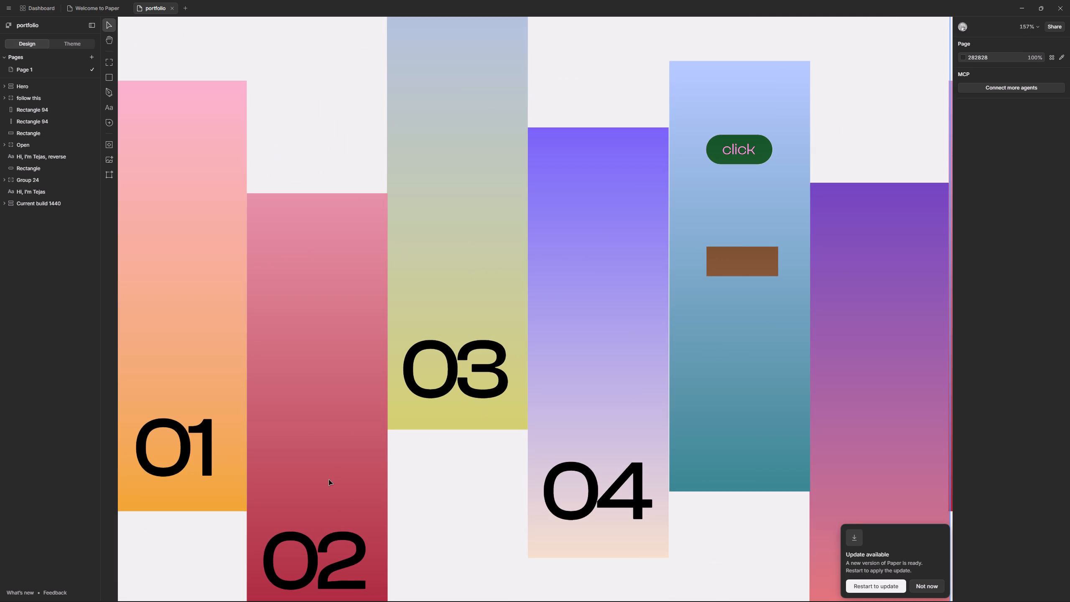
pyautogui.scroll(-1, 329, 480)
pyautogui.hscroll(-3, 329, 480)
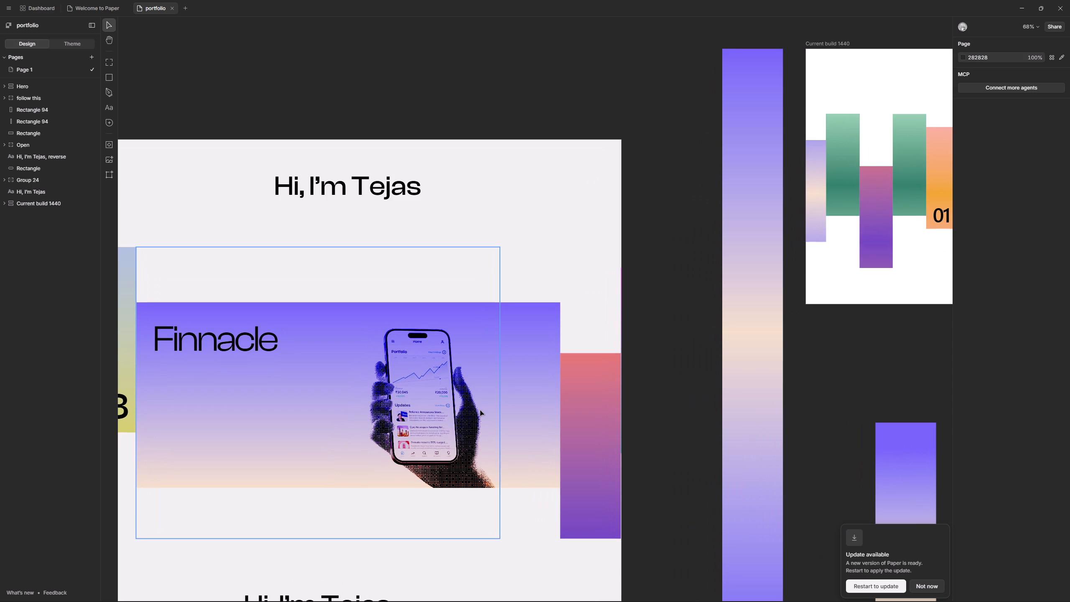
pyautogui.doubleClick(480, 410)
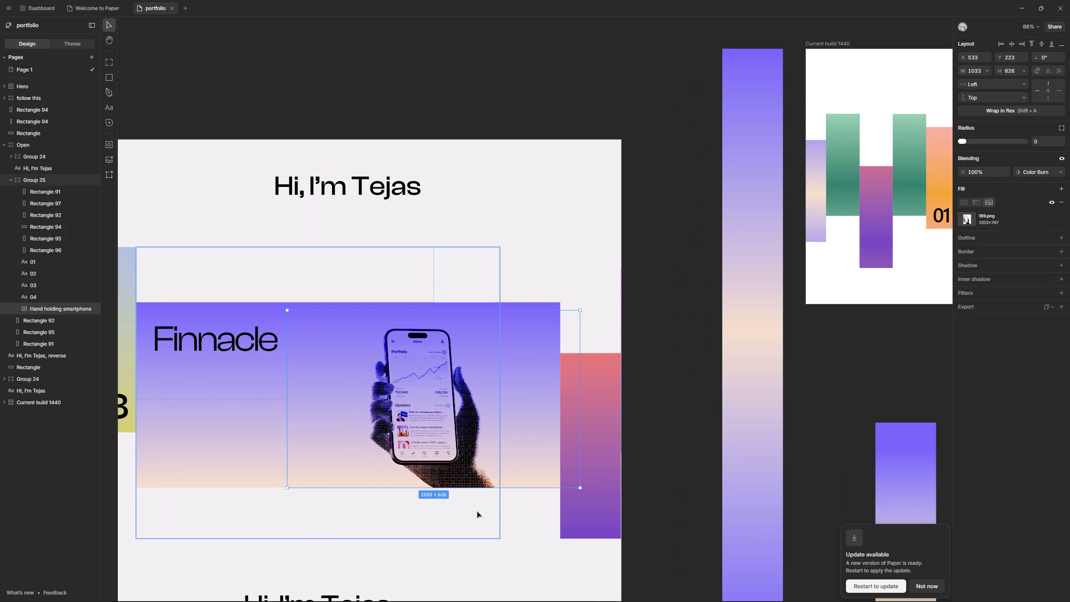
pyautogui.click(549, 538)
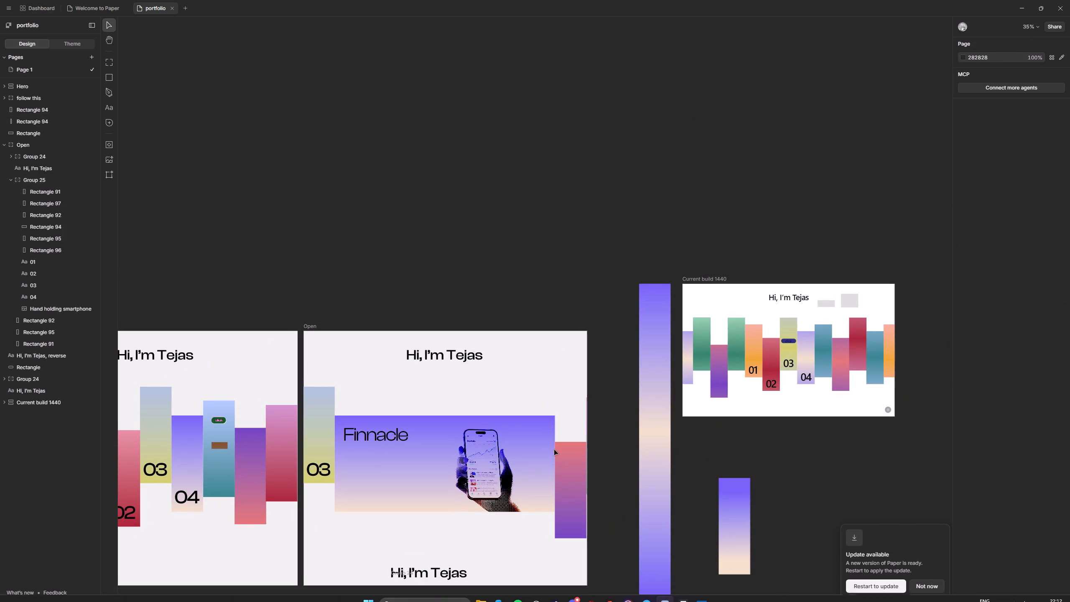
# Switch to Figma and look over the portfolio design frames on the Explorations page.
pyautogui.click(616, 589)
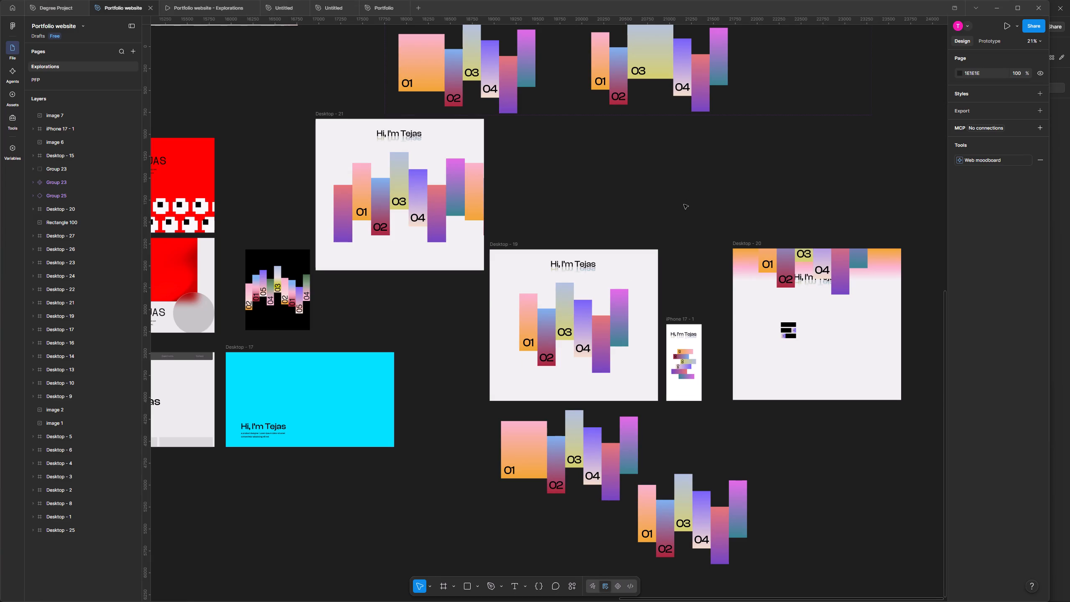
pyautogui.scroll(-1, 684, 204)
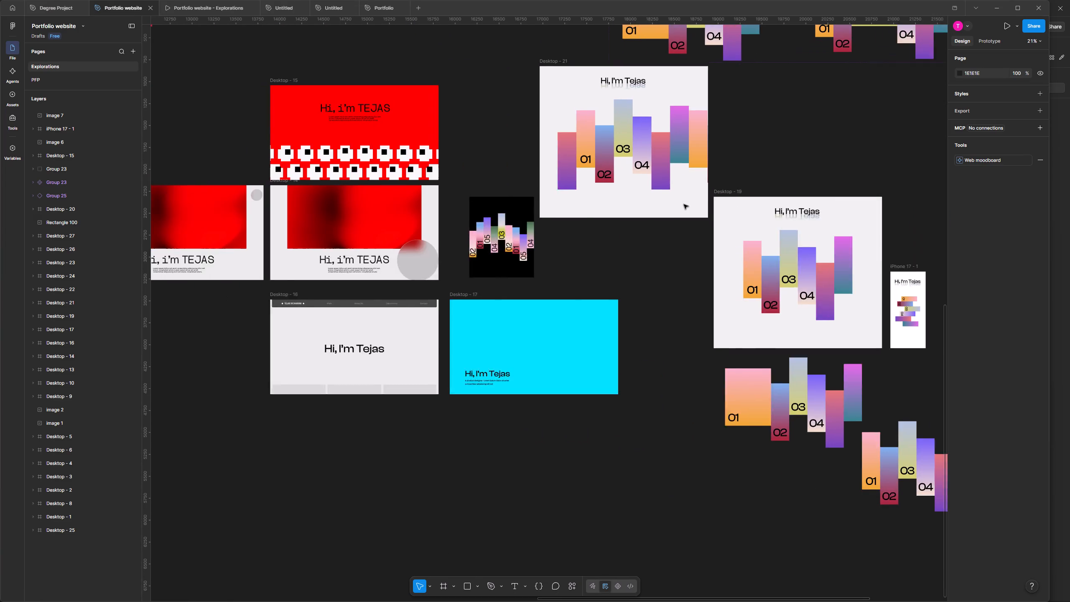
pyautogui.scroll(-1, 684, 204)
pyautogui.hscroll(2, 684, 204)
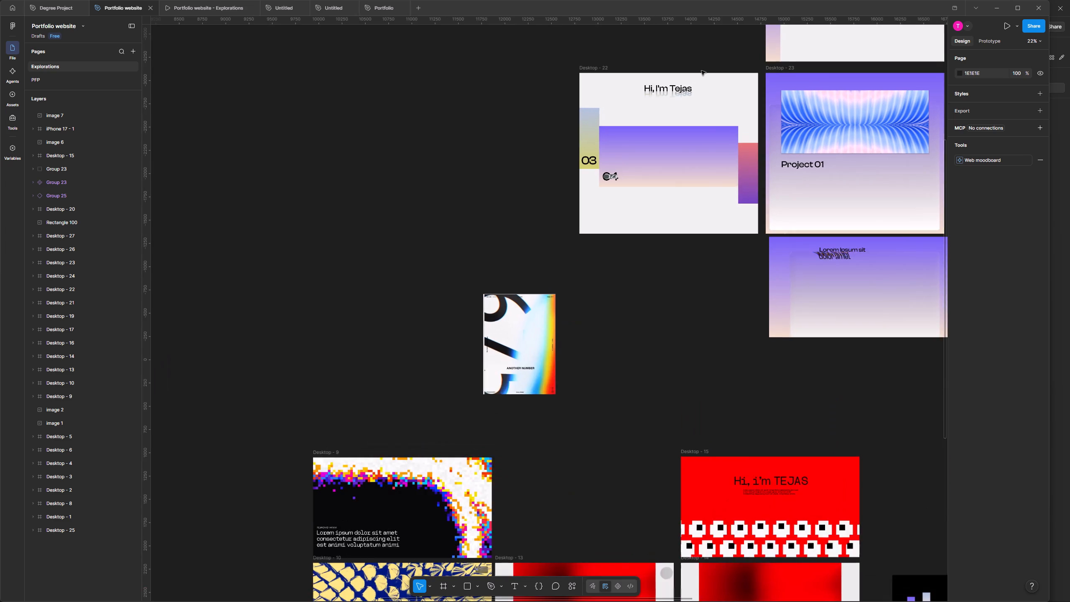
pyautogui.hscroll(-6, 701, 71)
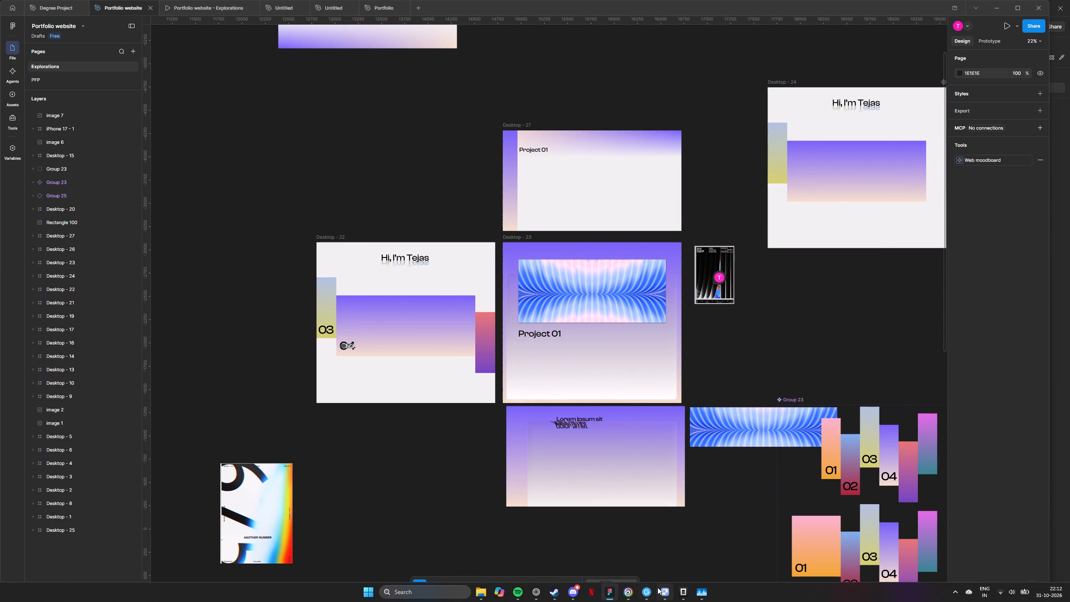
# Switch back to the Zen browser and look through more "case study ui" pins on Pinterest.
pyautogui.click(545, 596)
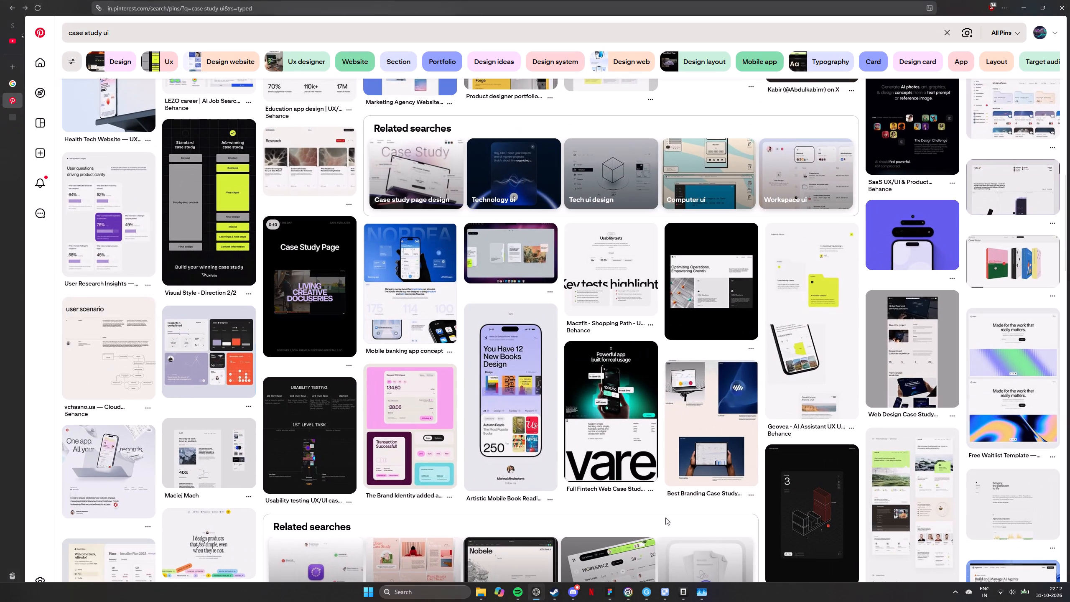
pyautogui.scroll(-3, 661, 510)
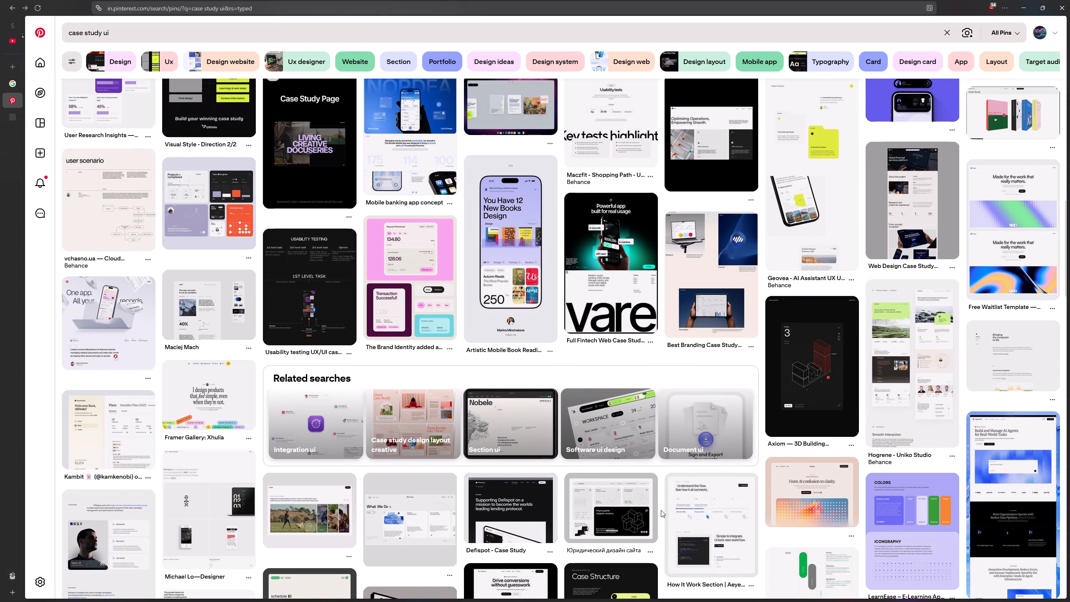
pyautogui.scroll(-1, 661, 510)
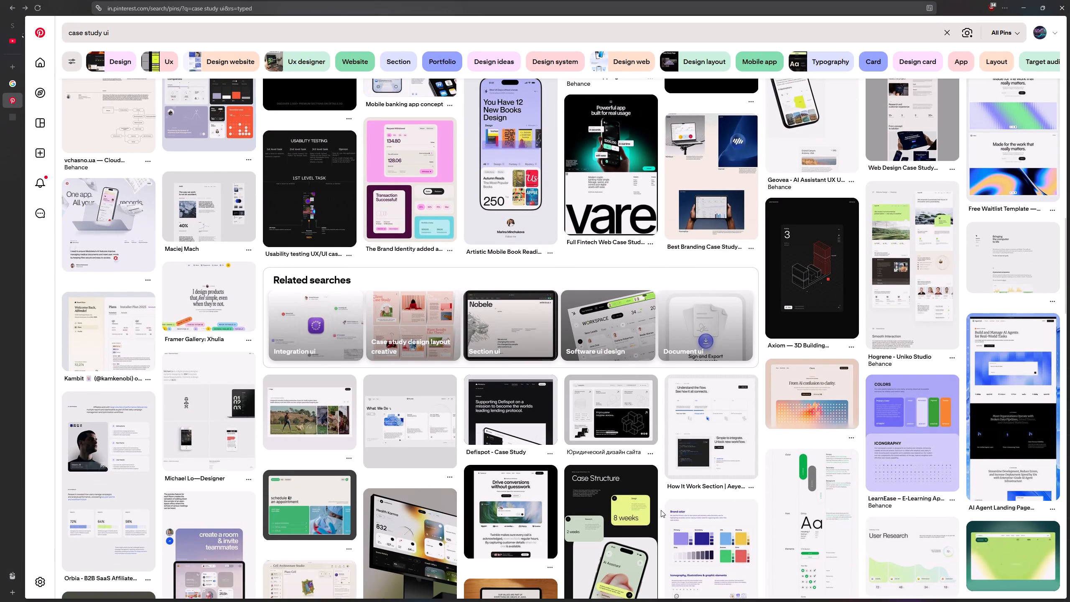
pyautogui.moveTo(661, 510); pyautogui.dragTo(563, 467)
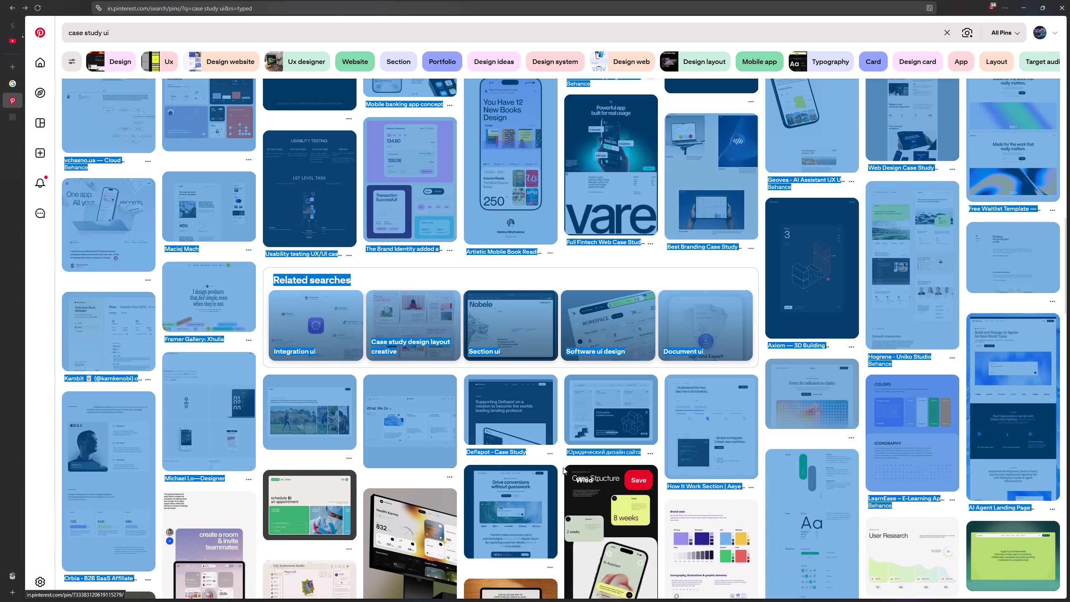
pyautogui.click(563, 467)
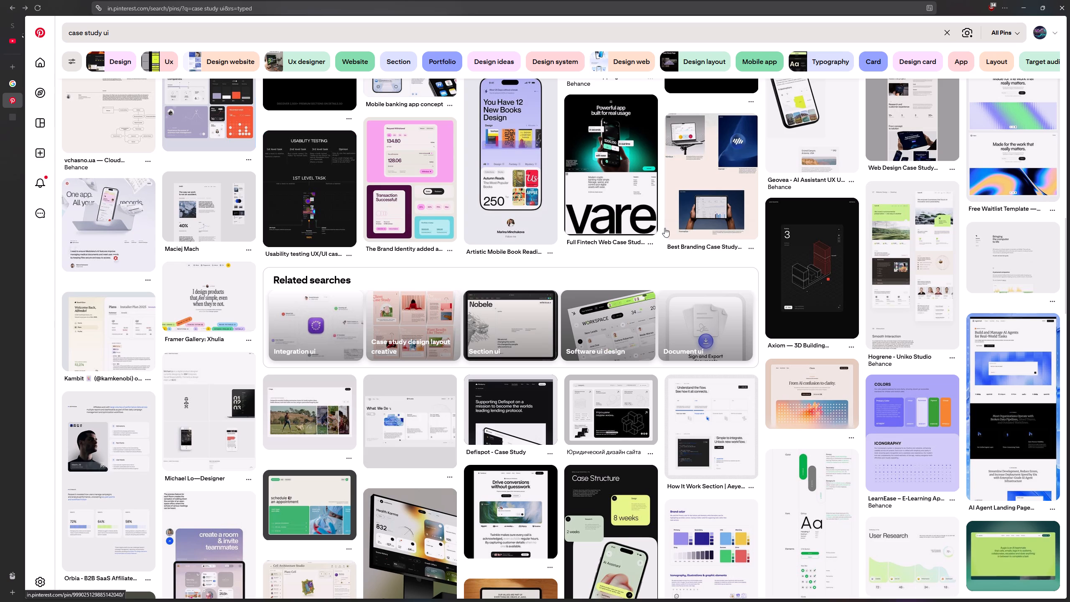
# Return to Figma, locate the Desktop - 27 frame, maximize the window, and show the layout guides.
pyautogui.click(1024, 0)
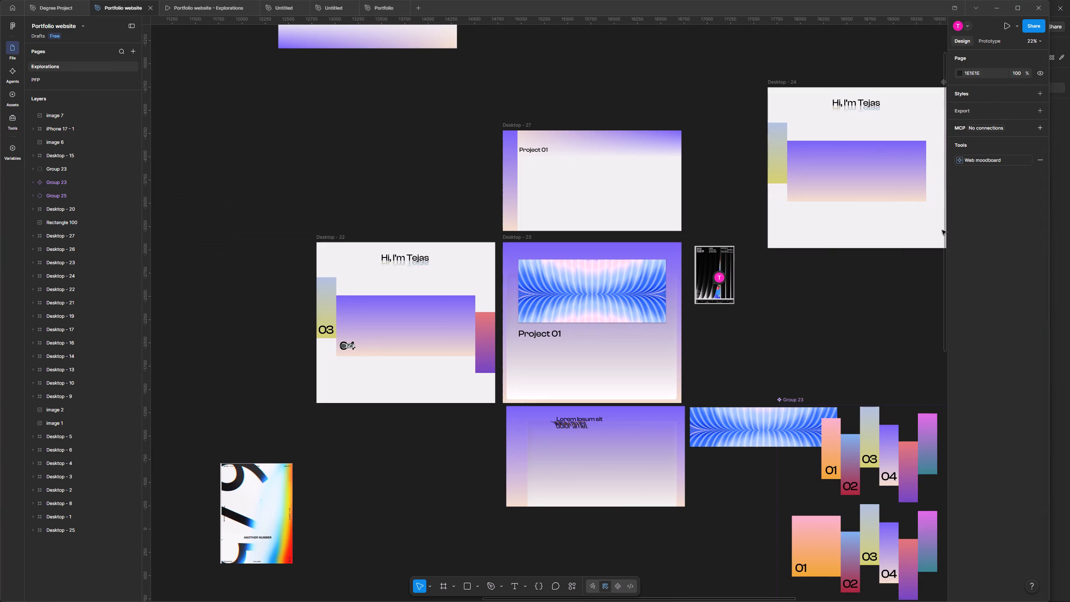
pyautogui.hotkey('shift', 'g')
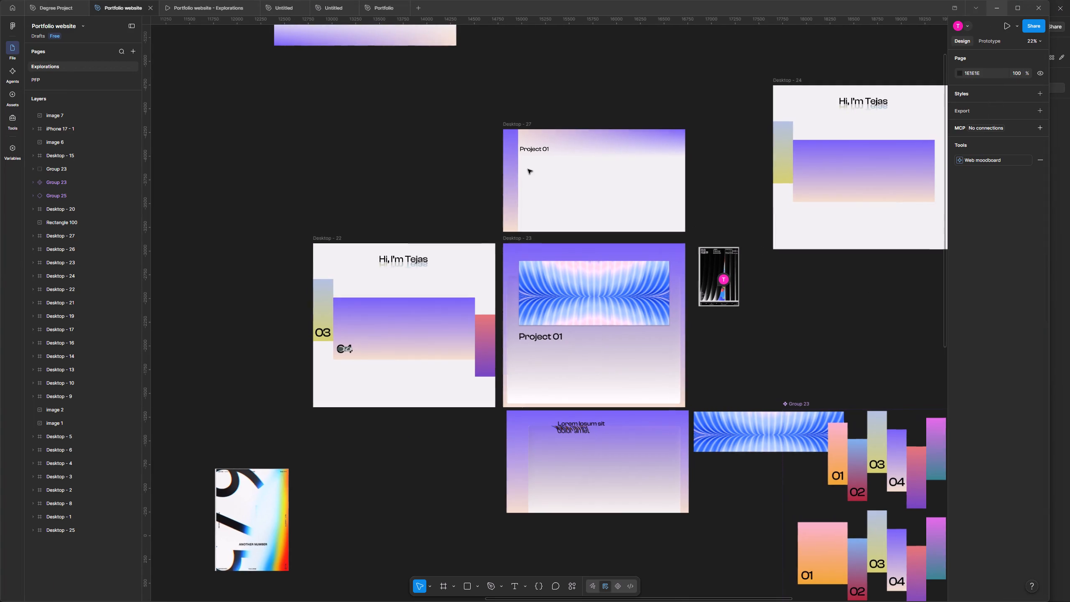
pyautogui.hscroll(-1, 528, 169)
pyautogui.hotkey('shift', 'g')
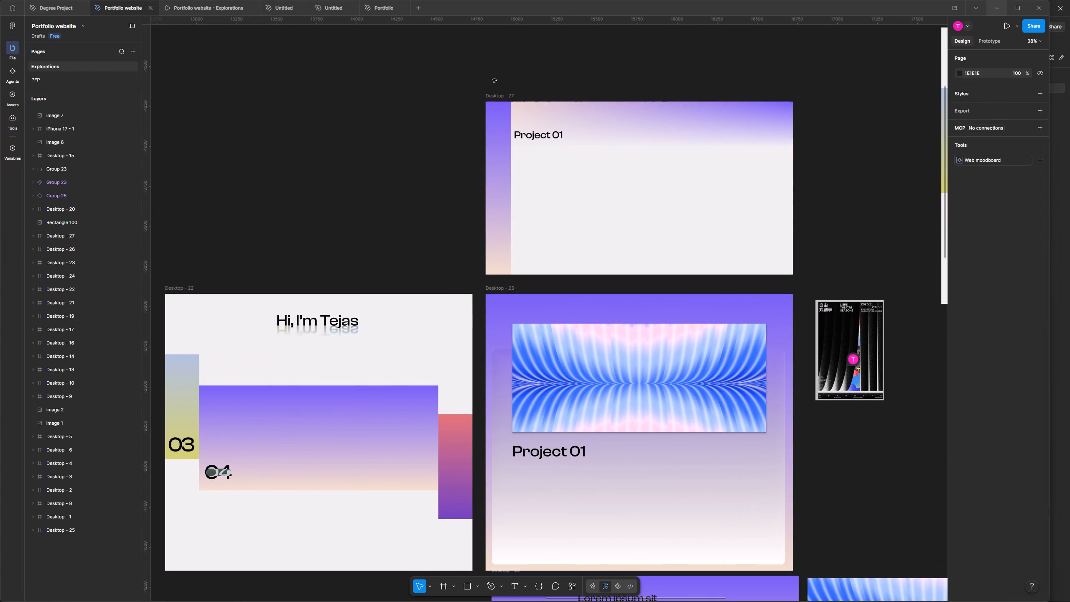
pyautogui.click(504, 96)
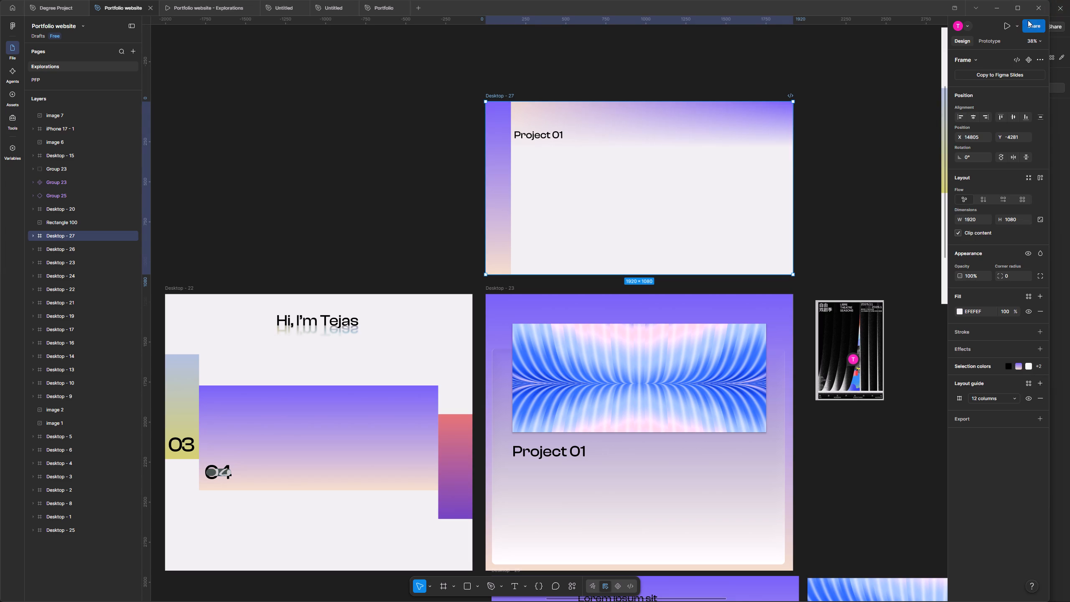
pyautogui.click(1018, 12)
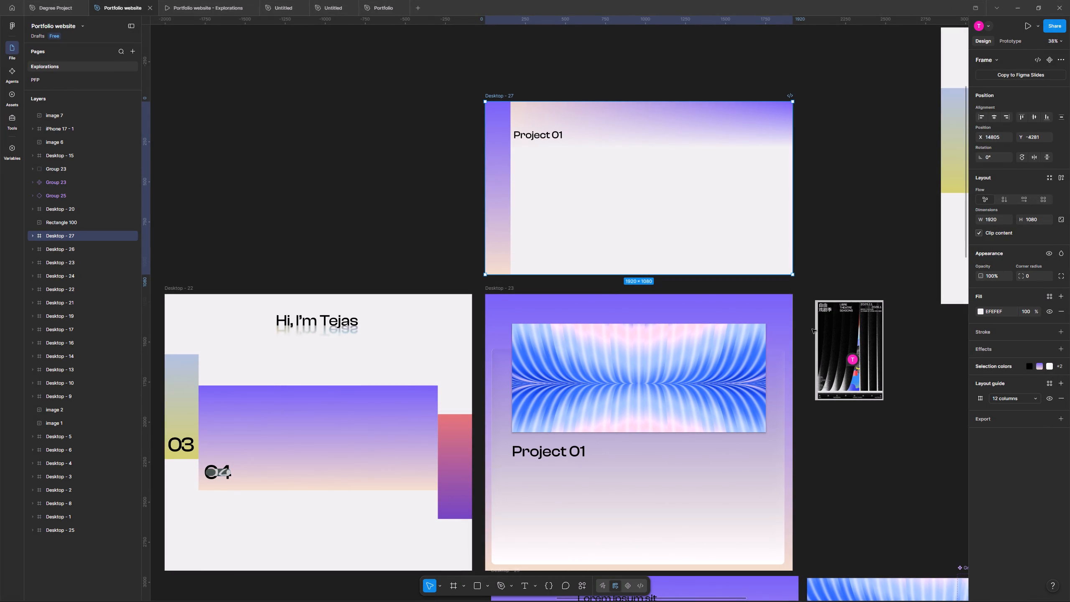
pyautogui.hotkey('shift', 'g')
pyautogui.hotkey('shift', 'g')
pyautogui.doubleClick(809, 221)
pyautogui.hotkey('shift', 'g')
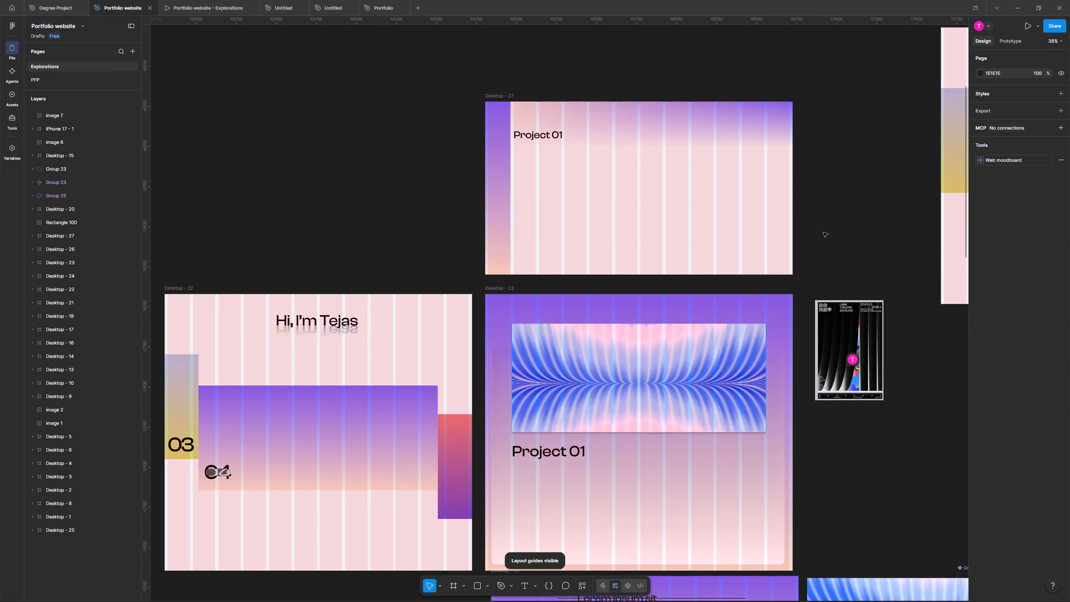
pyautogui.hotkey('shift', 'g')
pyautogui.hotkey('shift', 'g')
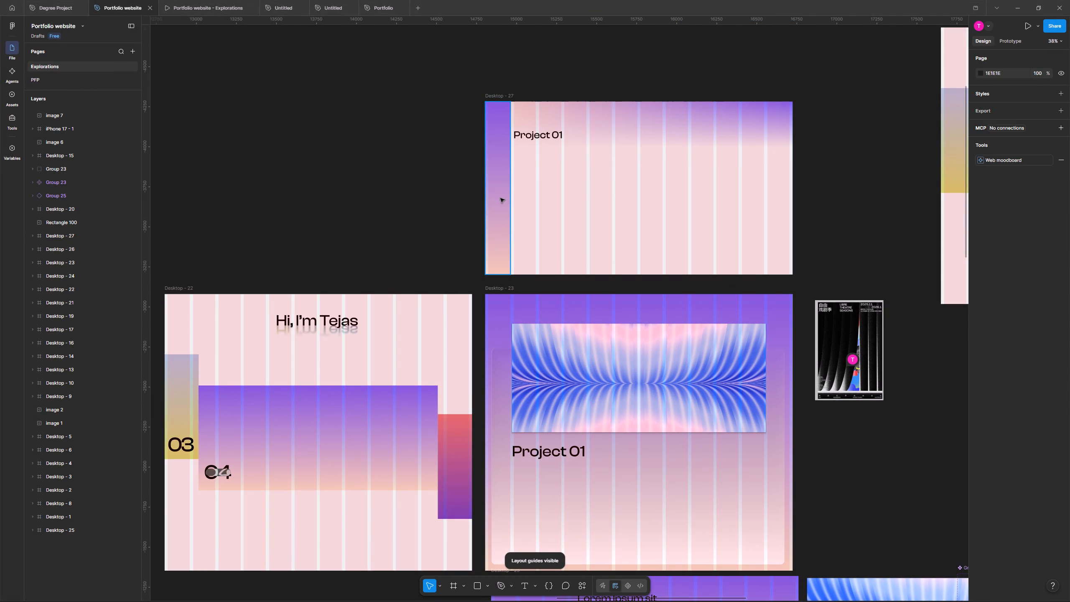
# Delete the vertical gradient strip and the gradient background rectangle from the Desktop - 27 frame.
pyautogui.click(500, 198)
pyautogui.press('BackSpace')
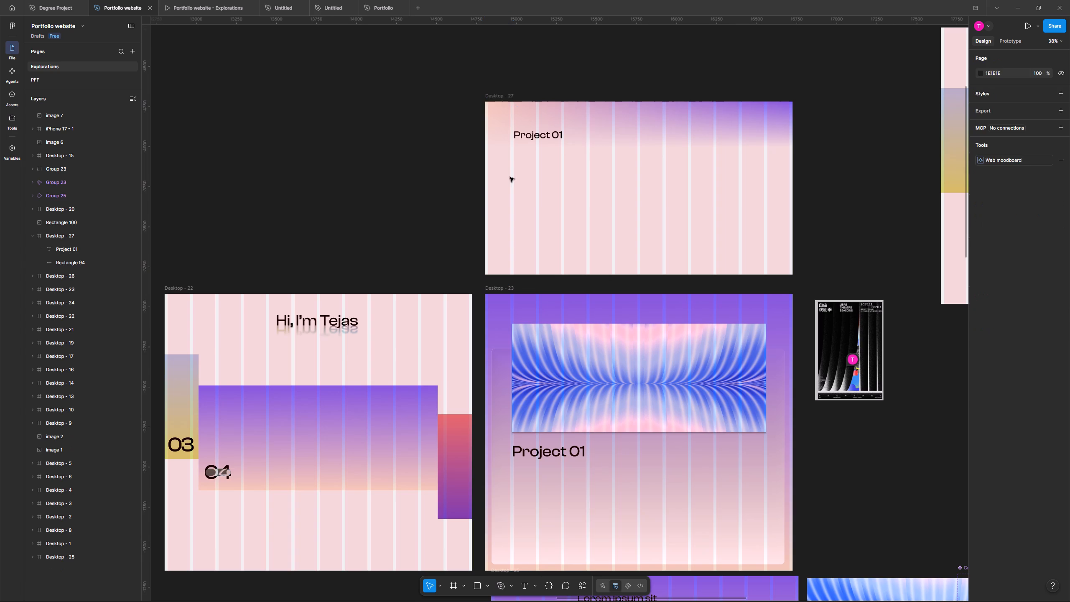
pyautogui.click(682, 120)
pyautogui.press('BackSpace')
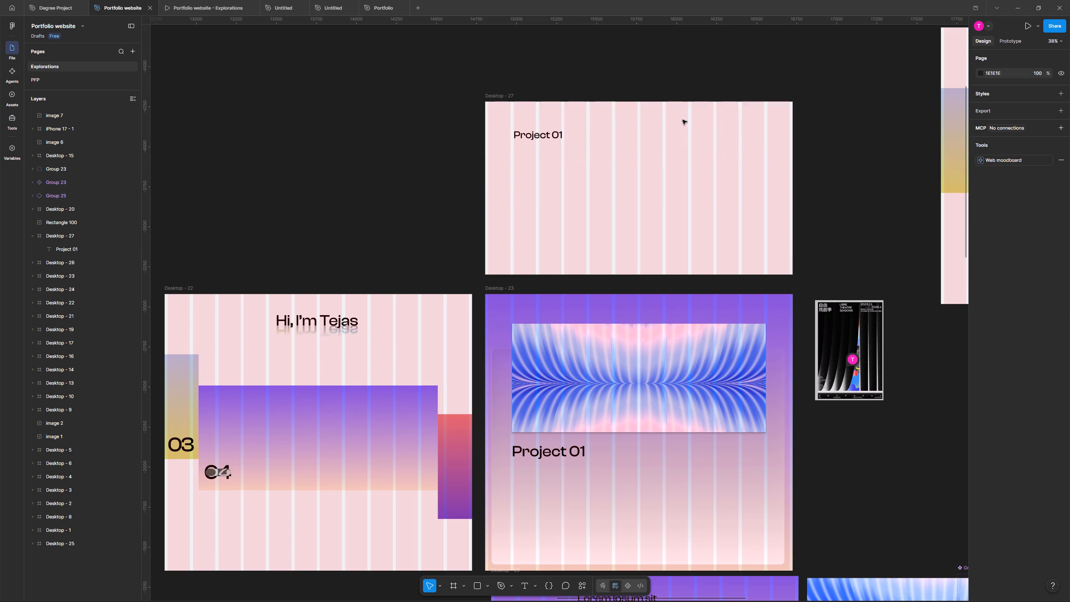
# Hide the layout guides and replace the "Project 01" title in Desktop - 27 with "Finnacle".
pyautogui.hotkey('shift', 'g')
pyautogui.doubleClick(560, 136)
pyautogui.press('BackSpace')
pyautogui.write('Finnacle')
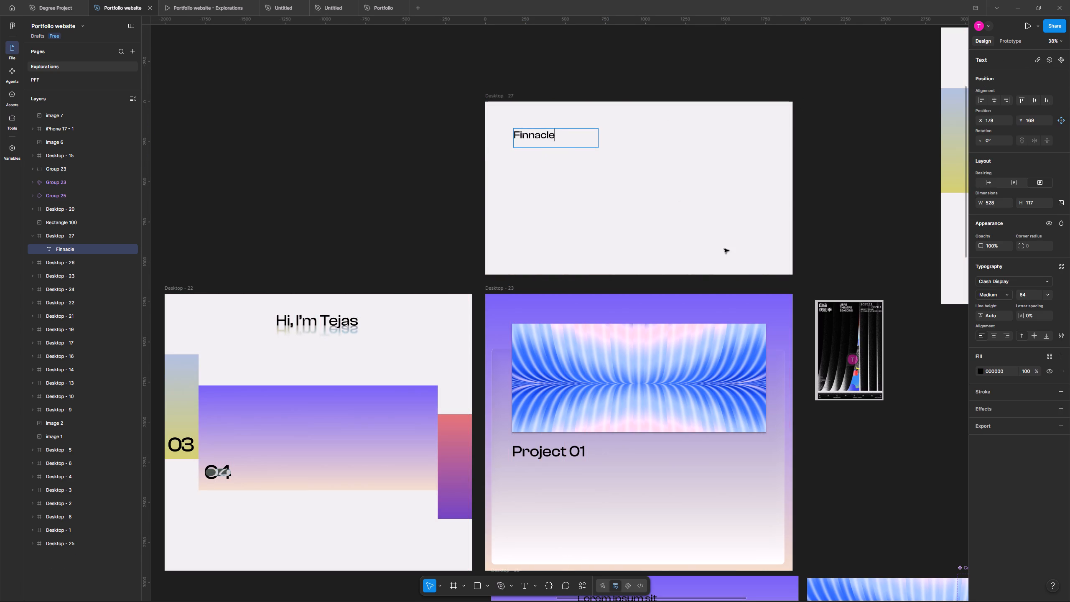
pyautogui.doubleClick(711, 210)
# Set the Finnacle title's font size to 128, checking it against the layout guides and hiding them again.
pyautogui.click(531, 138)
pyautogui.hotkey('shift', 'g')
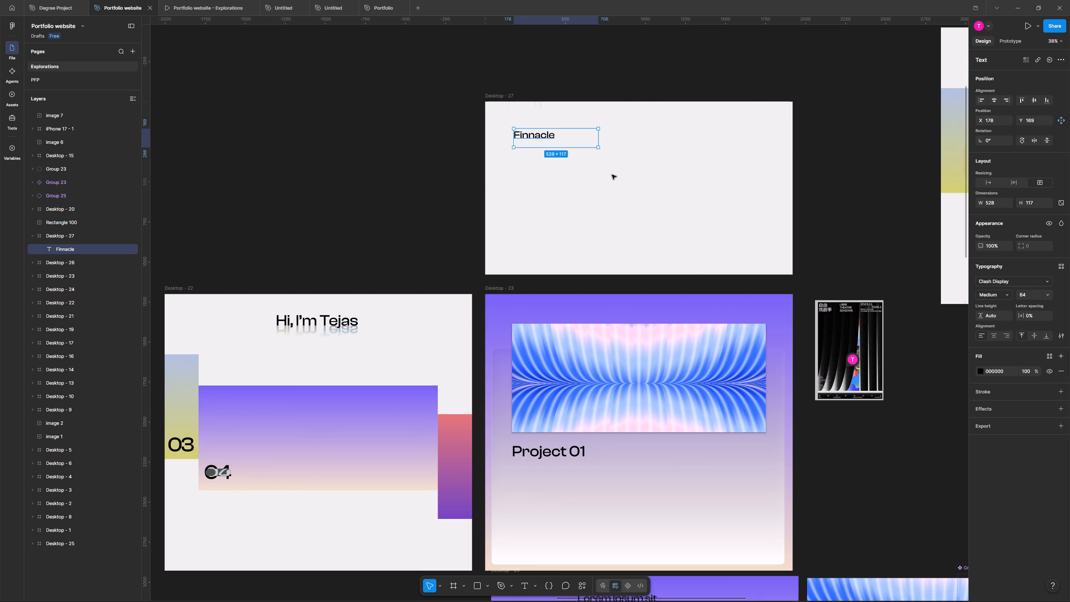
pyautogui.click(1050, 297)
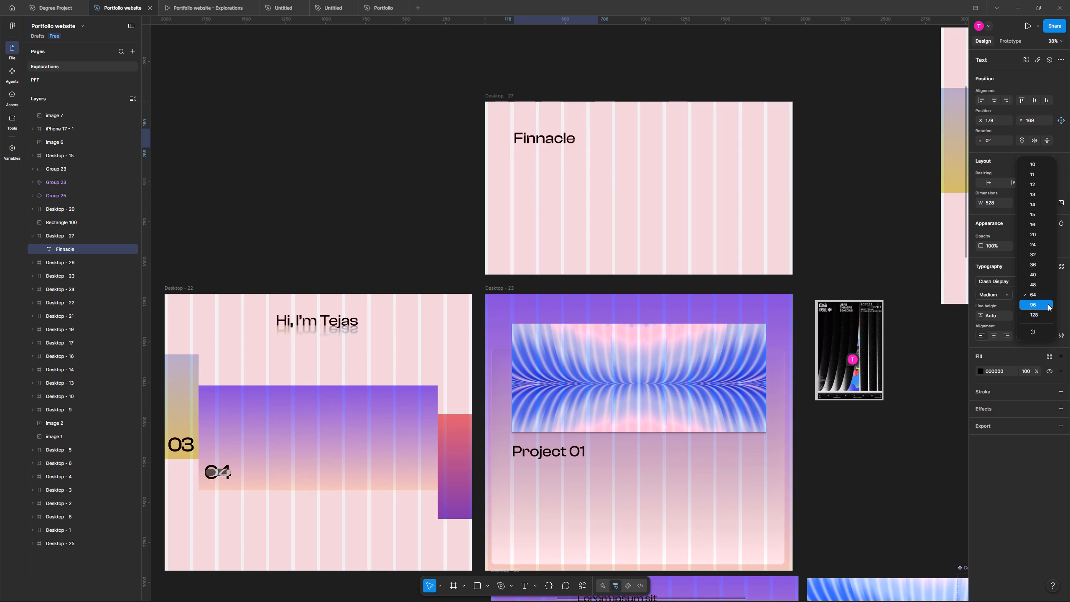
pyautogui.click(1050, 310)
pyautogui.click(820, 180)
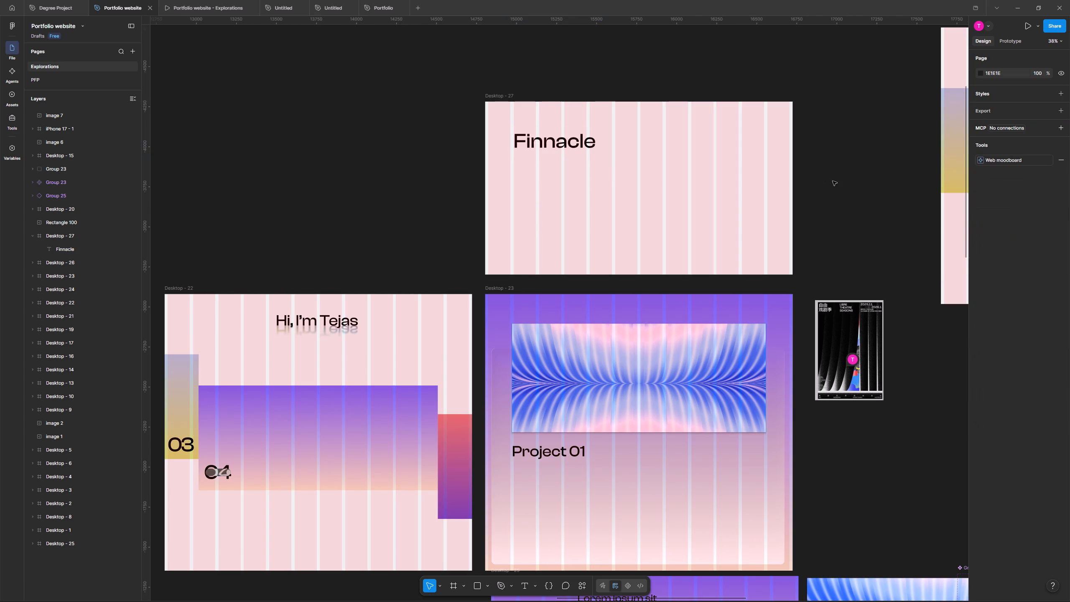
pyautogui.hotkey('shift', 'g')
# Select the Desktop - 27 frame and open it in a presentation preview.
pyautogui.click(543, 143)
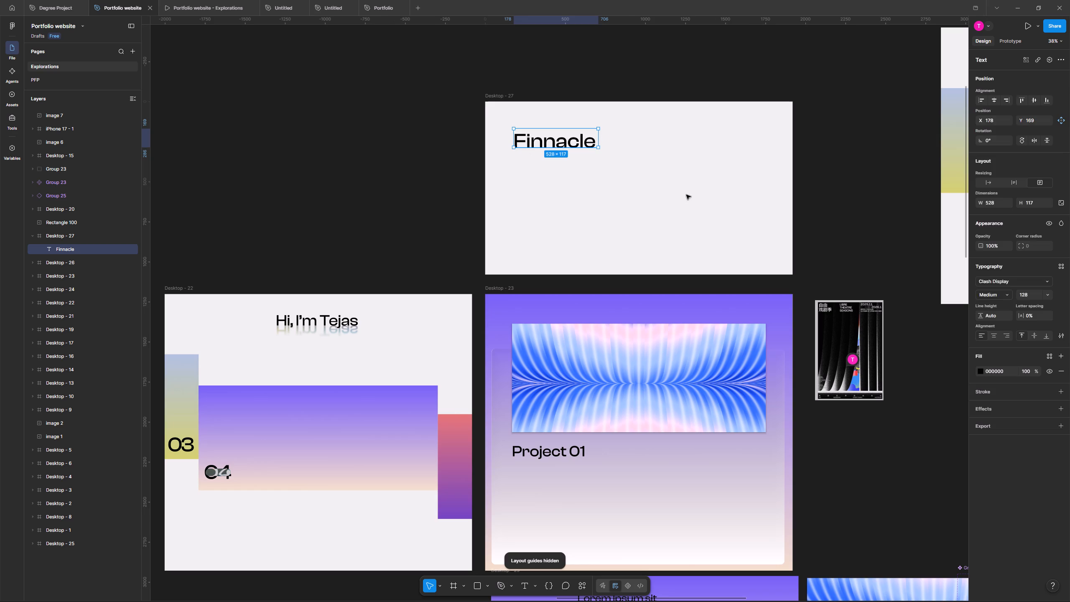
pyautogui.click(686, 195)
pyautogui.press('space')
pyautogui.press('space')
pyautogui.press('space')
pyautogui.moveTo(674, 104); pyautogui.dragTo(576, 155)
pyautogui.click(413, 147)
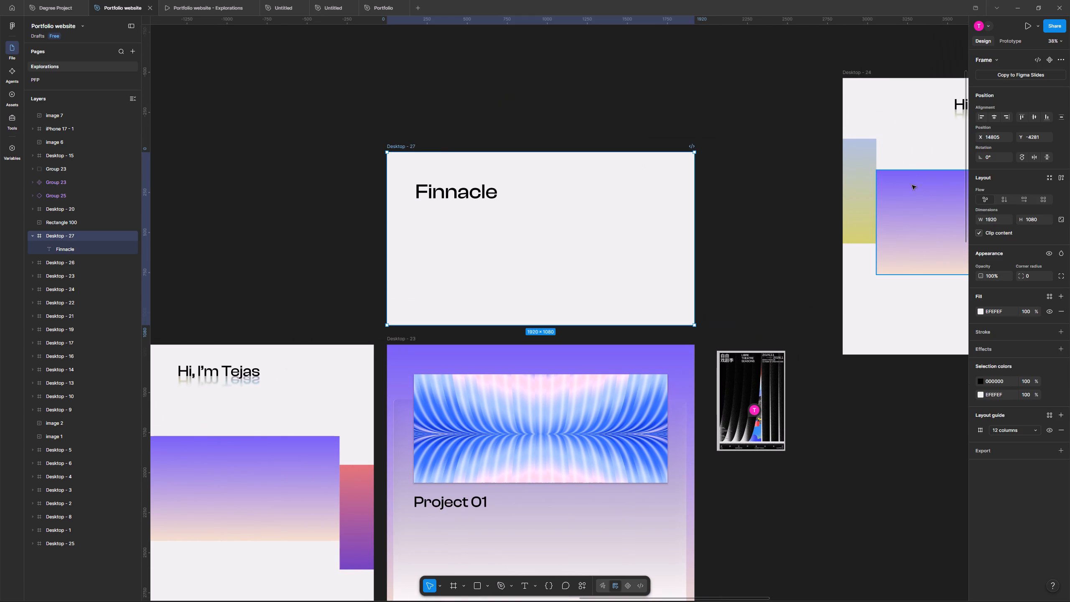
pyautogui.click(1028, 27)
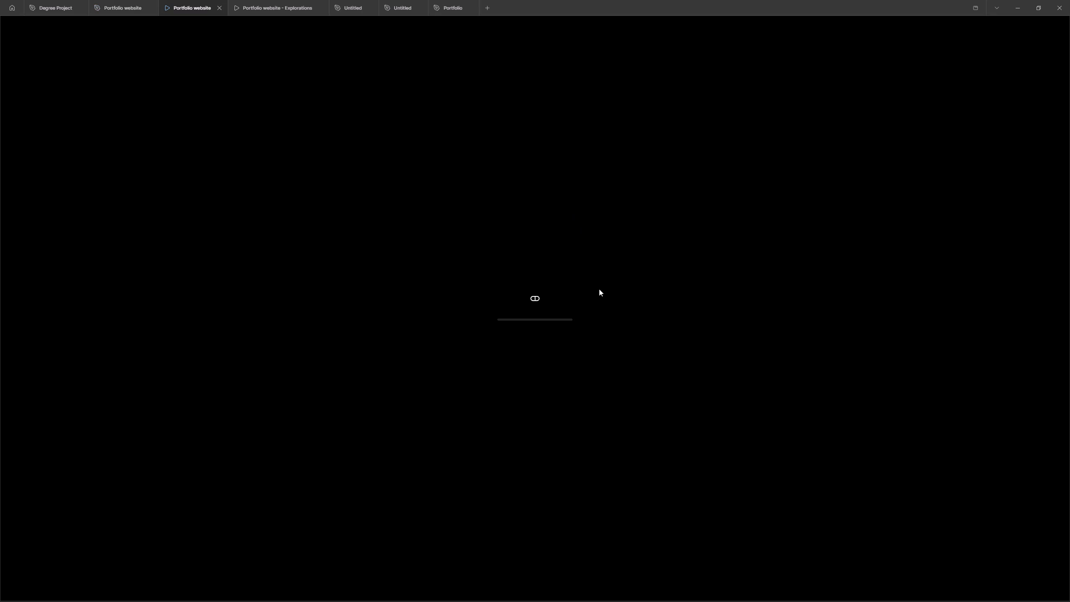
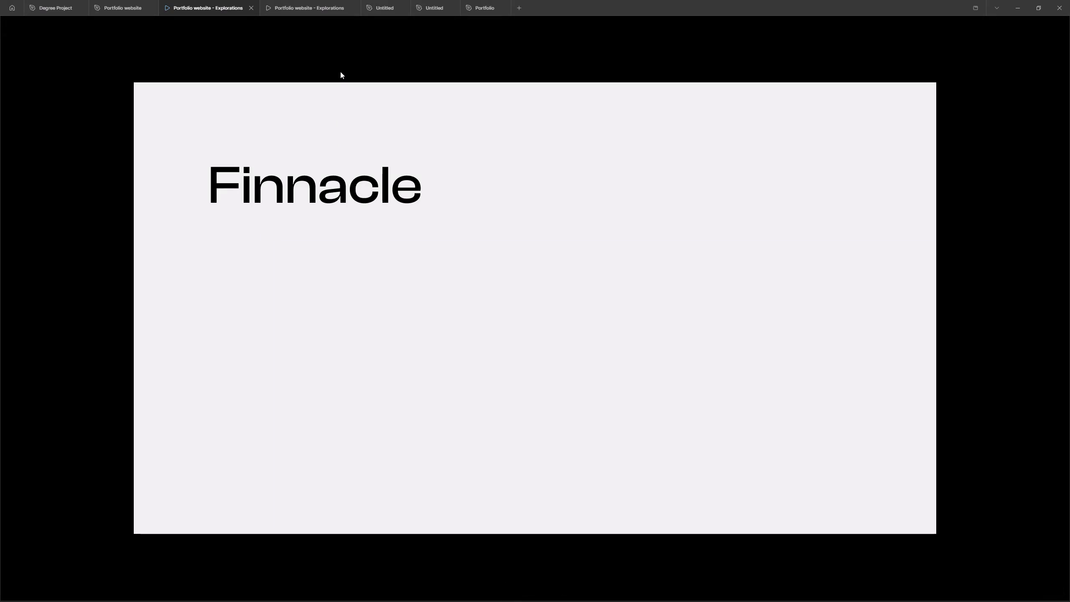
# Return to the Portfolio website file and copy the wide purple gradient rectangle from Desktop - 22 into Desktop - 27, below the Finnacle title.
pyautogui.click(292, 0)
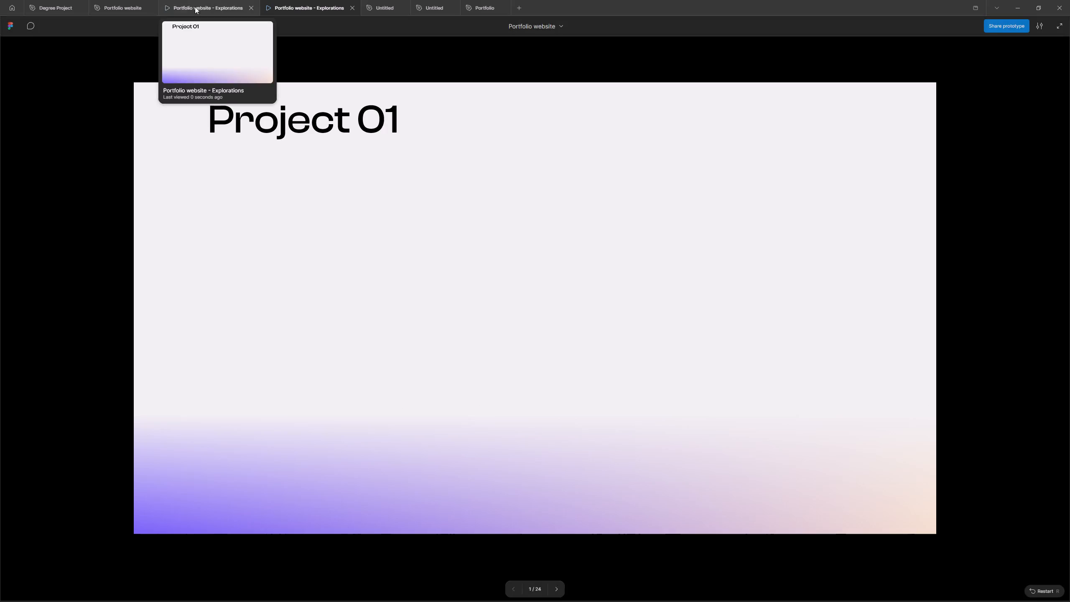
pyautogui.click(186, 7)
pyautogui.click(123, 7)
pyautogui.click(301, 491)
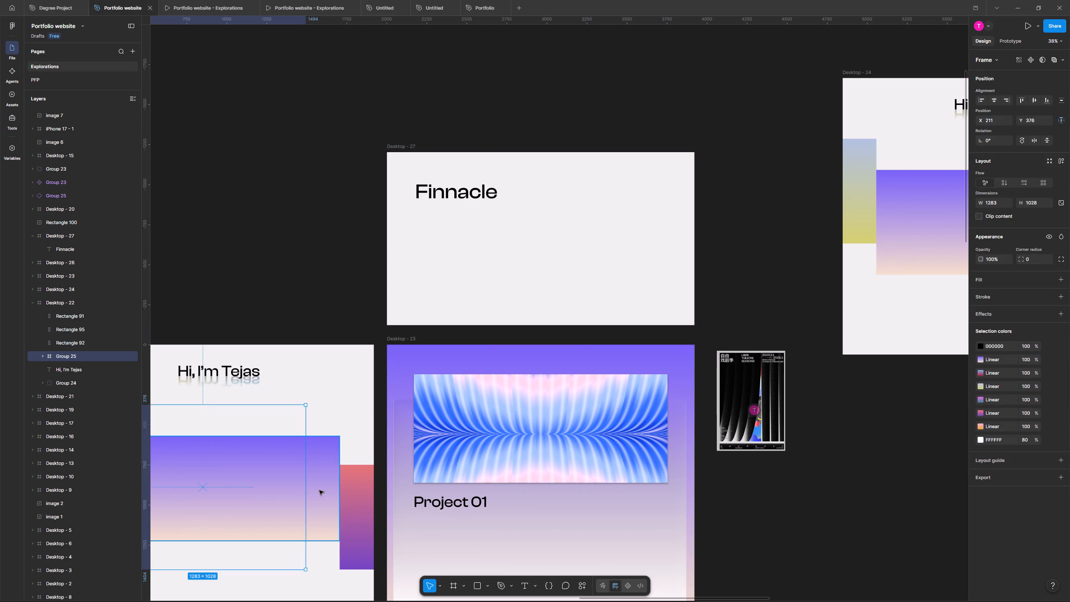
pyautogui.click(319, 490)
pyautogui.keyDown('alt'); pyautogui.moveTo(272, 497); pyautogui.dragTo(585, 265); pyautogui.keyUp('alt')
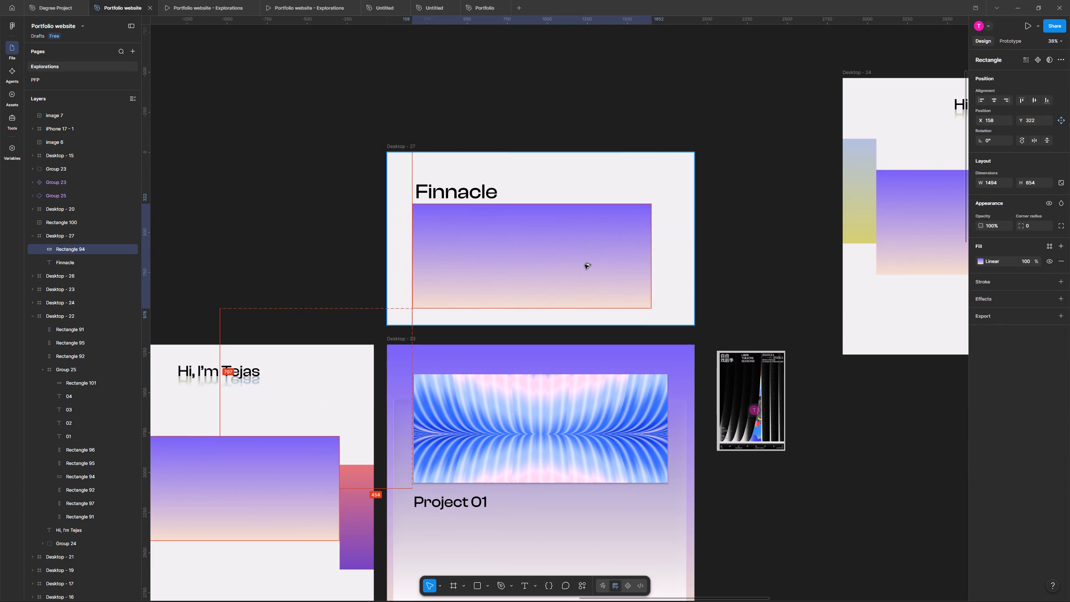
pyautogui.keyDown('alt'); pyautogui.moveTo(585, 265); pyautogui.dragTo(586, 264); pyautogui.keyUp('alt')
# Shrink the copied gradient rectangle into a bar about 34 px high directly under the Finnacle title.
pyautogui.moveTo(558, 306); pyautogui.dragTo(571, 217)
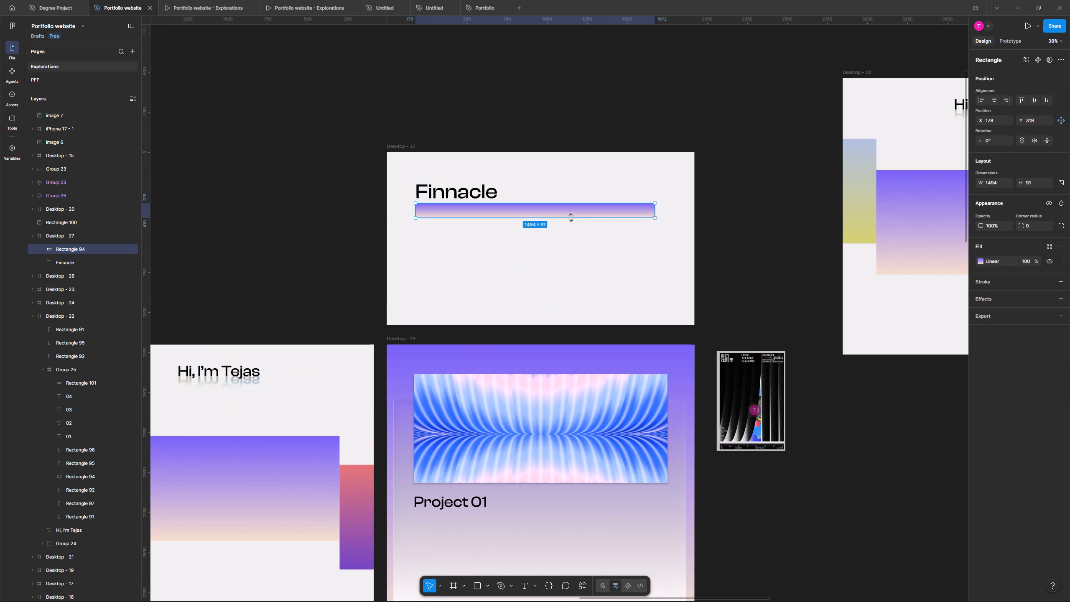
pyautogui.moveTo(571, 217); pyautogui.dragTo(571, 209)
# Rotate the bar's linear gradient so it runs horizontally, from purple at the left end to peach at the right.
pyautogui.doubleClick(980, 260)
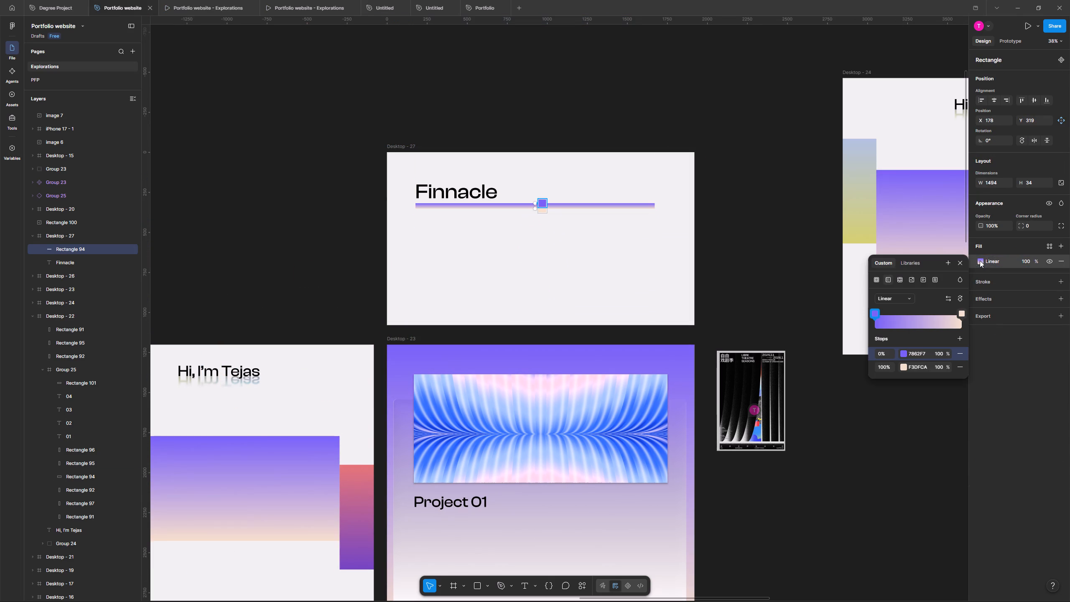
pyautogui.click(958, 298)
pyautogui.click(958, 299)
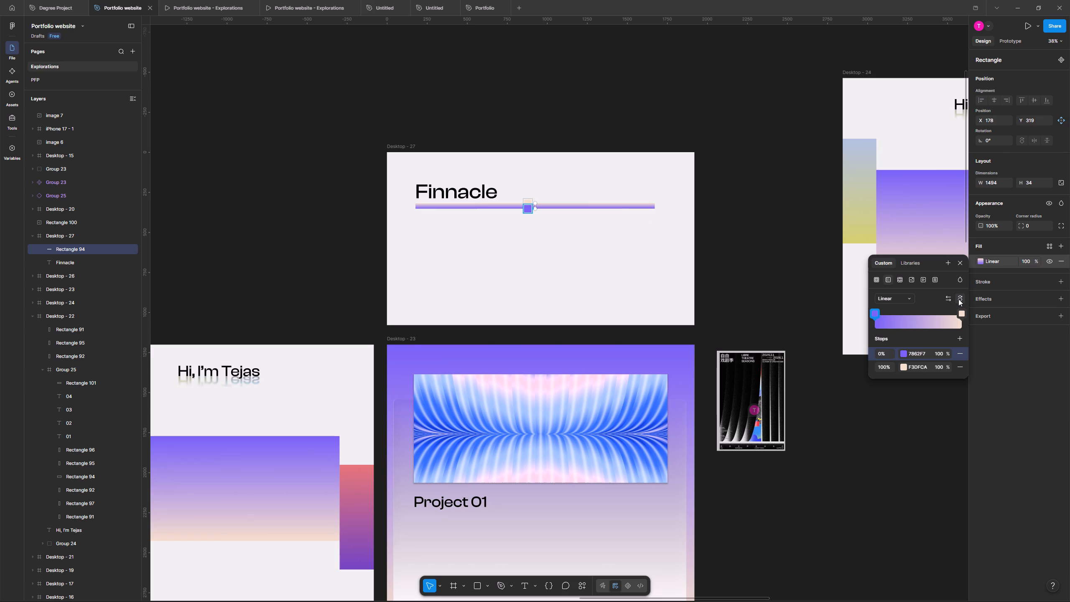
pyautogui.click(957, 298)
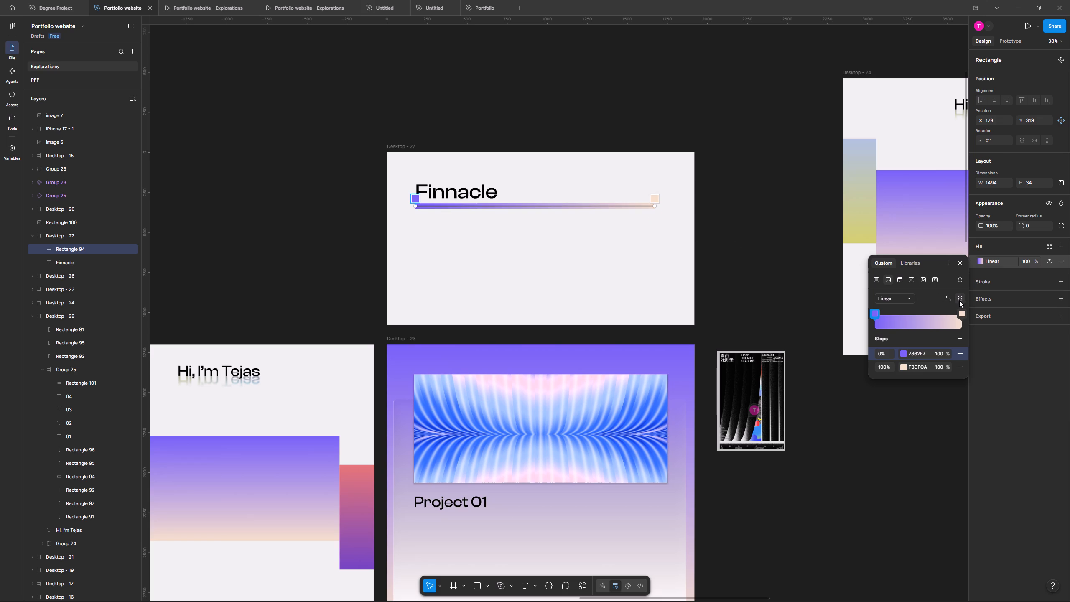
pyautogui.click(617, 230)
# Show the layout guides, shorten the gradient bar to about 772 px wide along a column edge, and hide the guides again.
pyautogui.hotkey('shift', 'g')
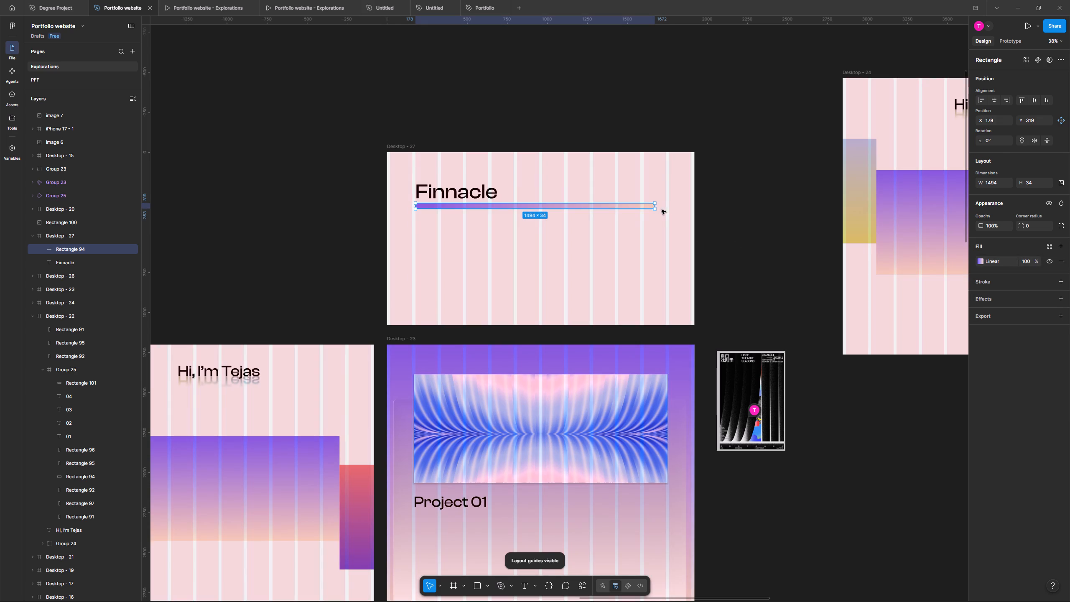
pyautogui.click(655, 206)
pyautogui.moveTo(655, 206); pyautogui.dragTo(581, 209)
pyautogui.doubleClick(587, 222)
pyautogui.moveTo(655, 206); pyautogui.dragTo(538, 210)
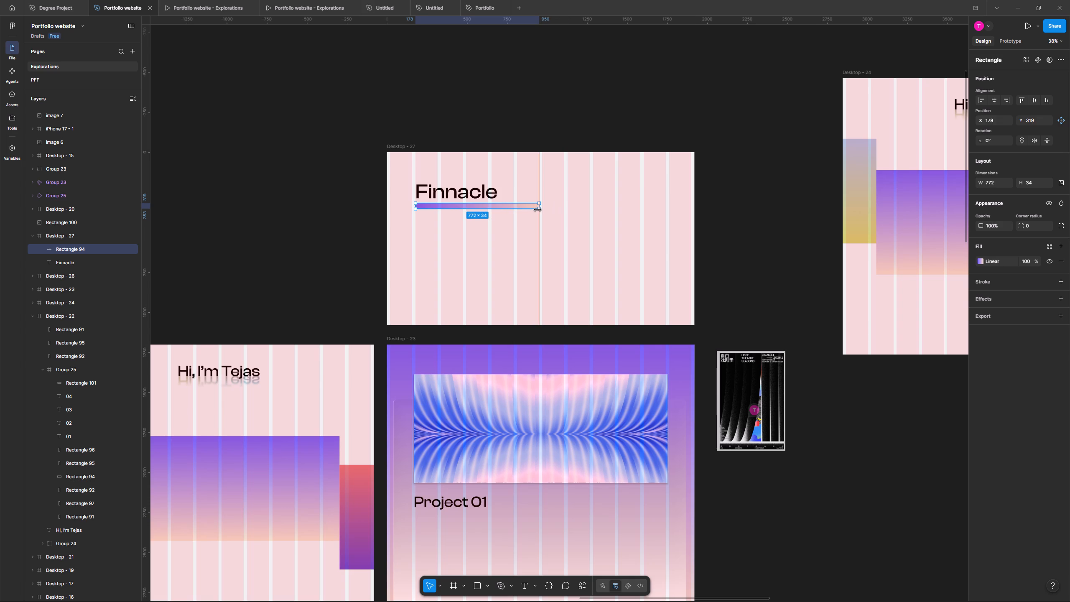
pyautogui.moveTo(538, 210); pyautogui.dragTo(538, 210)
pyautogui.click(608, 241)
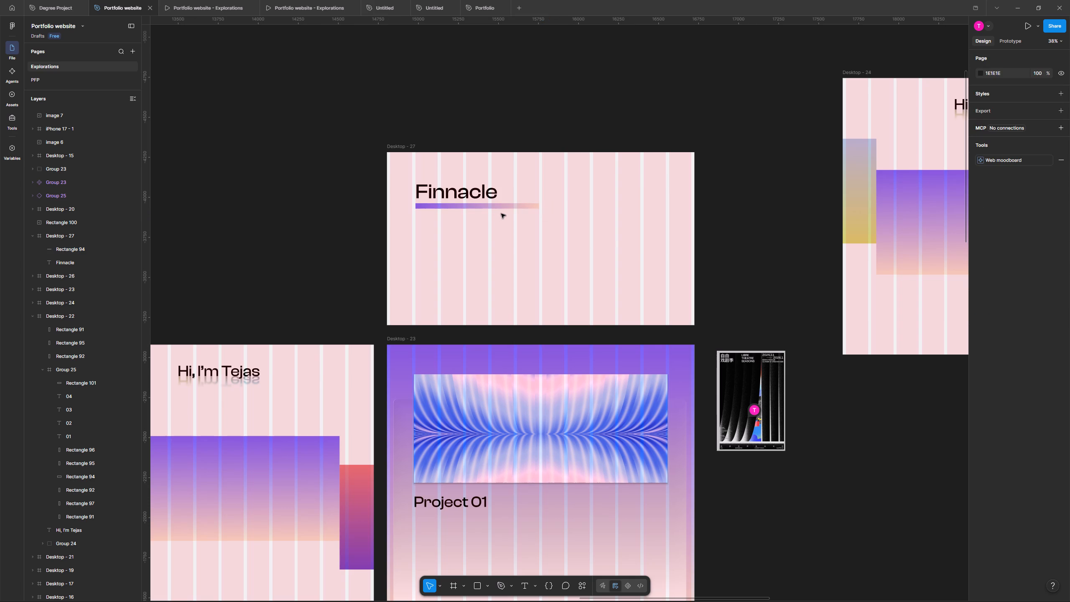
pyautogui.hotkey('shift', 'g')
# Reduce the gradient bar's height further so it reads as a slim underline beneath the Finnacle title.
pyautogui.click(492, 208)
pyautogui.moveTo(500, 210); pyautogui.dragTo(499, 207)
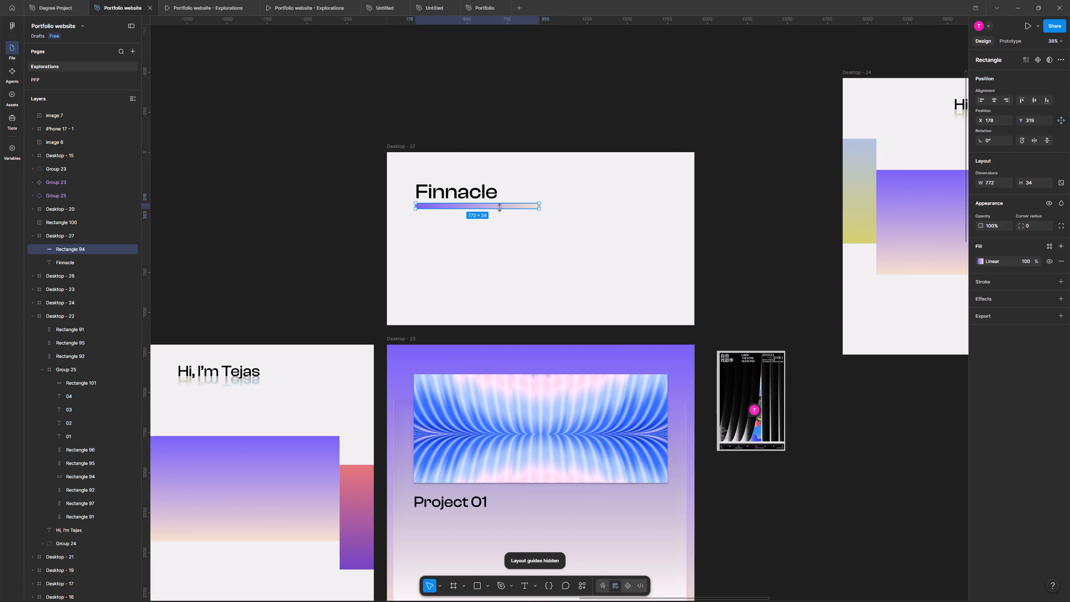
pyautogui.moveTo(499, 207); pyautogui.dragTo(499, 206)
pyautogui.doubleClick(514, 234)
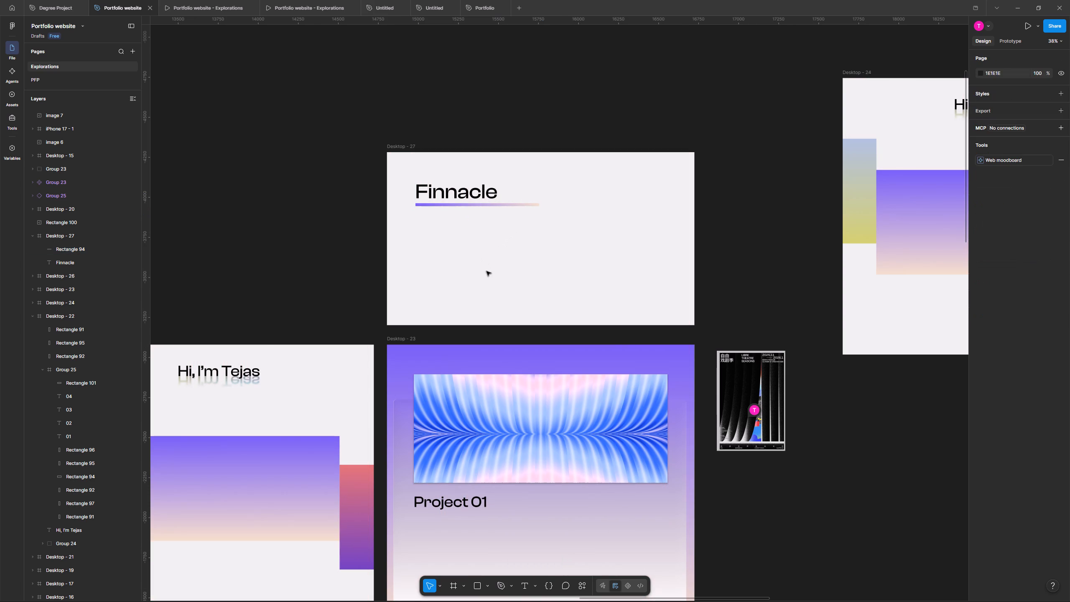
# Change the Finnacle title's font to Base Neue Trial, chosen from the fonts installed by you.
pyautogui.scroll(1, 487, 271)
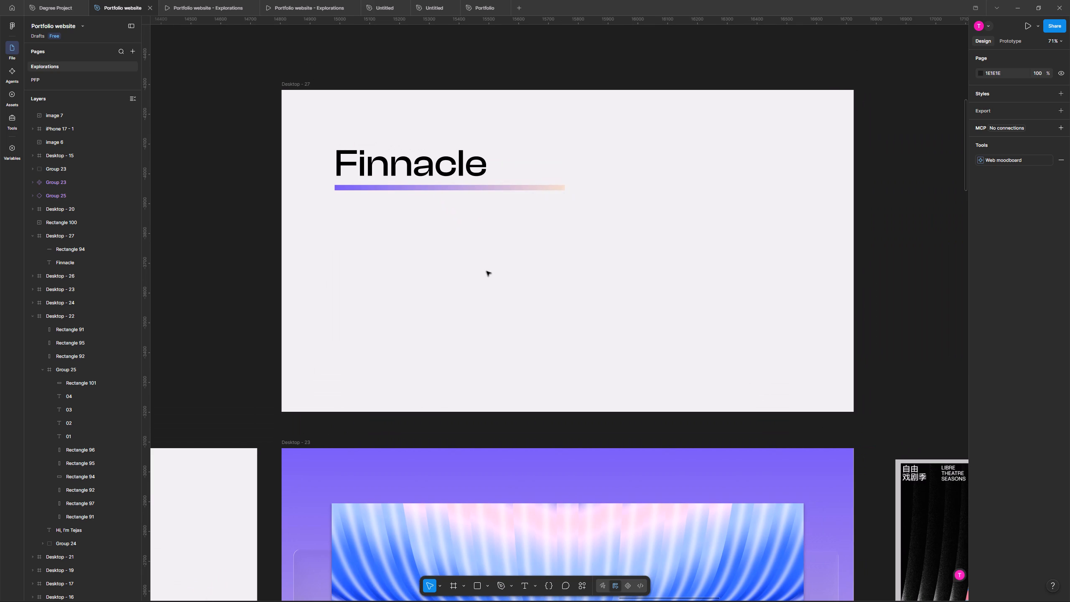
pyautogui.scroll(1, 487, 271)
pyautogui.click(471, 164)
pyautogui.click(1008, 280)
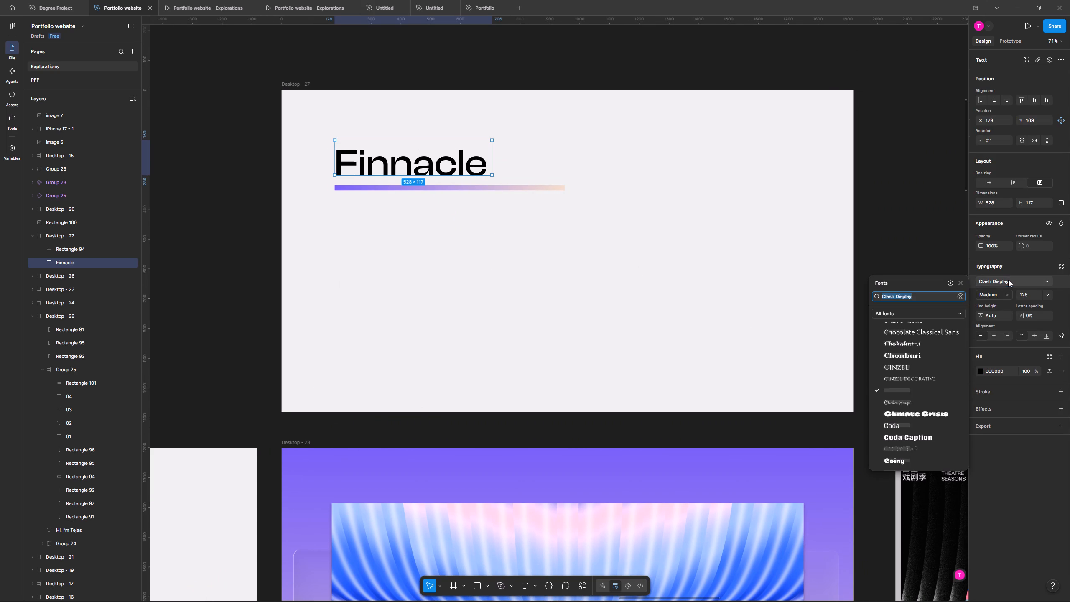
pyautogui.click(939, 313)
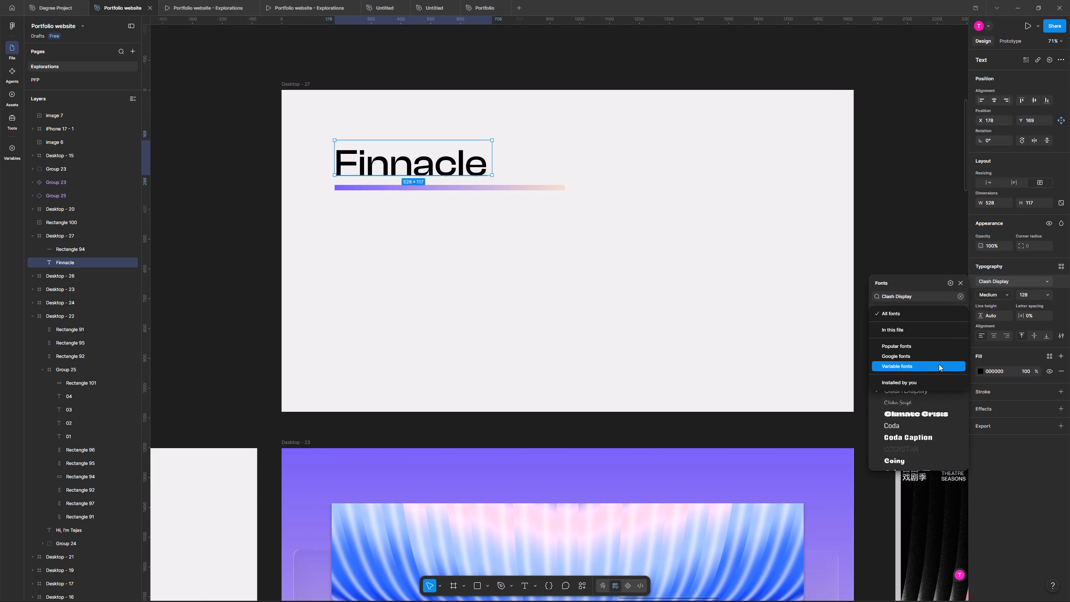
pyautogui.click(938, 381)
pyautogui.scroll(2, 931, 365)
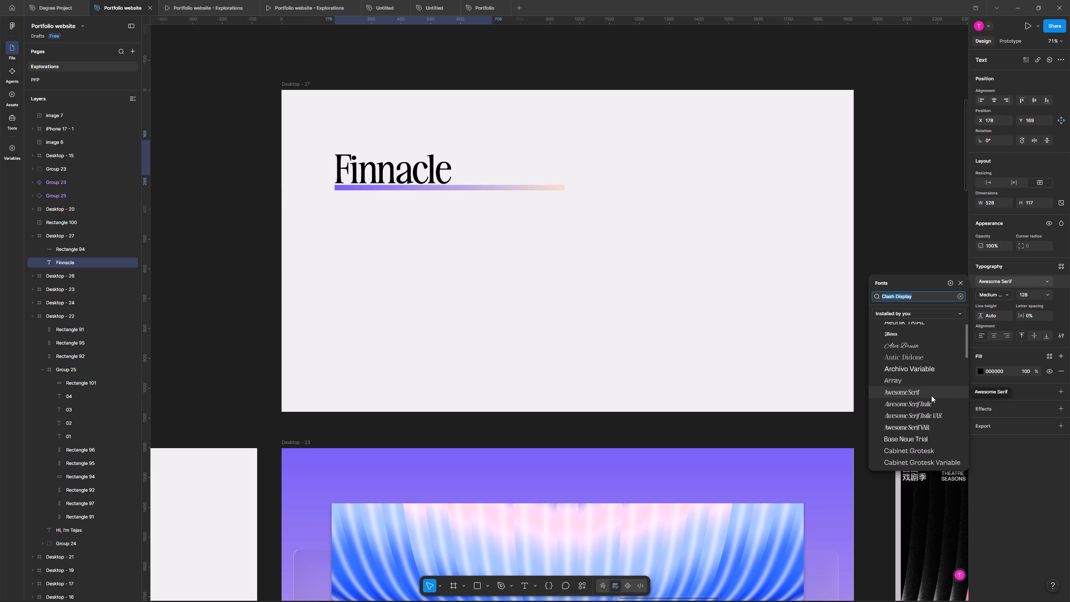
pyautogui.click(935, 440)
# Change the greeting heading in Desktop - 22 to the Base Neue Trial font.
pyautogui.scroll(-5, 799, 342)
pyautogui.scroll(-2, 764, 312)
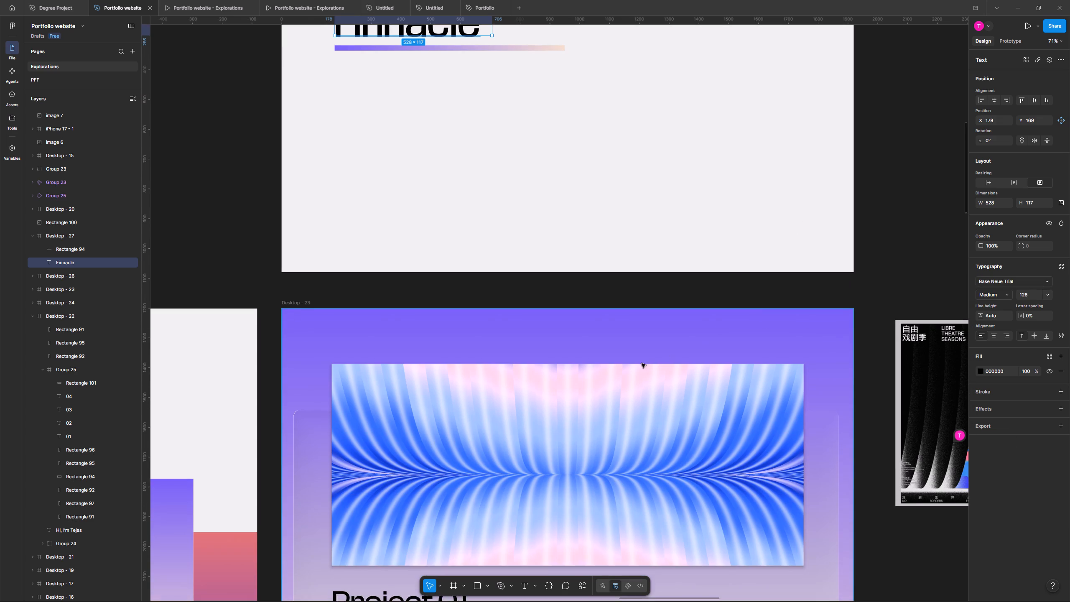
pyautogui.scroll(-5, 639, 363)
pyautogui.hscroll(1, 634, 357)
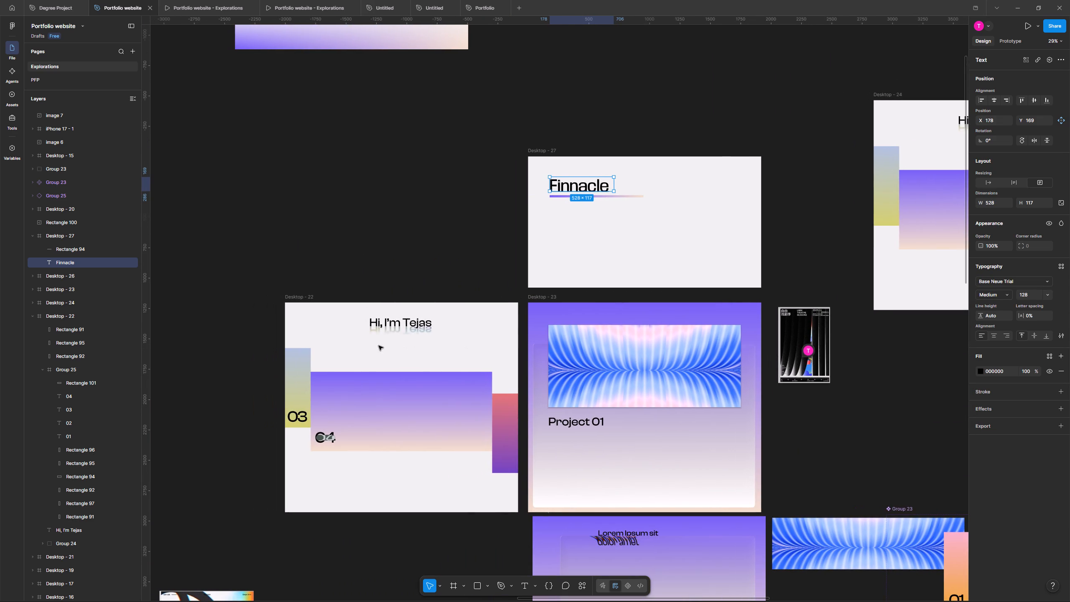
pyautogui.click(405, 318)
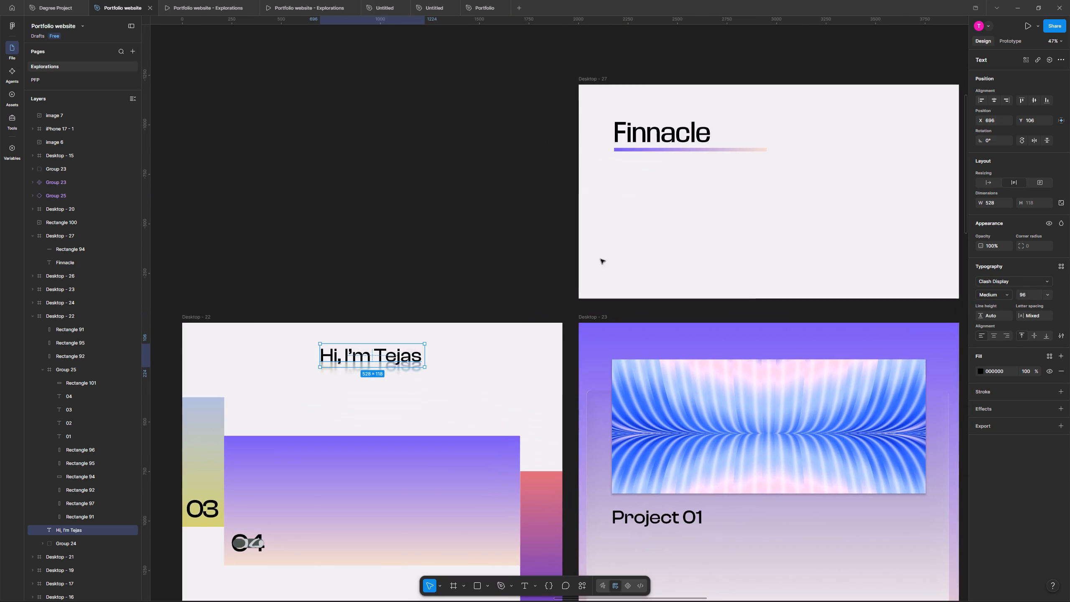
pyautogui.click(998, 280)
pyautogui.write('base')
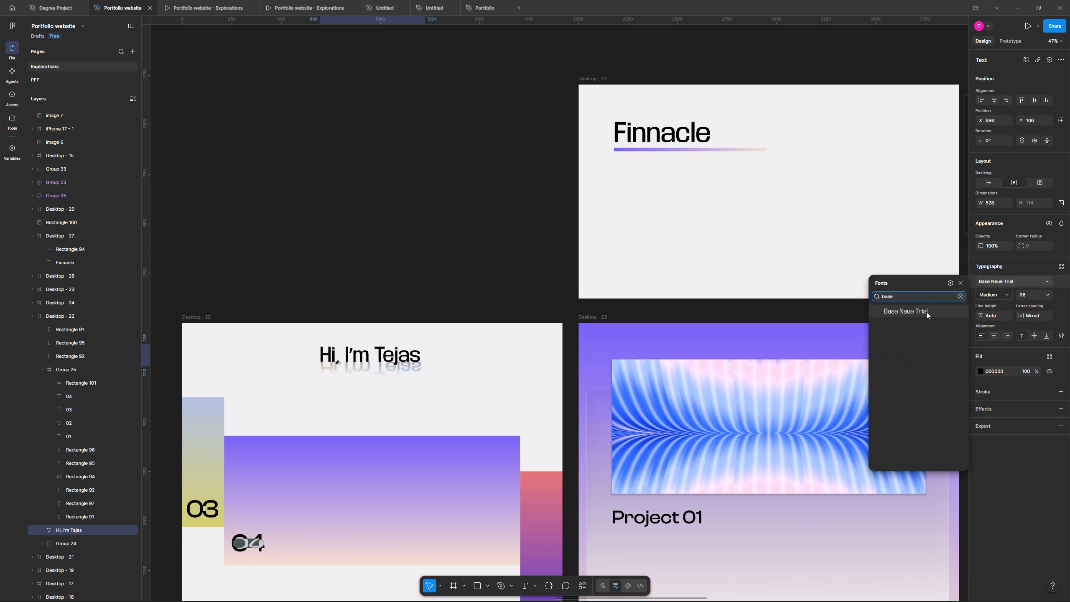
pyautogui.click(926, 312)
# Change the reversed reflection text inside Group 24, under the greeting heading, to the Base Neue Trial font.
pyautogui.click(404, 377)
pyautogui.click(405, 375)
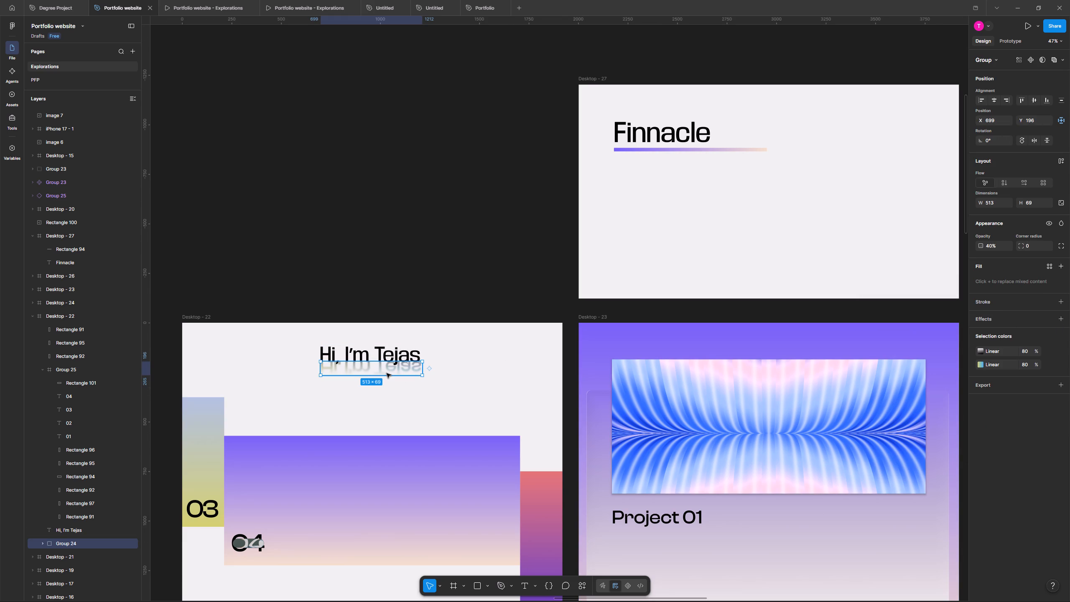
pyautogui.click(41, 544)
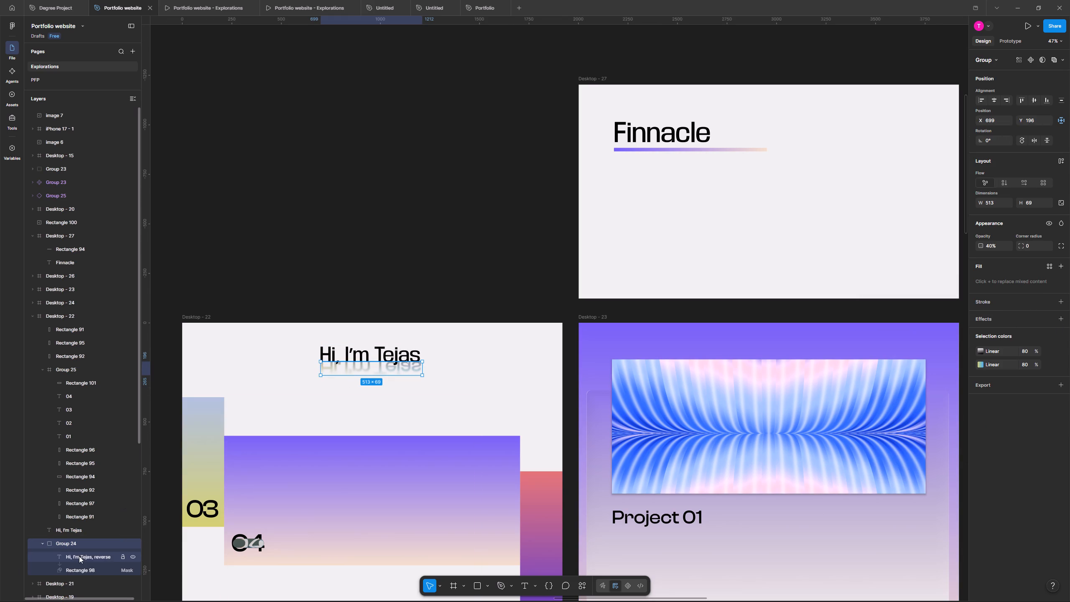
pyautogui.click(79, 556)
pyautogui.click(1011, 282)
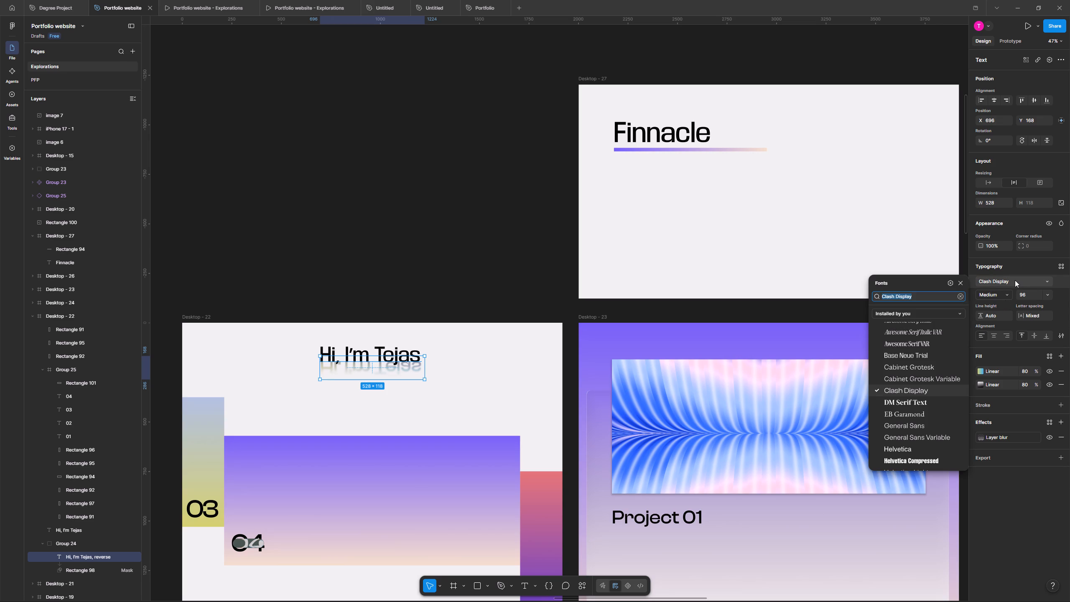
pyautogui.write('base')
pyautogui.press('Return')
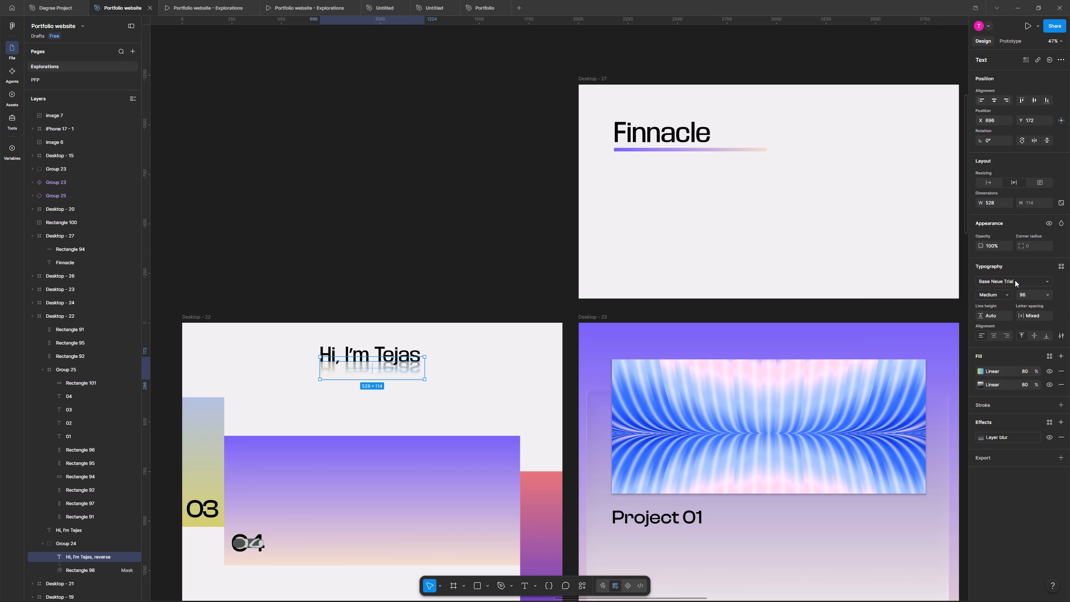
pyautogui.doubleClick(489, 265)
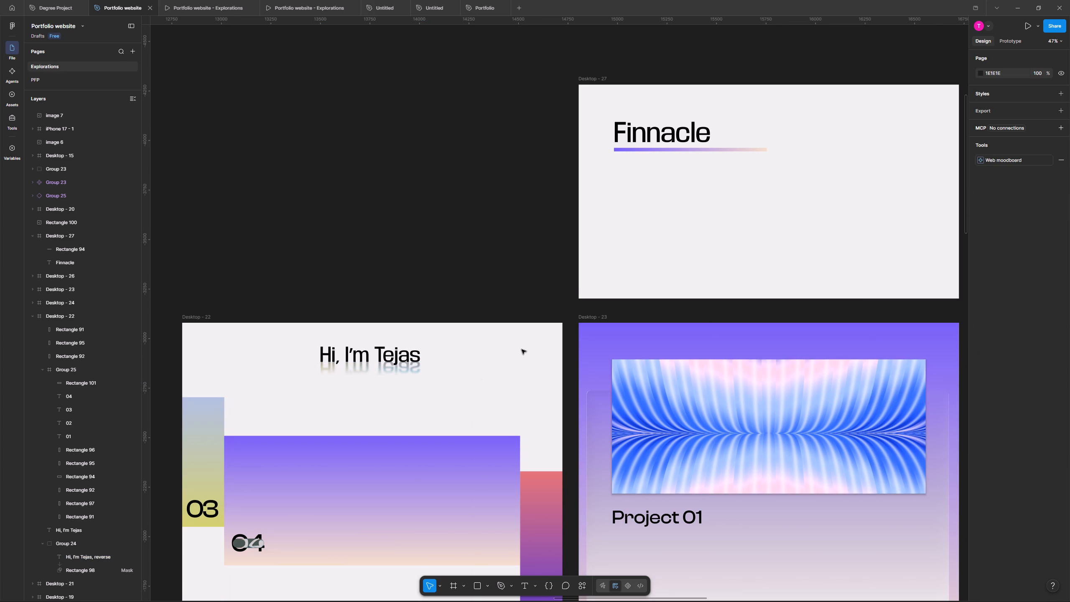
# Change the "03" number on the blue-yellow gradient card in Desktop - 22 to Base Neue Trial.
pyautogui.click(204, 509)
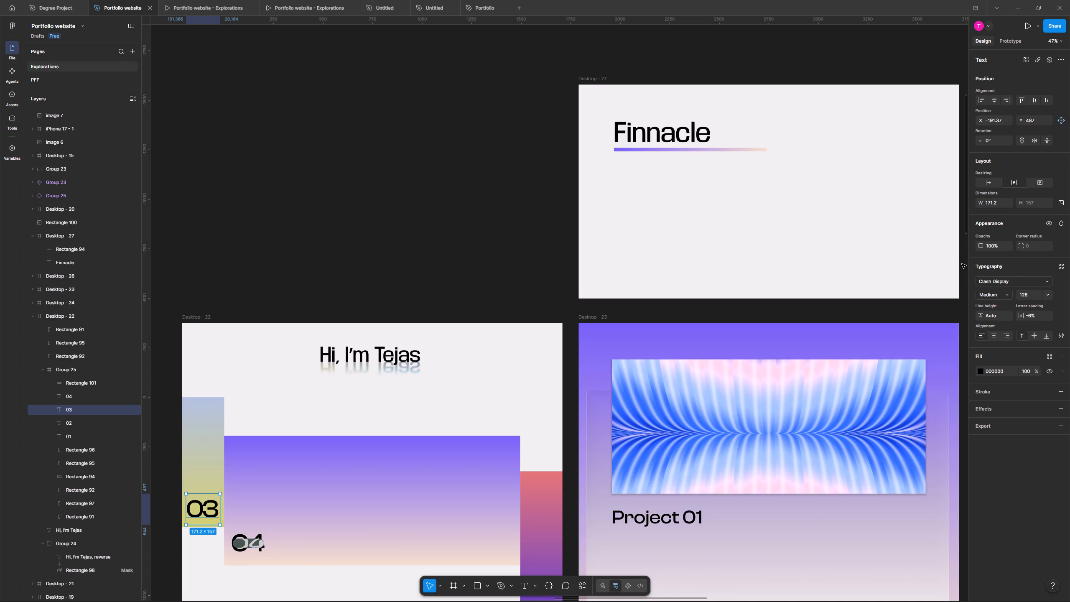
pyautogui.click(1017, 279)
pyautogui.write('base')
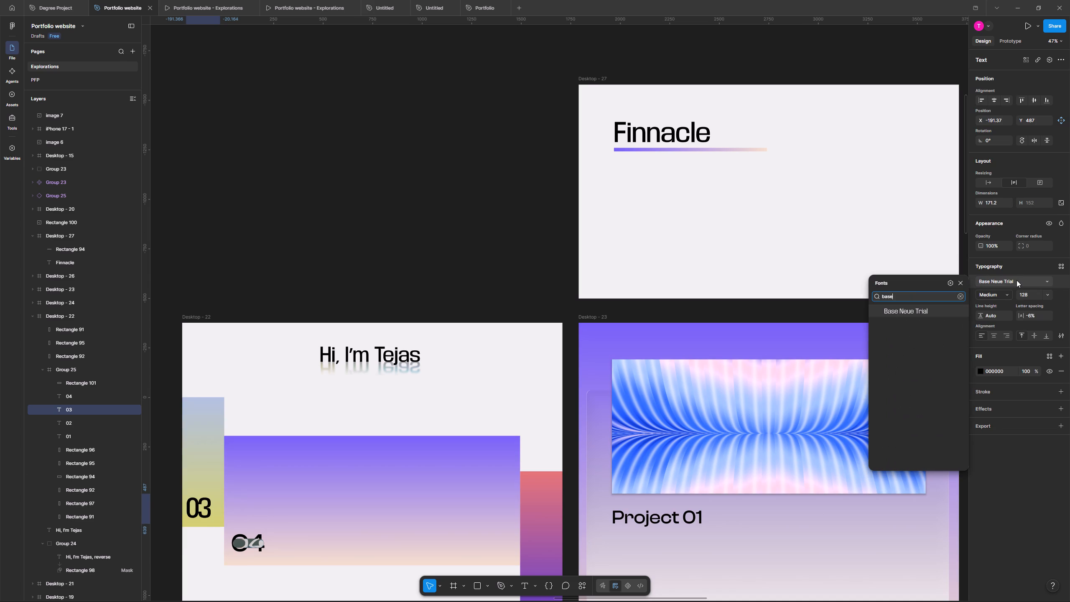
pyautogui.press('Return')
pyautogui.click(509, 411)
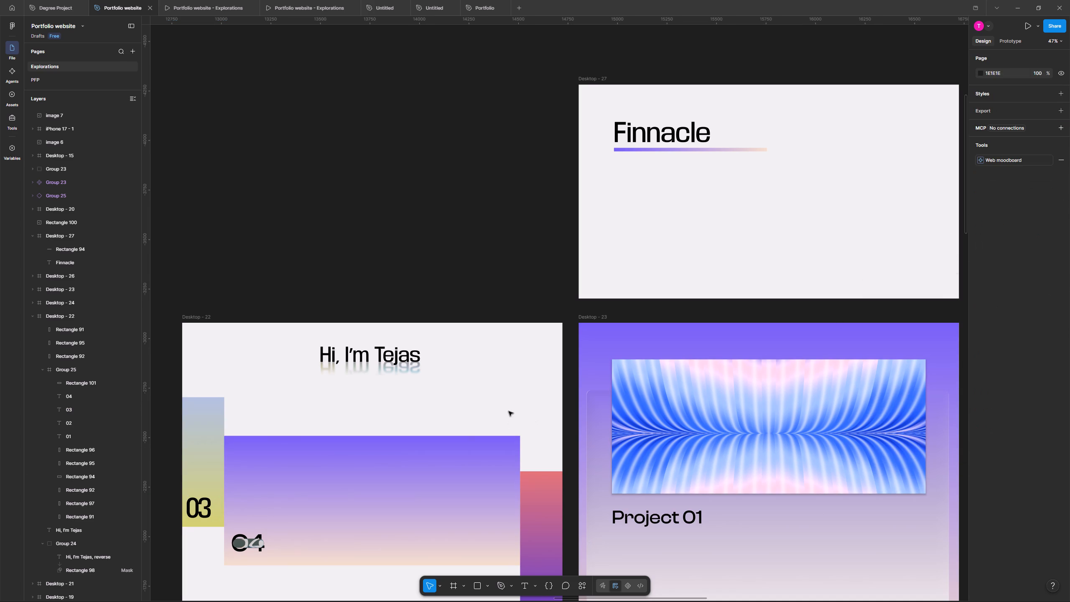
# Preview the fonts installed by you on the Finnacle title, such as Clash Display, Lora, Montserrat and Awesome Serif, without applying one.
pyautogui.click(681, 133)
pyautogui.click(996, 283)
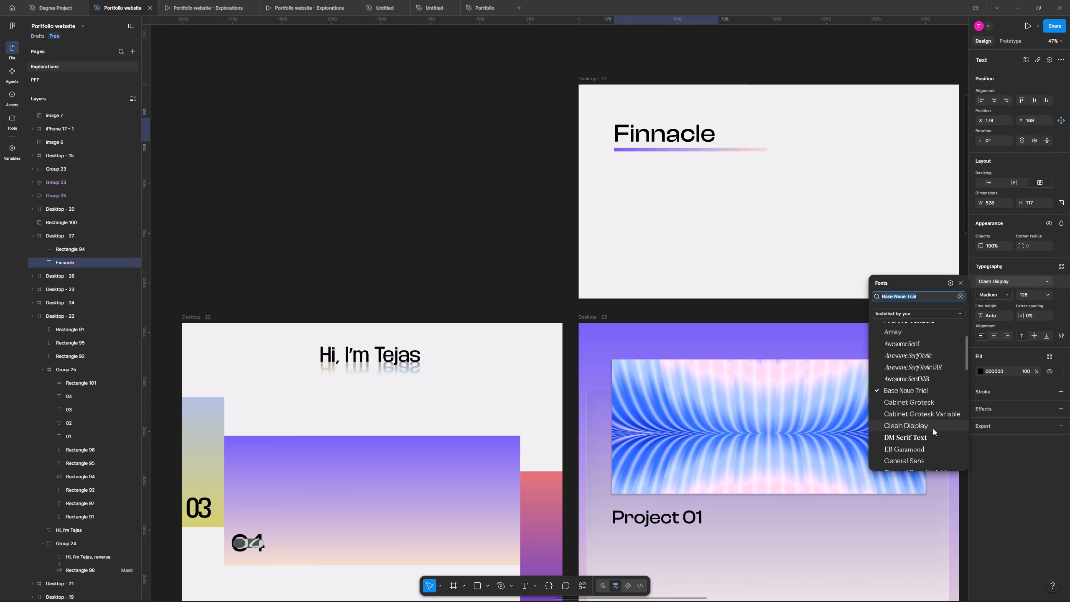
pyautogui.scroll(-1, 931, 438)
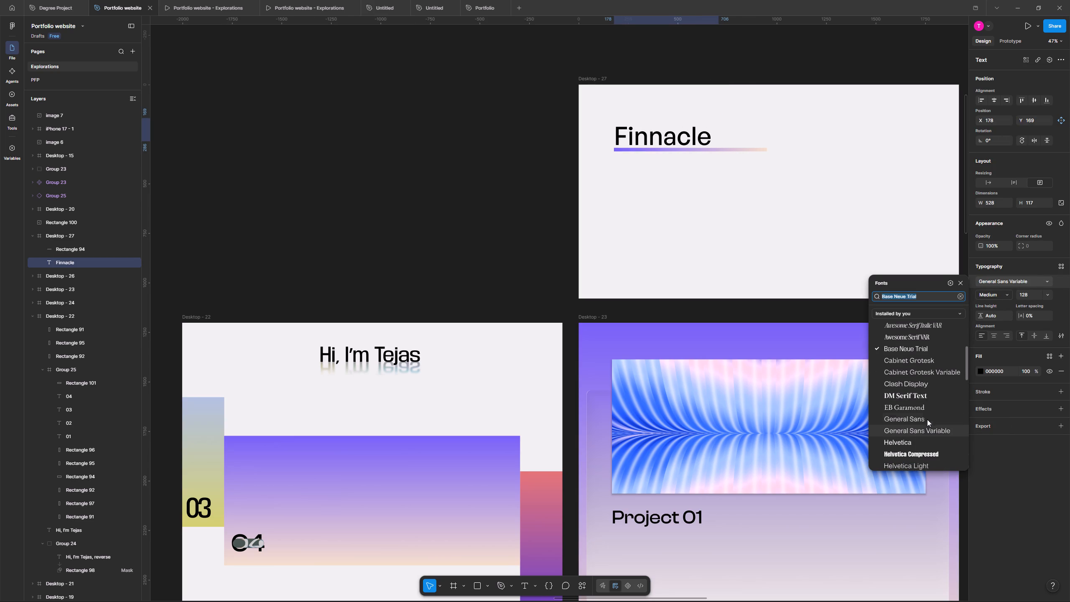
pyautogui.scroll(-3, 930, 431)
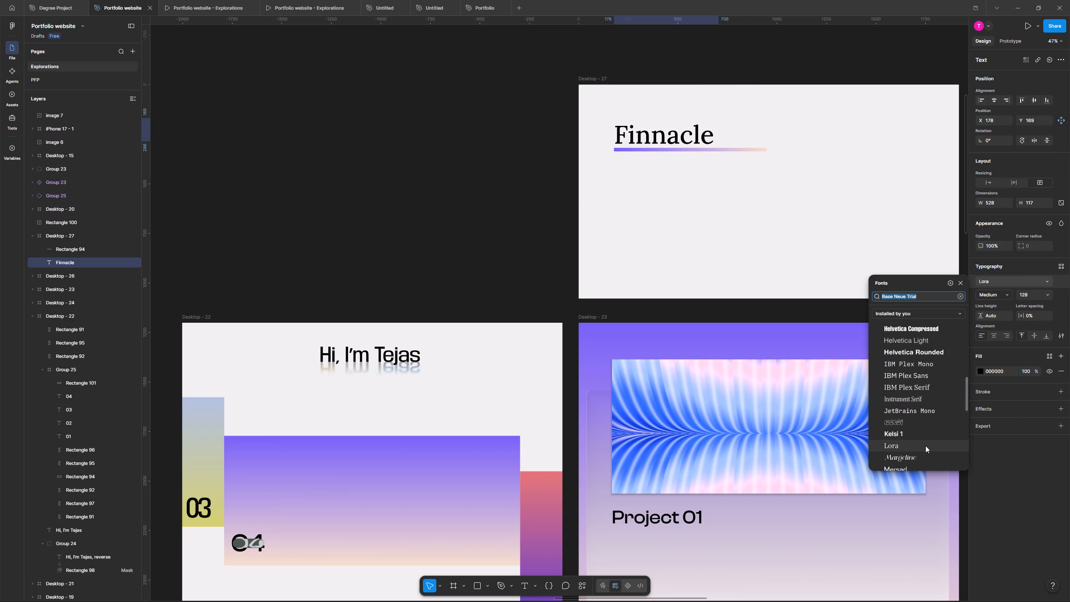
pyautogui.scroll(-1, 925, 446)
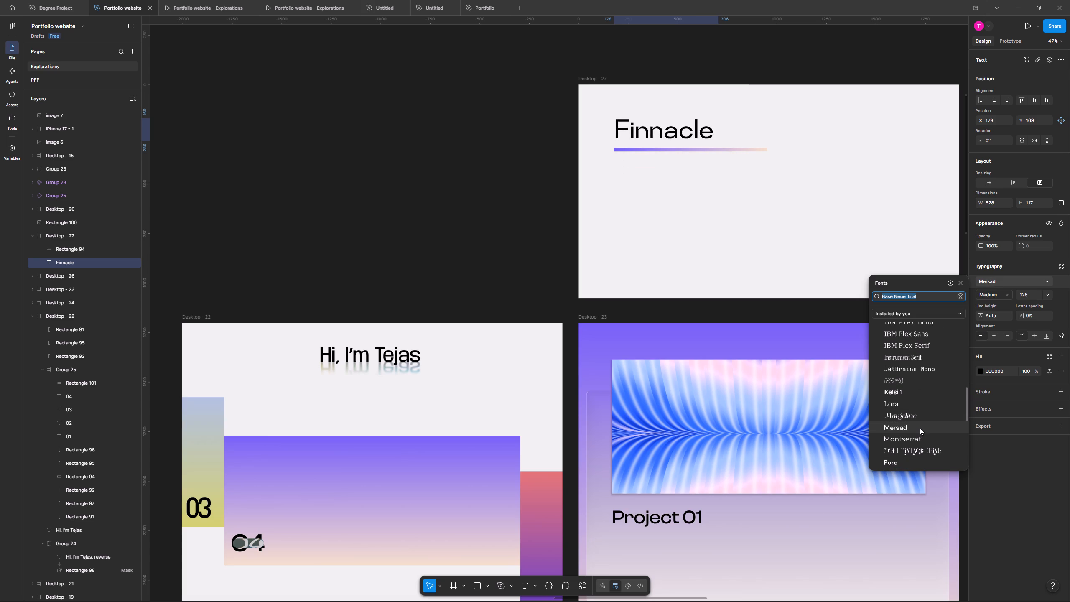
pyautogui.scroll(-1, 921, 434)
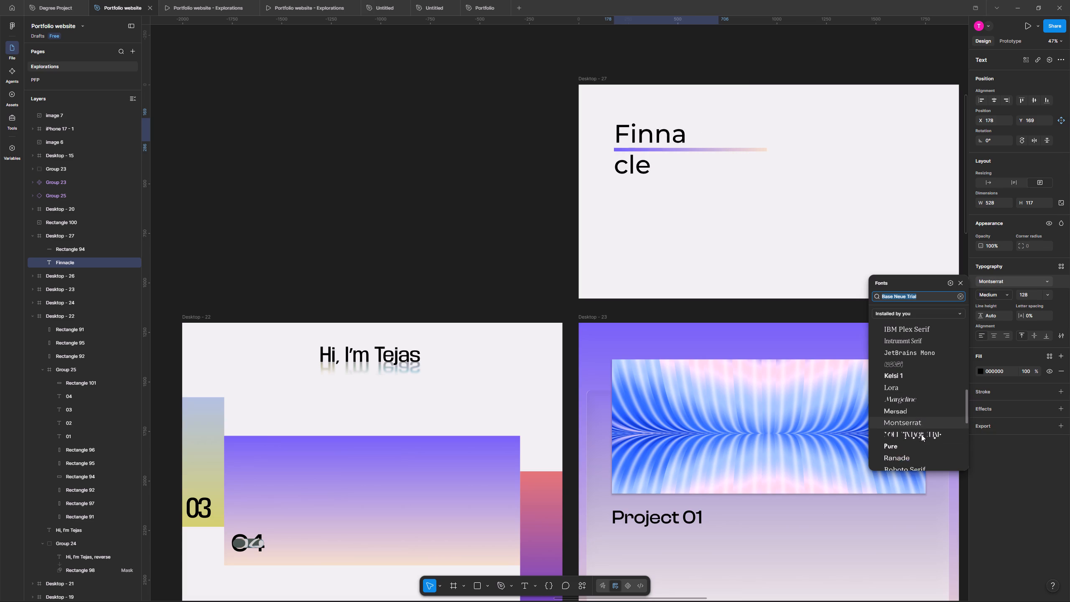
pyautogui.scroll(-1, 920, 428)
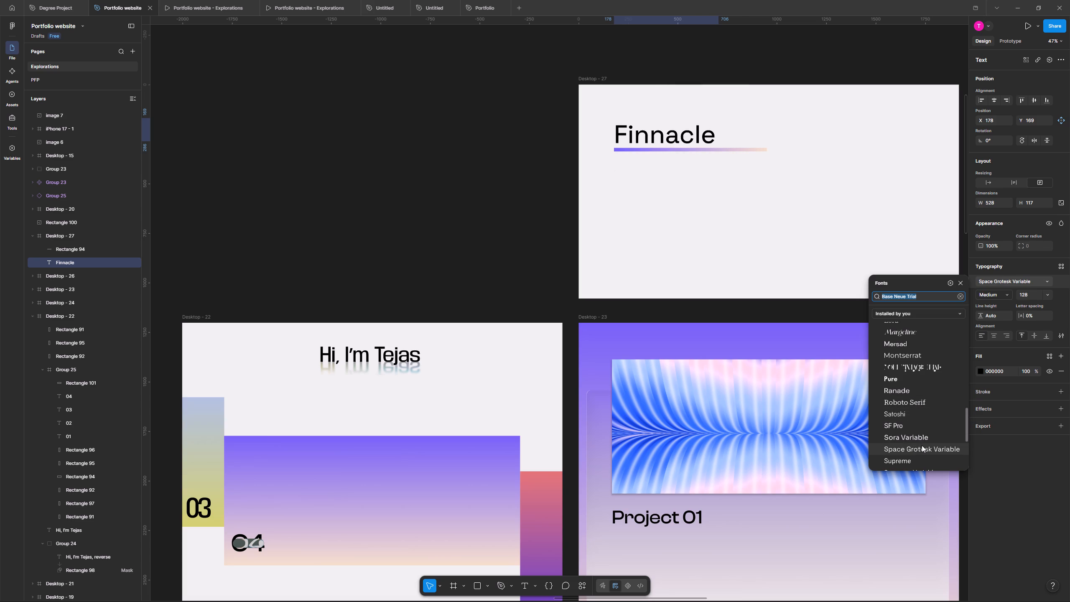
pyautogui.scroll(-1, 922, 447)
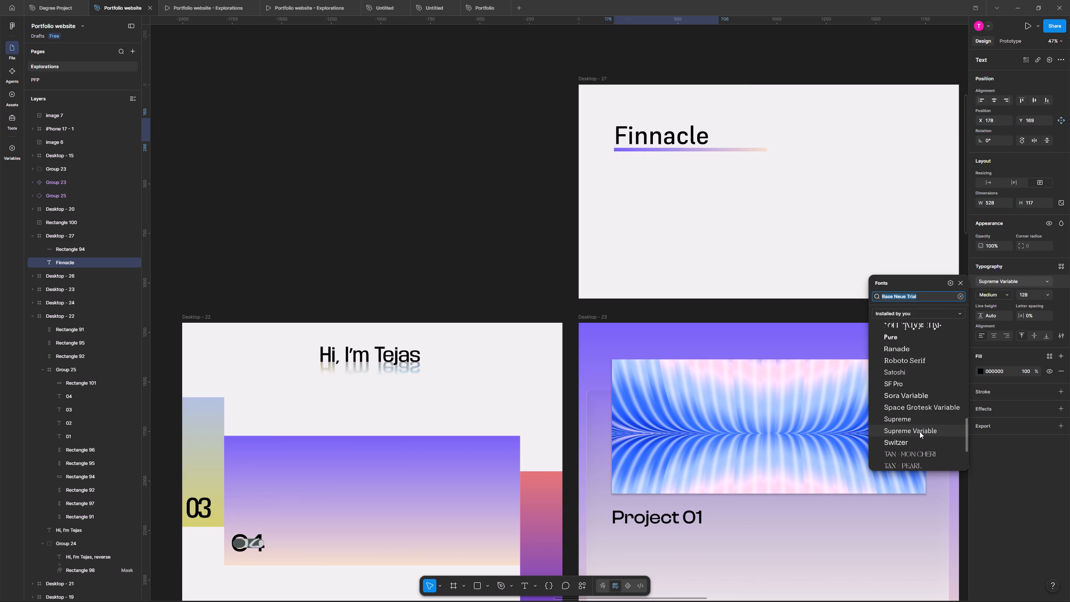
pyautogui.scroll(-1, 920, 432)
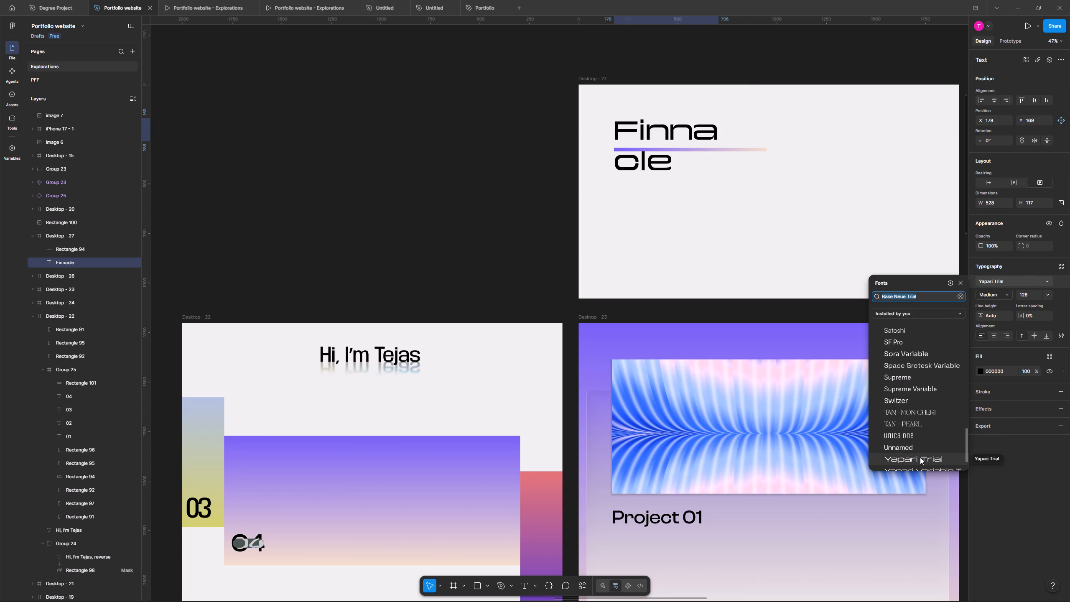
pyautogui.scroll(-2, 920, 457)
pyautogui.scroll(11, 912, 404)
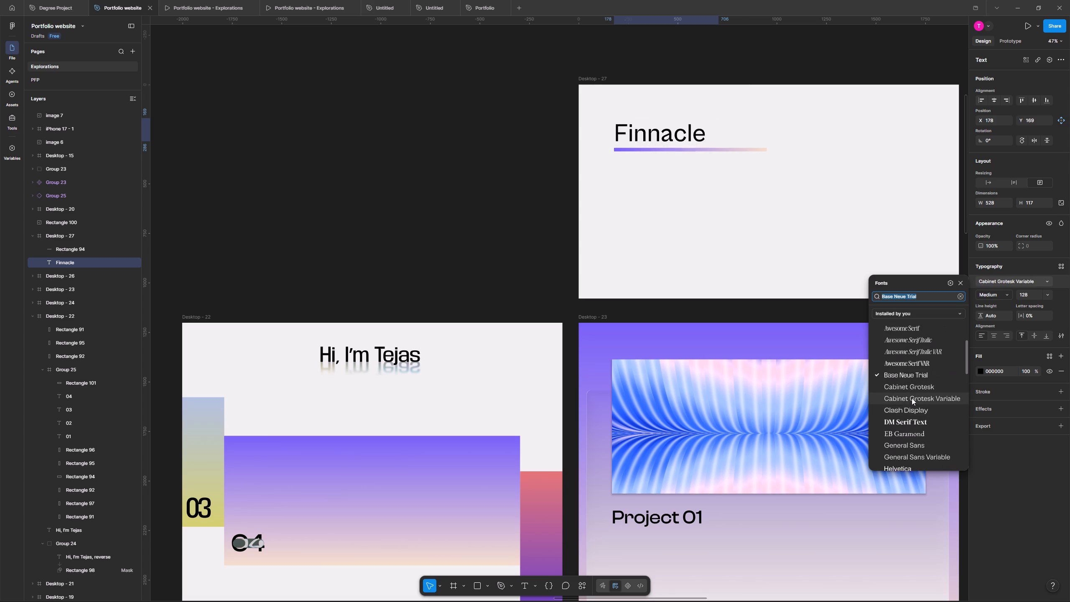
pyautogui.scroll(6, 912, 398)
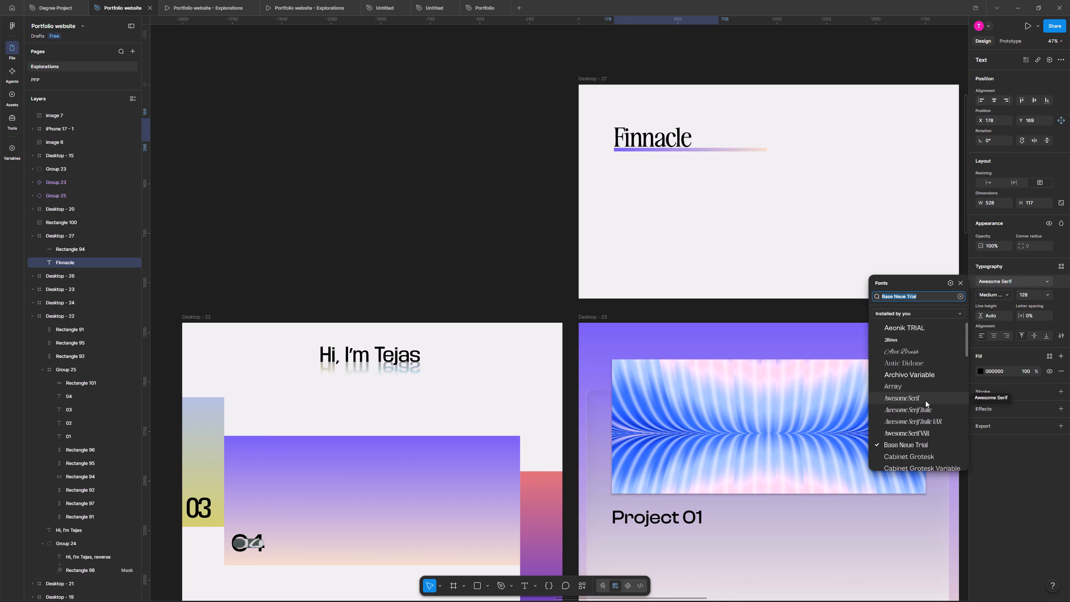
pyautogui.click(545, 202)
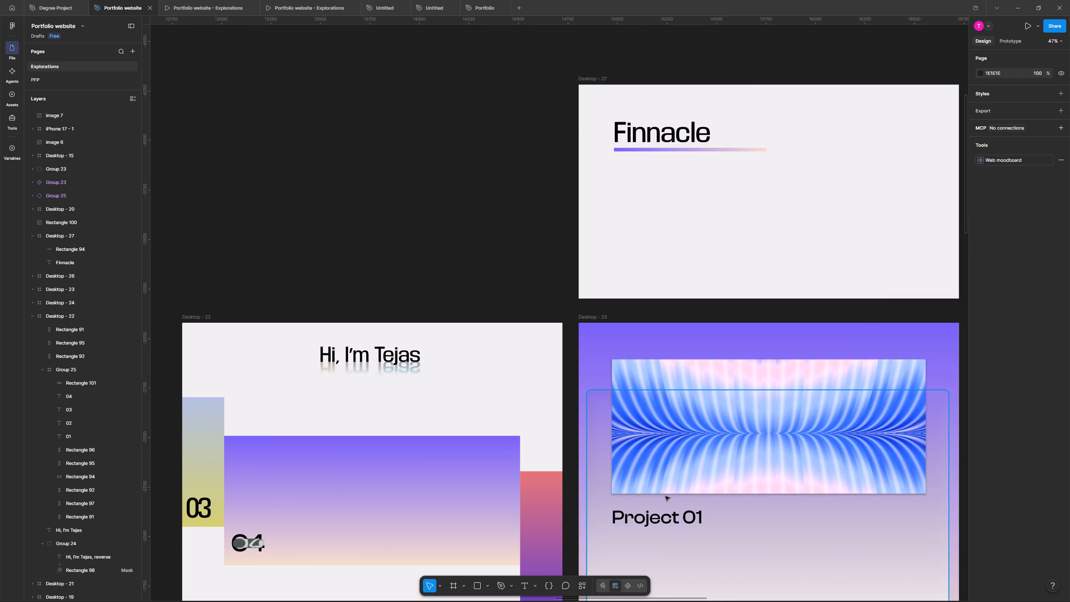
# Switch to the Zen browser, search the web for "hagrid font" and open the Adobe Fonts page for Hagrid.
pyautogui.click(540, 592)
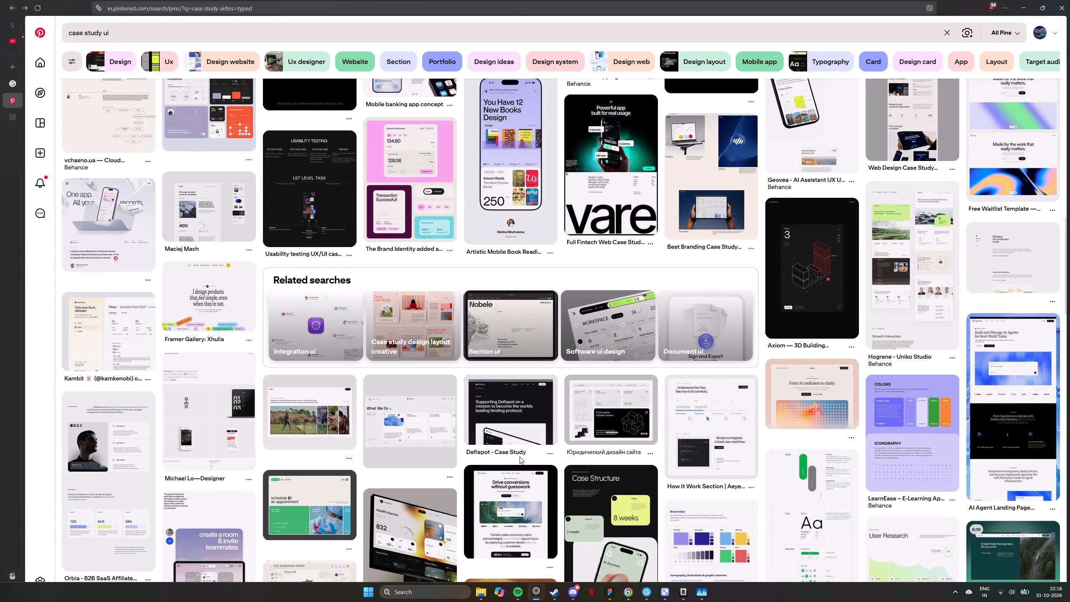
pyautogui.click(13, 84)
pyautogui.click(295, 0)
pyautogui.click(295, 8)
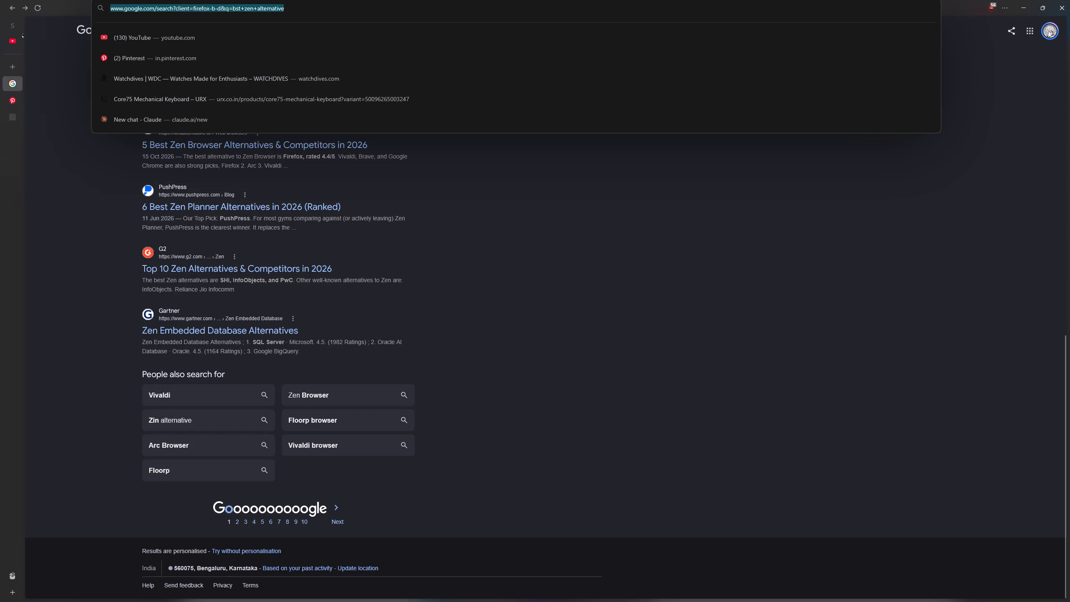
pyautogui.write('ga')
pyautogui.write('grid font')
pyautogui.press('BackSpace')
pyautogui.press('BackSpace')
pyautogui.press('BackSpace')
pyautogui.press('BackSpace')
pyautogui.press('BackSpace')
pyautogui.press('BackSpace')
pyautogui.press('BackSpace')
pyautogui.press('BackSpace')
pyautogui.press('BackSpace')
pyautogui.press('BackSpace')
pyautogui.press('BackSpace')
pyautogui.press('BackSpace')
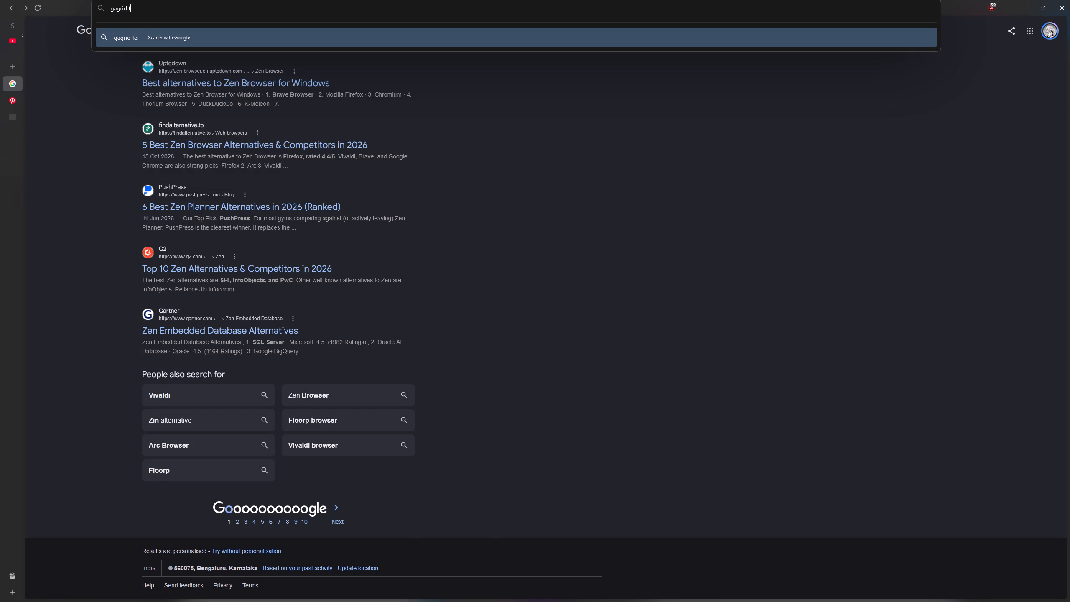
pyautogui.write('hagrid font')
pyautogui.press('Return')
pyautogui.click(186, 112)
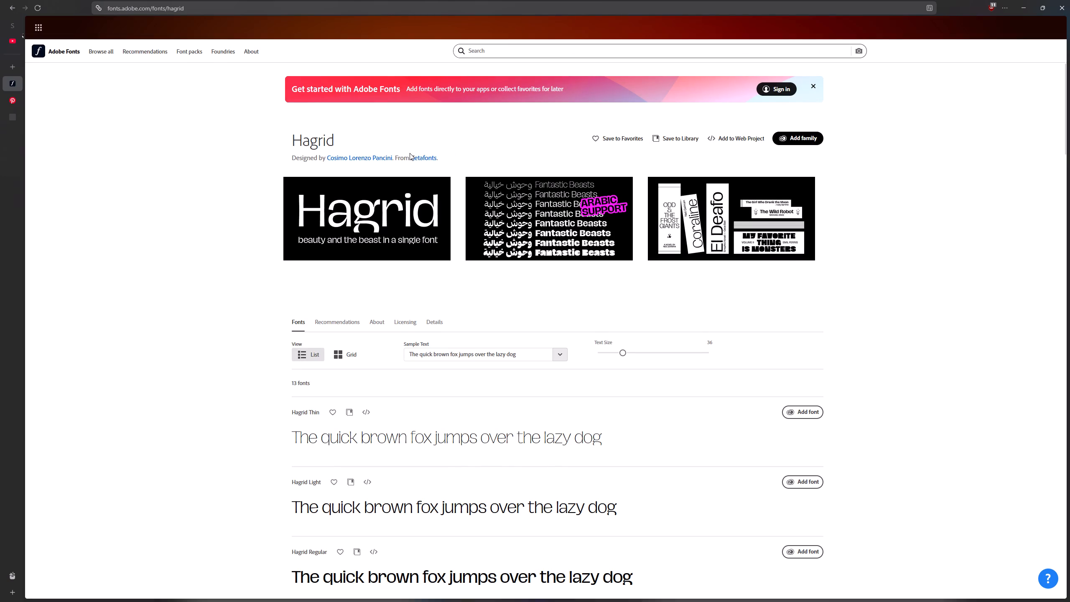
# Open the Zetafonts foundry page from Hagrid's credits in a new tab and continue to the foundry's own website.
pyautogui.middleClick(420, 161)
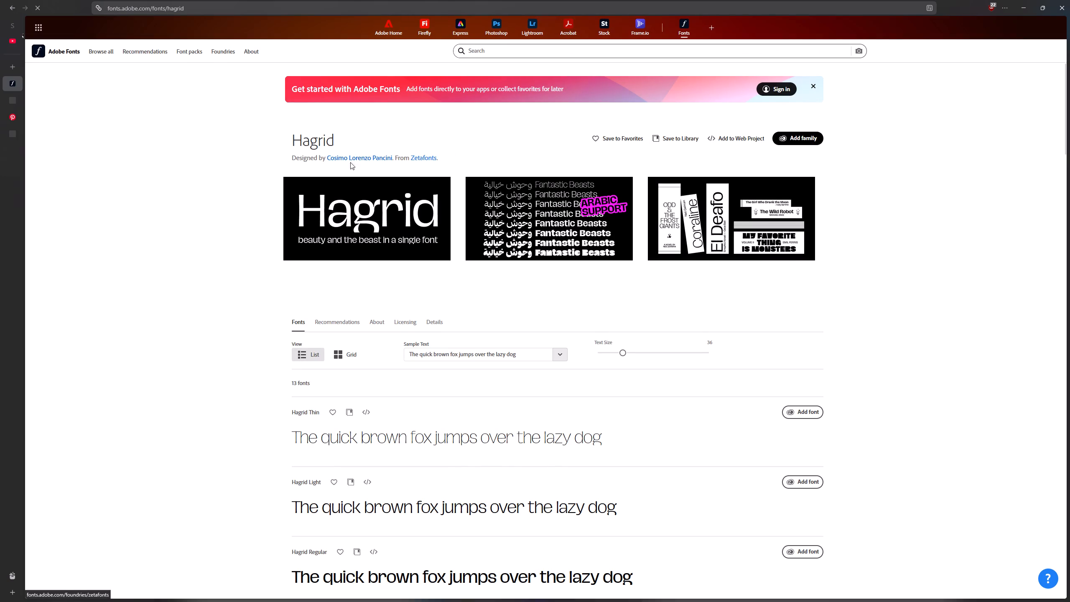
pyautogui.click(15, 104)
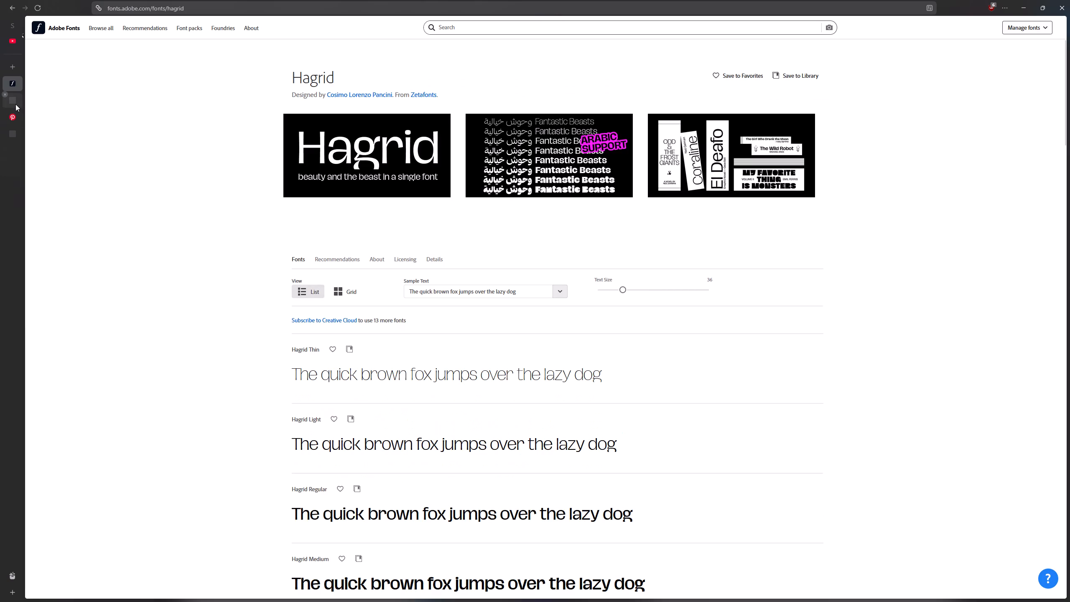
pyautogui.click(364, 277)
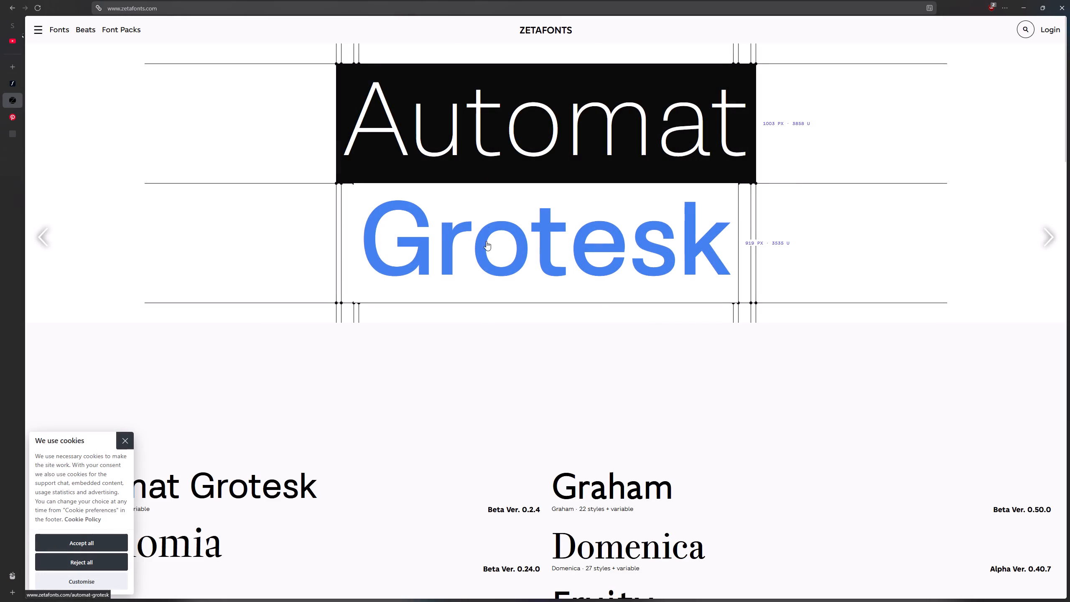
# Dismiss the cookie notice and look through the in-progress typefaces and stories on the Zetafonts homepage.
pyautogui.scroll(-4, 489, 245)
pyautogui.click(125, 441)
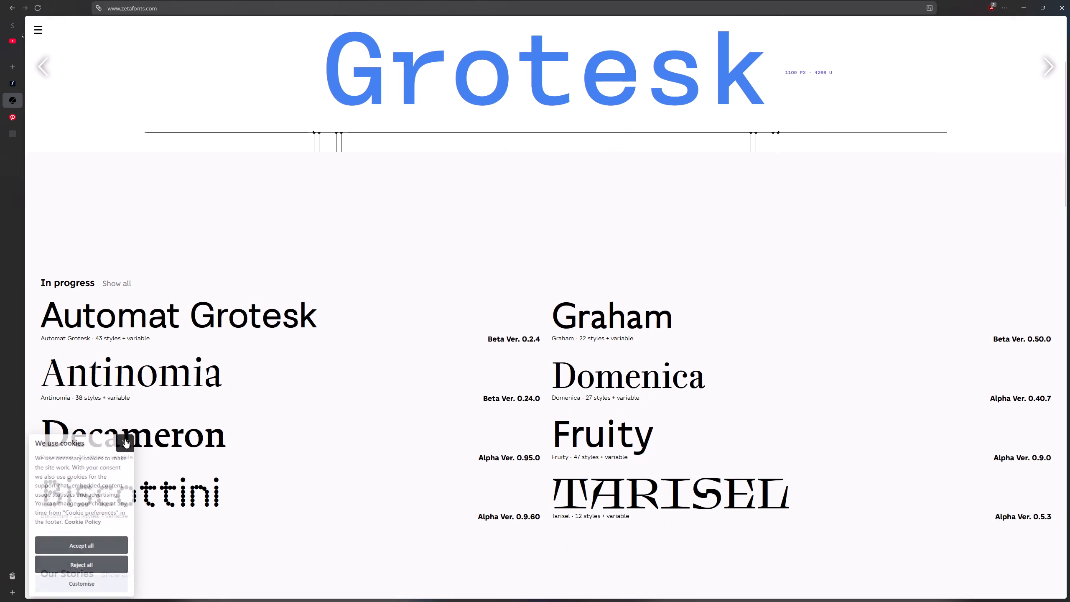
pyautogui.scroll(-4, 222, 408)
pyautogui.scroll(1, 227, 410)
pyautogui.scroll(-3, 234, 408)
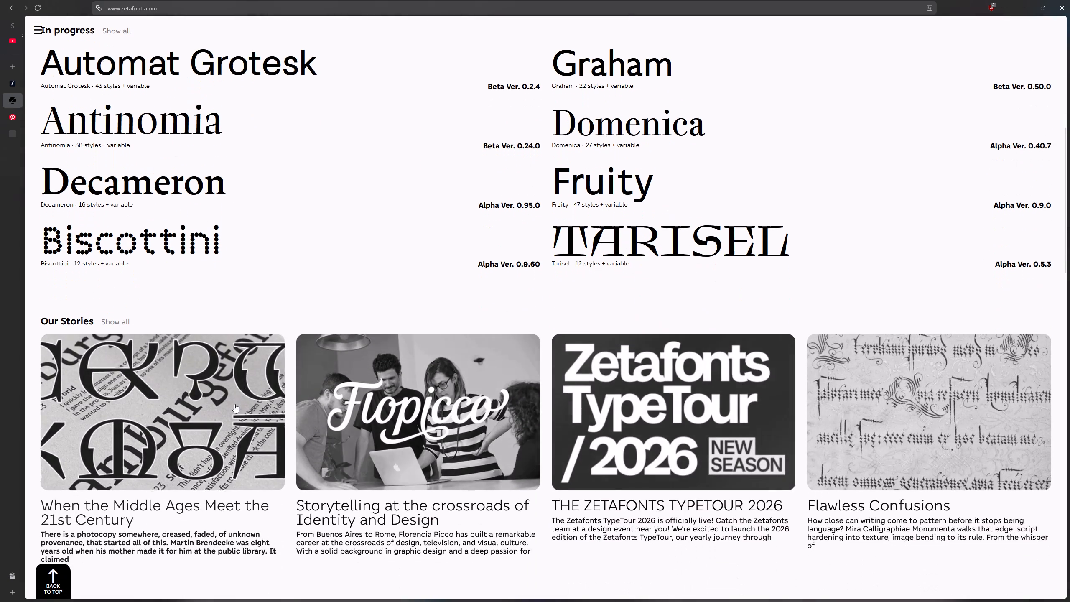
pyautogui.scroll(2, 460, 265)
pyautogui.scroll(-1, 464, 265)
pyautogui.scroll(8, 464, 267)
pyautogui.scroll(-1, 463, 268)
pyautogui.scroll(3, 463, 268)
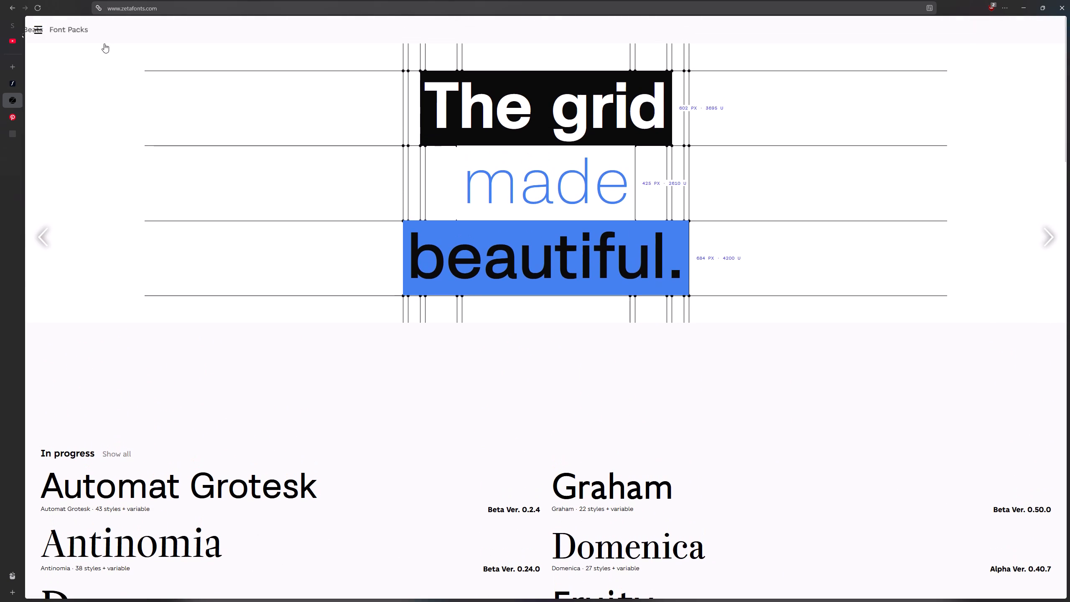
# Open the Zetafonts Beats collection and examine its introduction and the Automat Grotesk showcase.
pyautogui.click(55, 31)
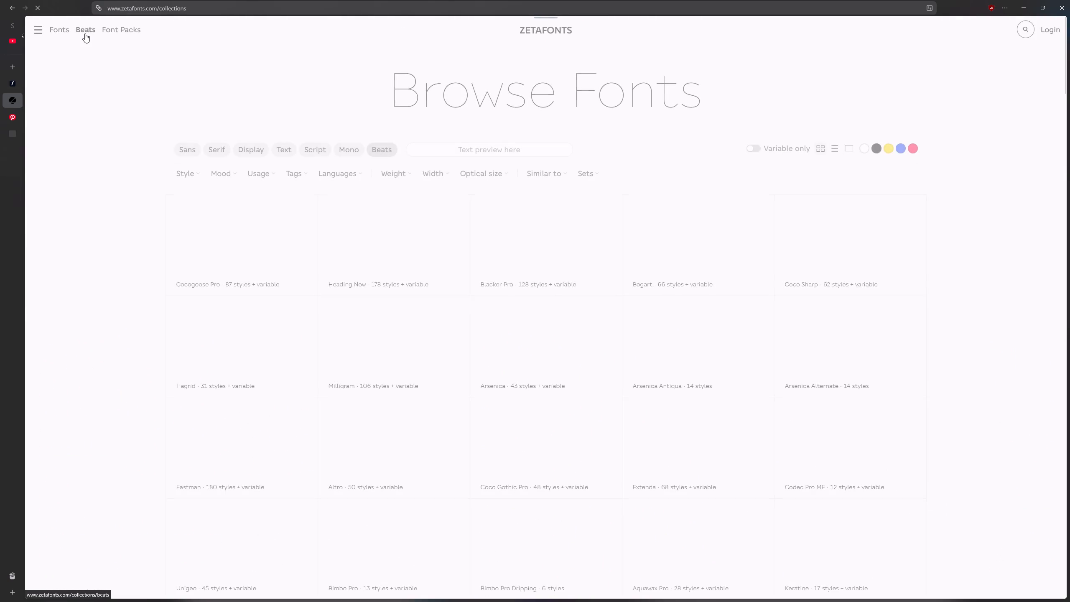
pyautogui.click(82, 32)
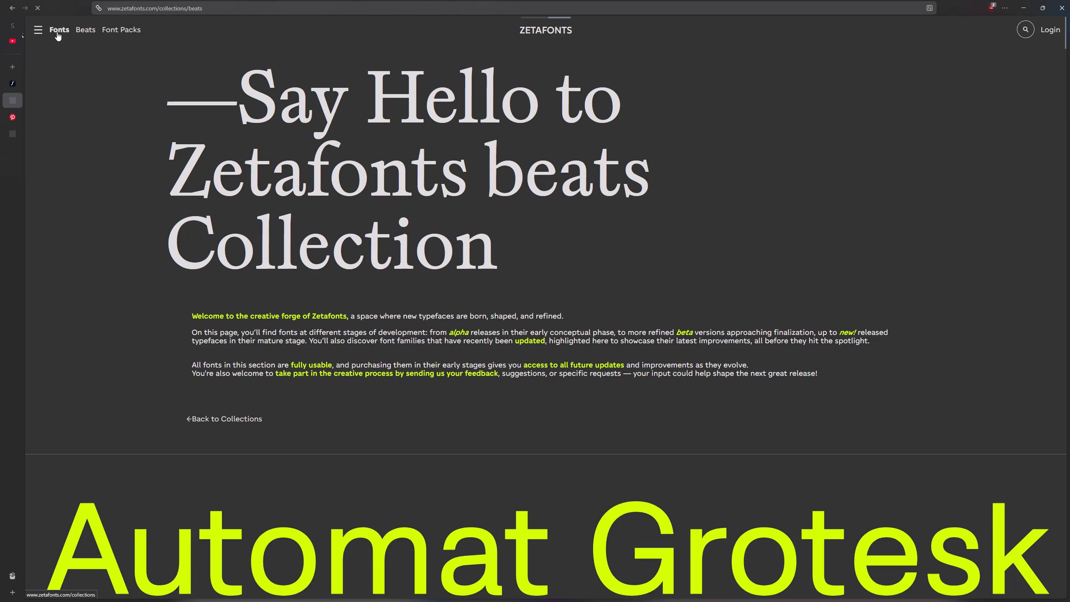
pyautogui.scroll(-6, 199, 212)
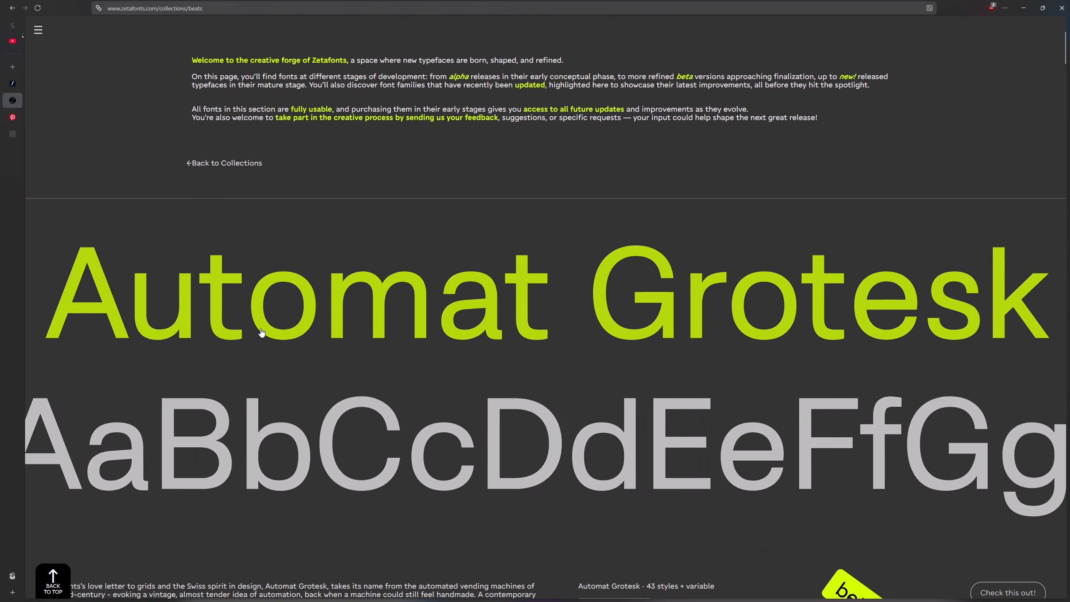
pyautogui.scroll(-4, 283, 406)
pyautogui.scroll(1, 277, 392)
pyautogui.scroll(-1, 277, 391)
pyautogui.scroll(4, 72, 38)
# Go to the Zetafonts Browse Fonts catalogue and open the Hagrid typeface page.
pyautogui.click(37, 31)
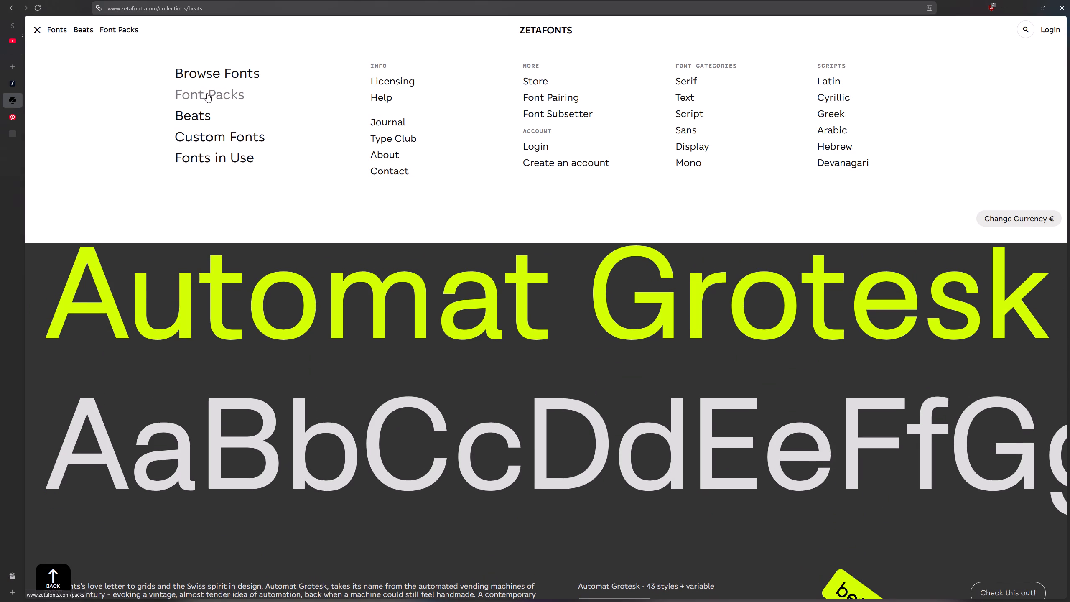
pyautogui.click(56, 30)
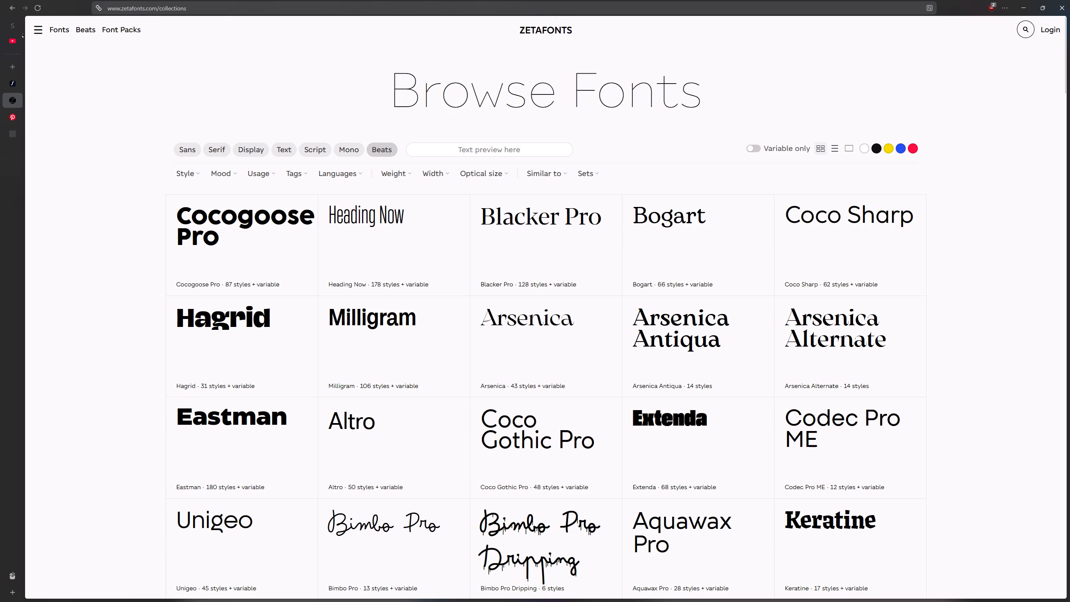
pyautogui.click(239, 333)
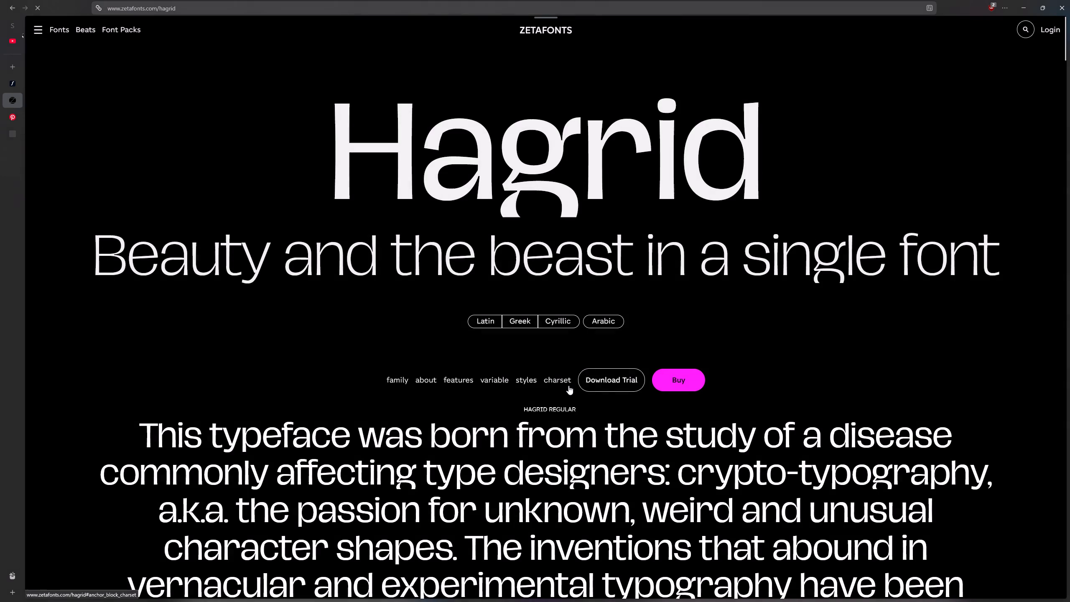
# Request the Hagrid trial download and choose to create an account for it.
pyautogui.click(607, 382)
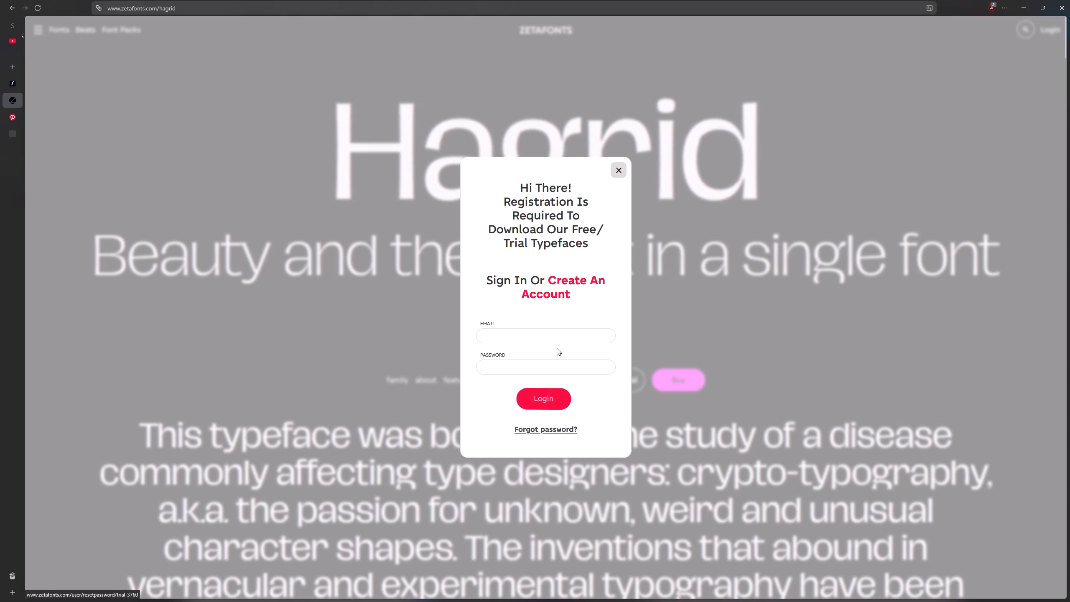
pyautogui.click(561, 288)
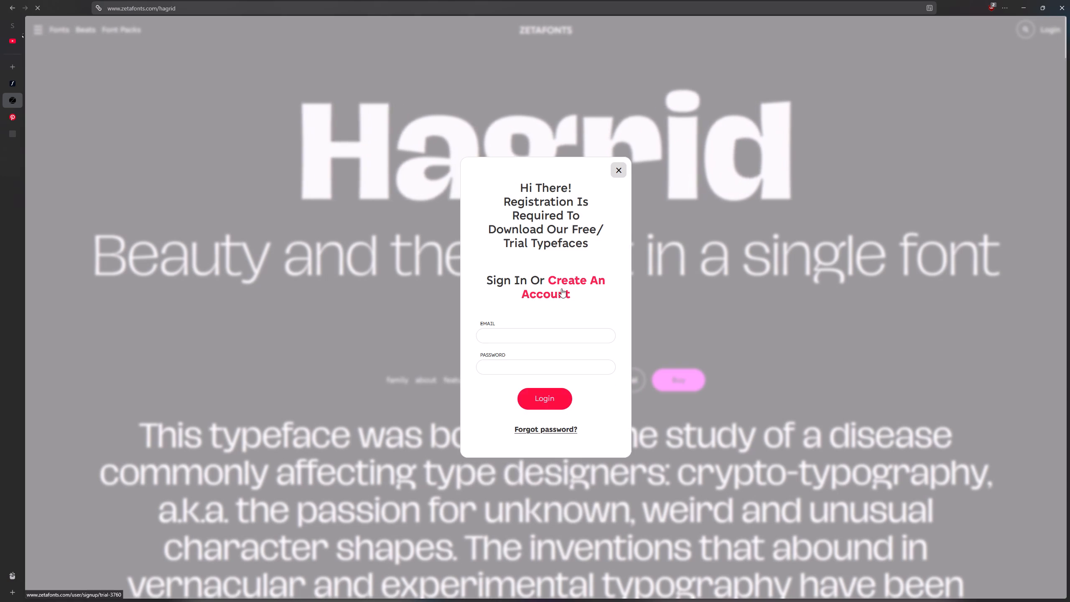
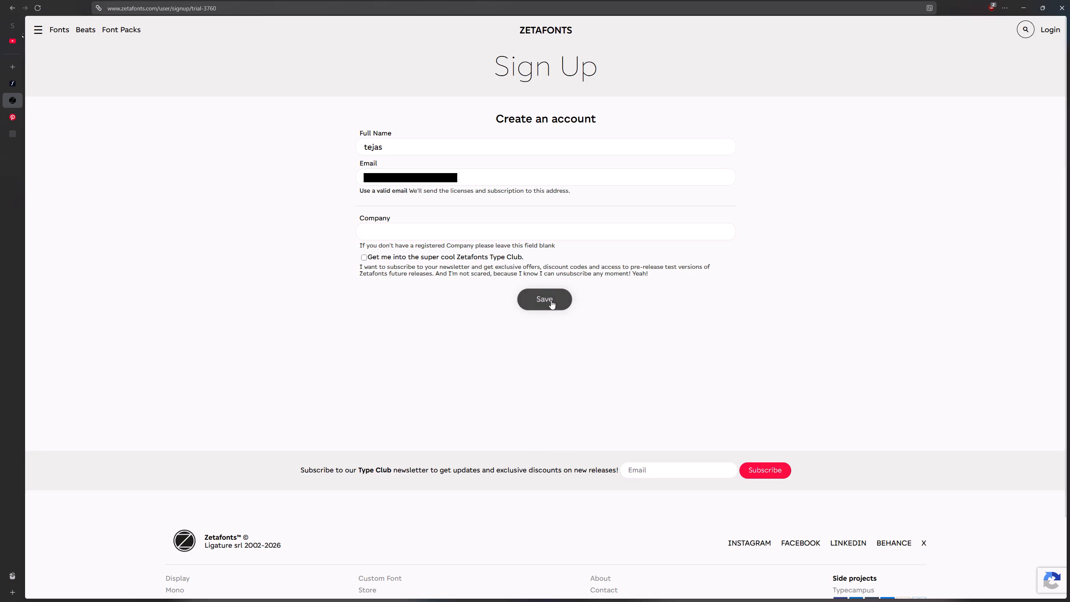
# Submit the Zetafonts account registration, adding a surname to the full name field, and continue to the login page.
pyautogui.click(551, 300)
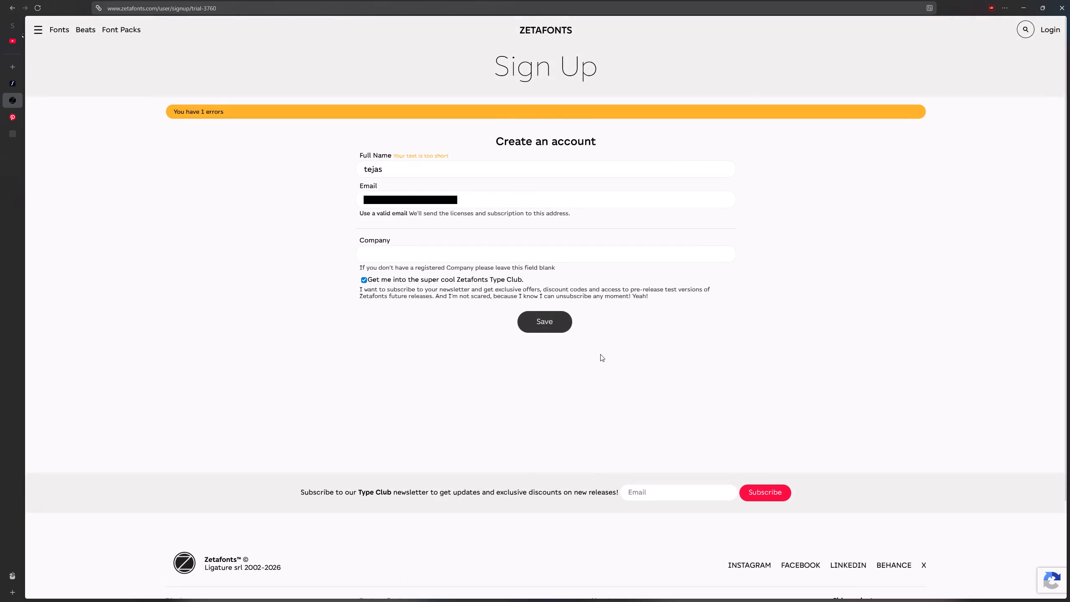
pyautogui.click(420, 173)
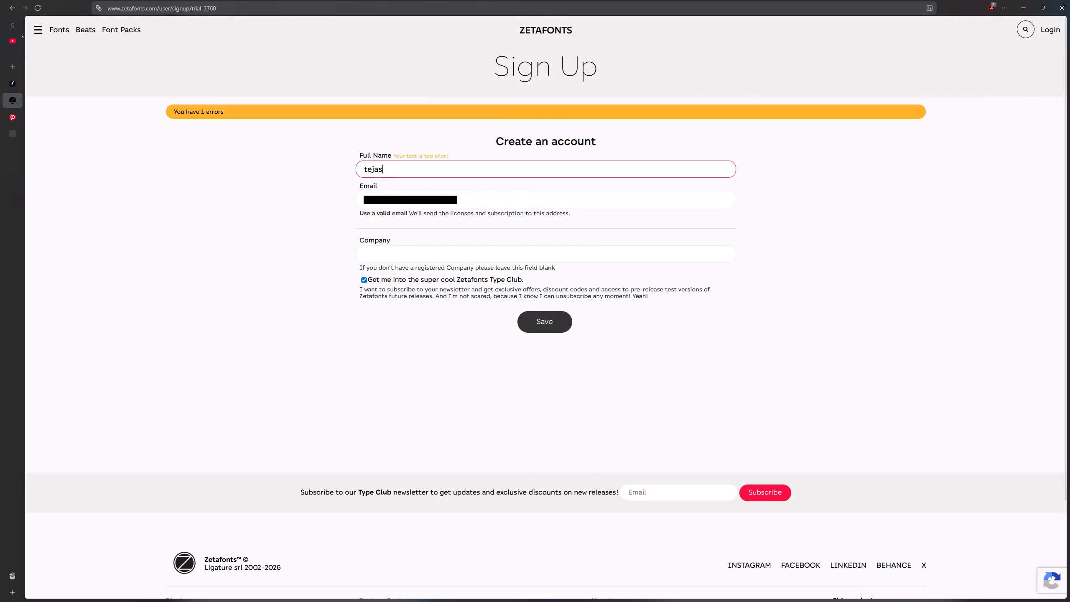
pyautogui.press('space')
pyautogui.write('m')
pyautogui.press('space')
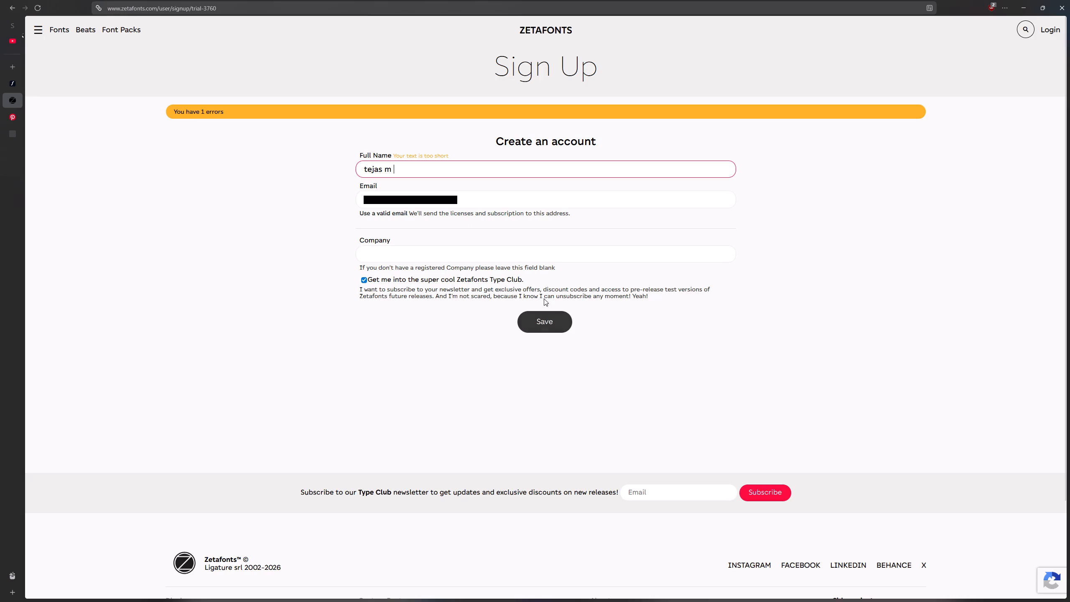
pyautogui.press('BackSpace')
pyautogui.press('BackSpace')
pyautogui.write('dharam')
pyautogui.click(551, 326)
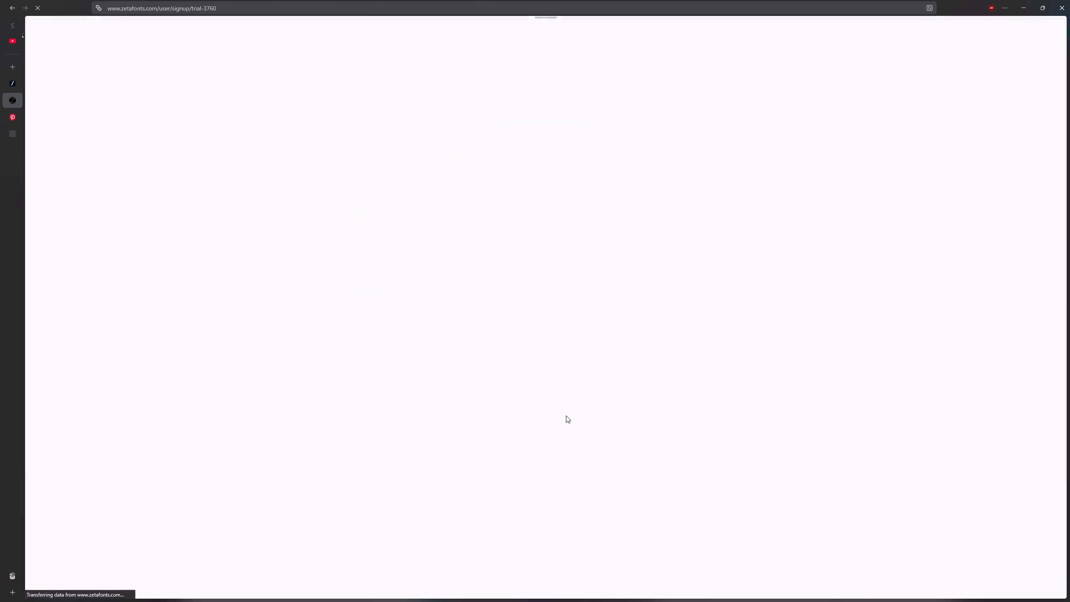
pyautogui.click(554, 329)
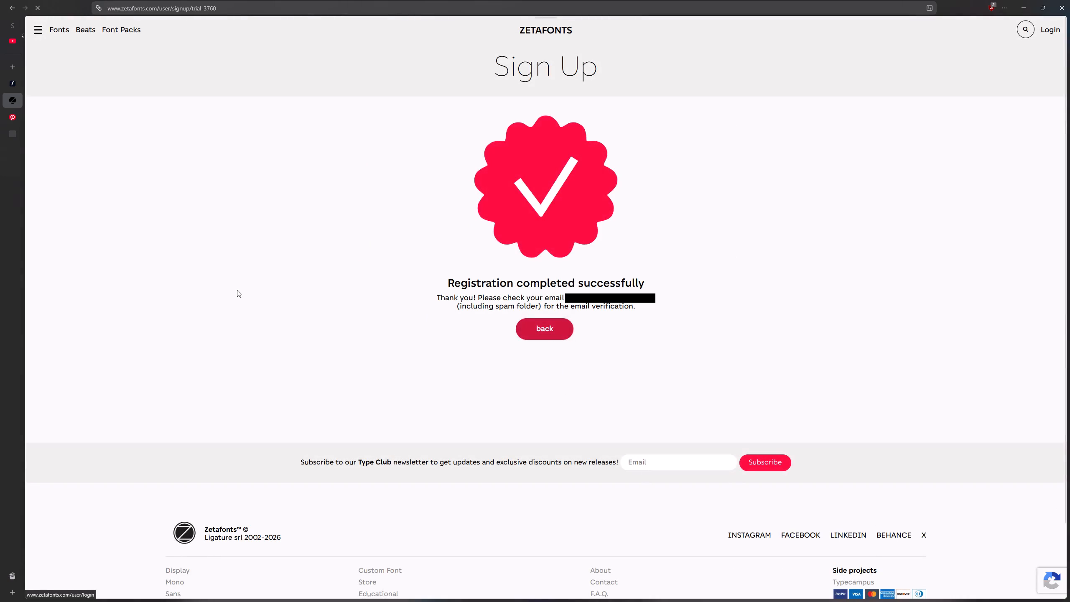
# Open a new browser tab.
pyautogui.click(14, 66)
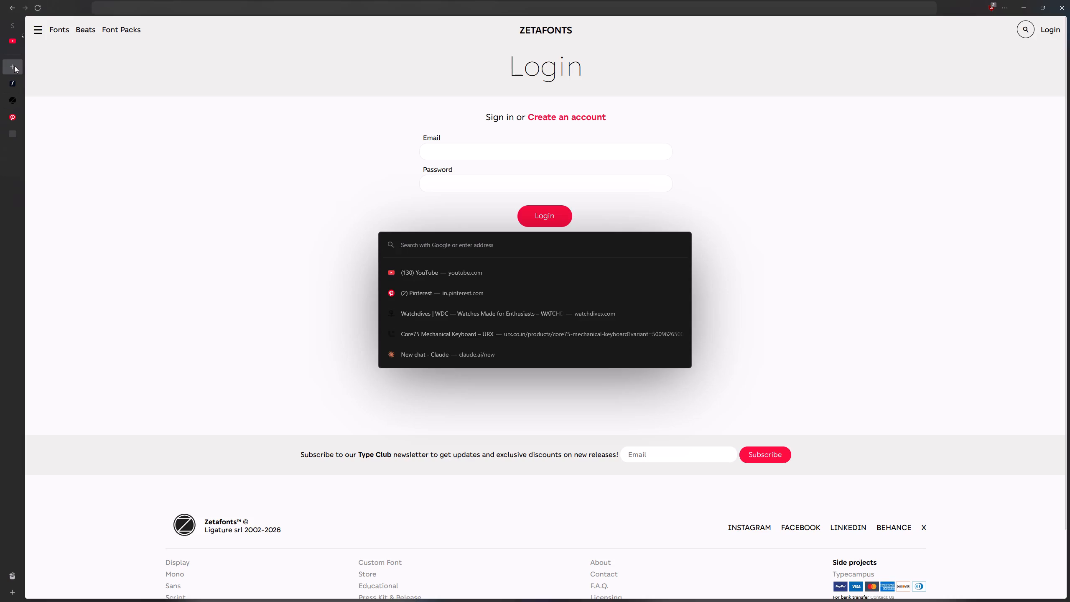
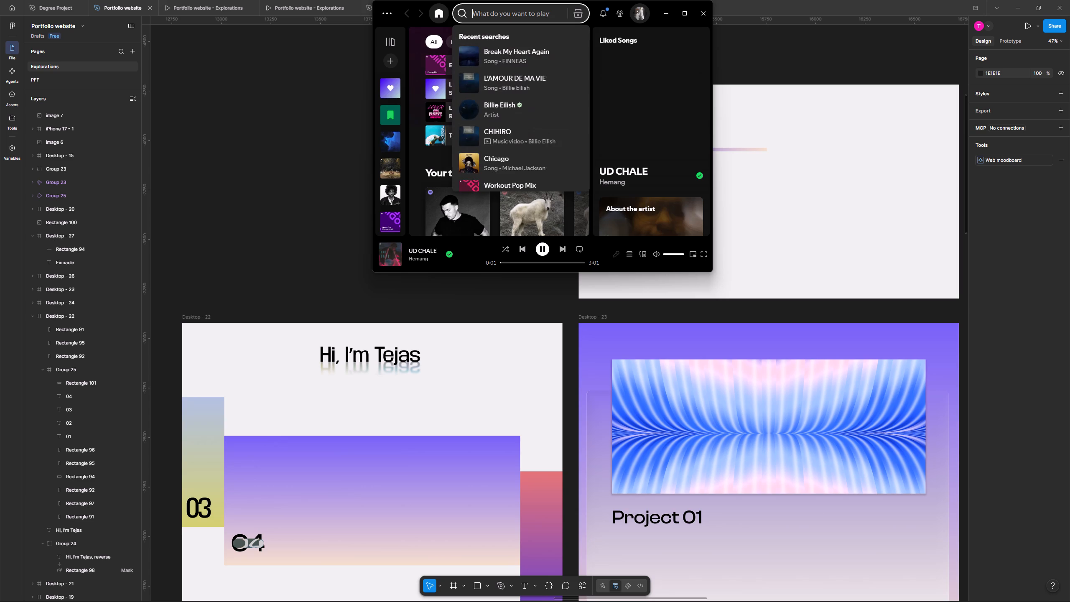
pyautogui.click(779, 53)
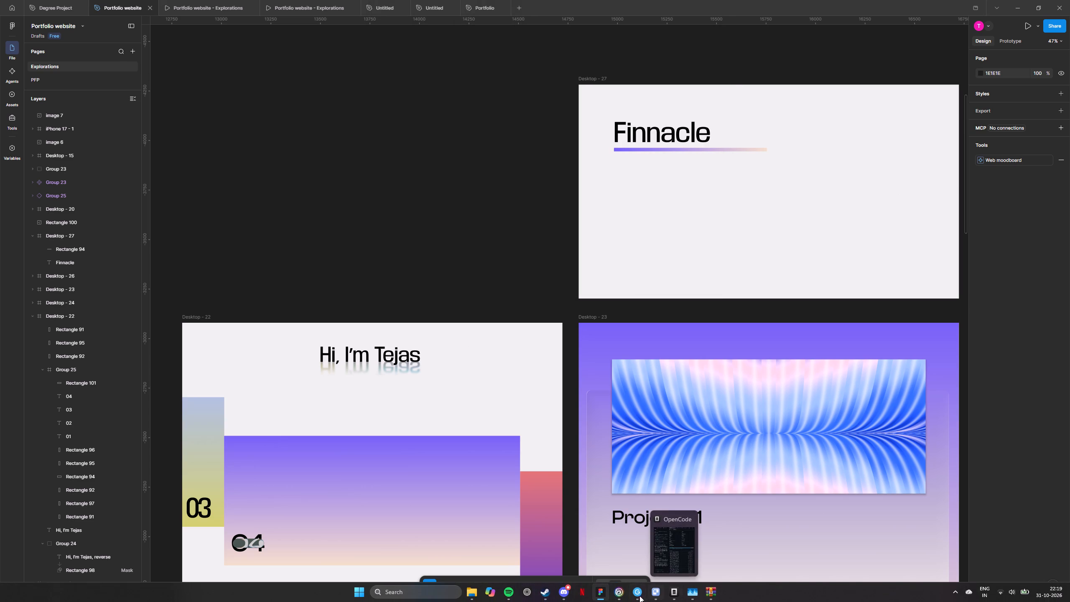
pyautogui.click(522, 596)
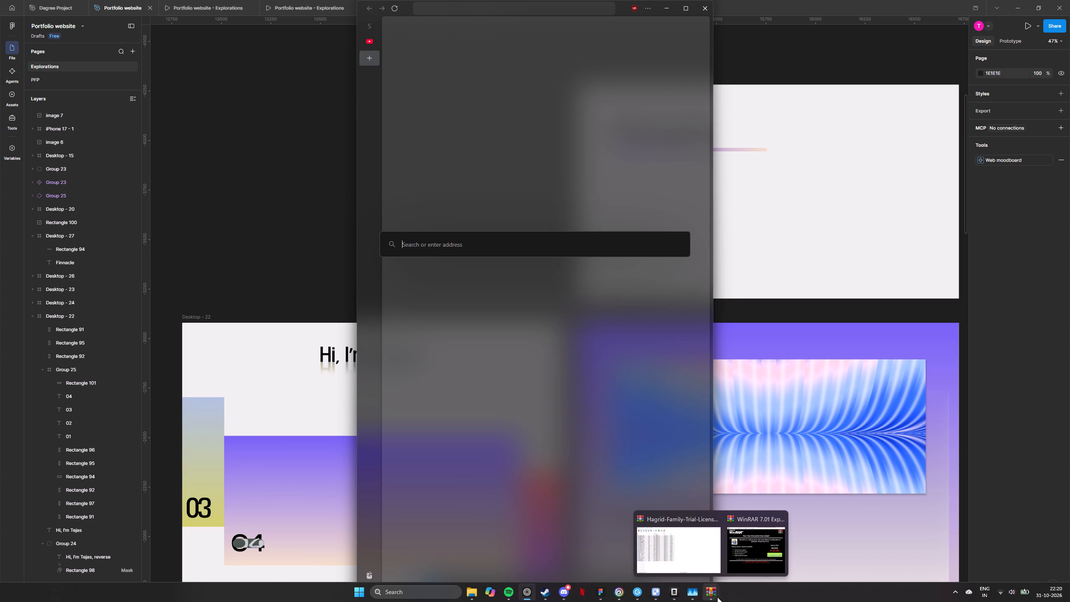
# Bring the Hagrid archive to the front, search Windows for "fon" and open the Fonts settings.
pyautogui.click(695, 556)
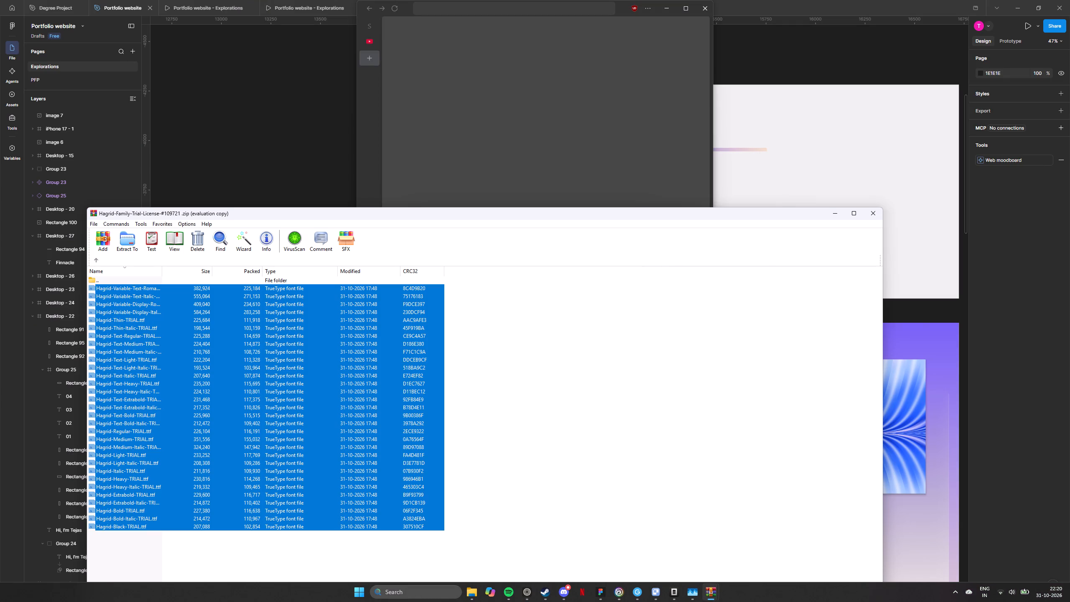
pyautogui.click(406, 591)
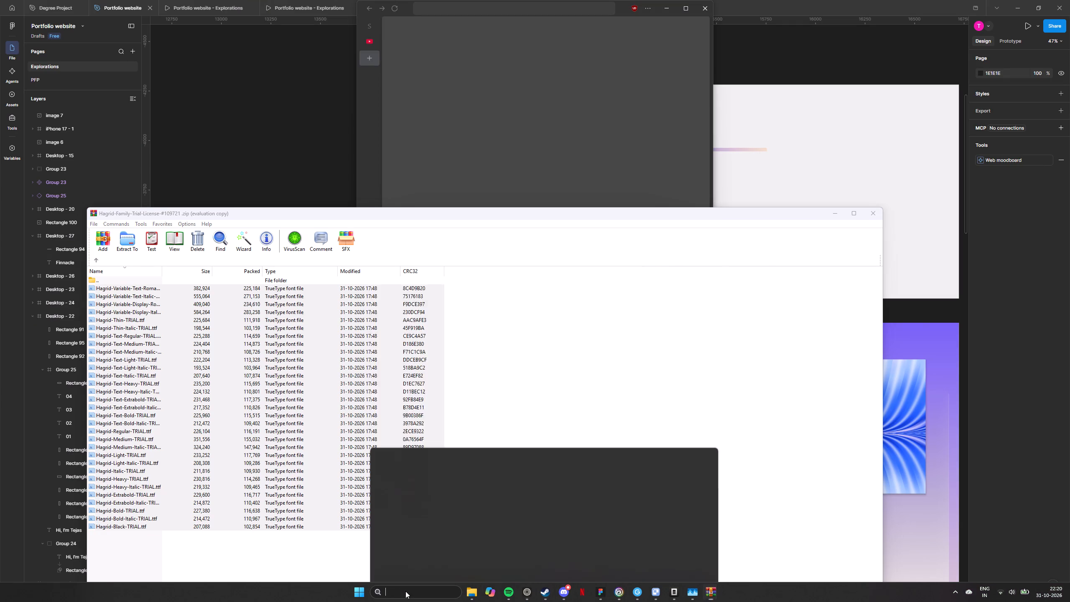
pyautogui.write('fpt')
pyautogui.press('BackSpace')
pyautogui.press('BackSpace')
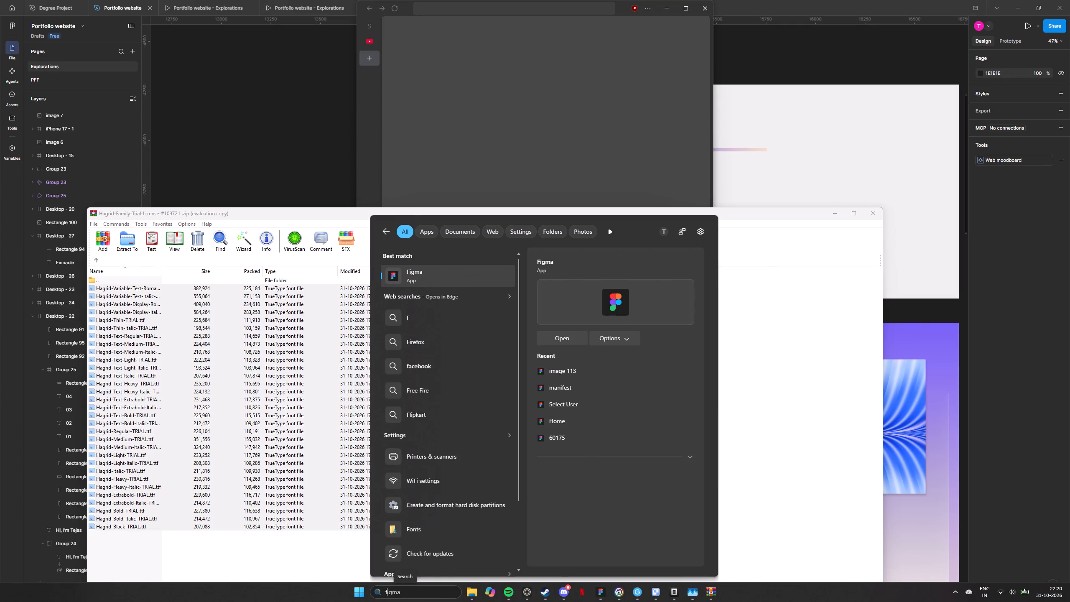
pyautogui.write('on')
pyautogui.press('Return')
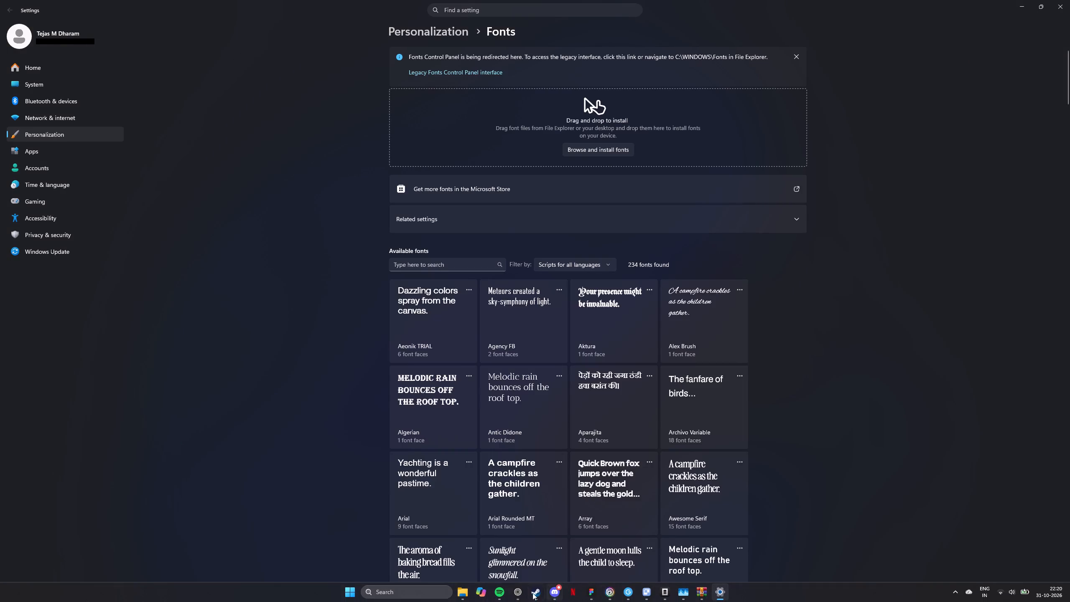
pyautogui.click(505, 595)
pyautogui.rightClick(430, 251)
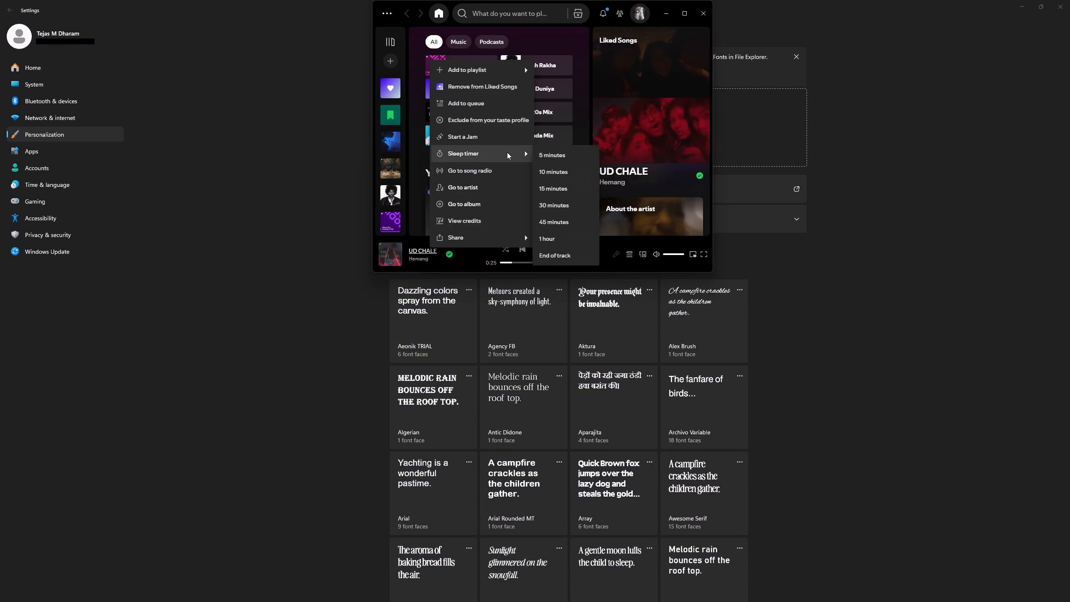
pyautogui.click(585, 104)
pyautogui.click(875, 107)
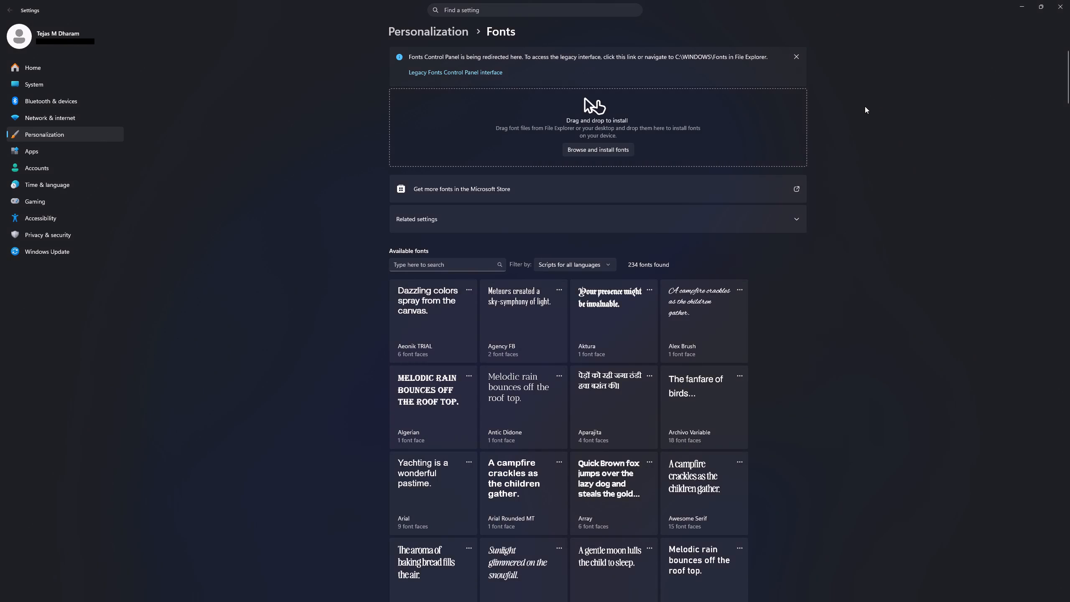
# Open the legacy Fonts Control Panel interface from the Fonts settings.
pyautogui.click(586, 147)
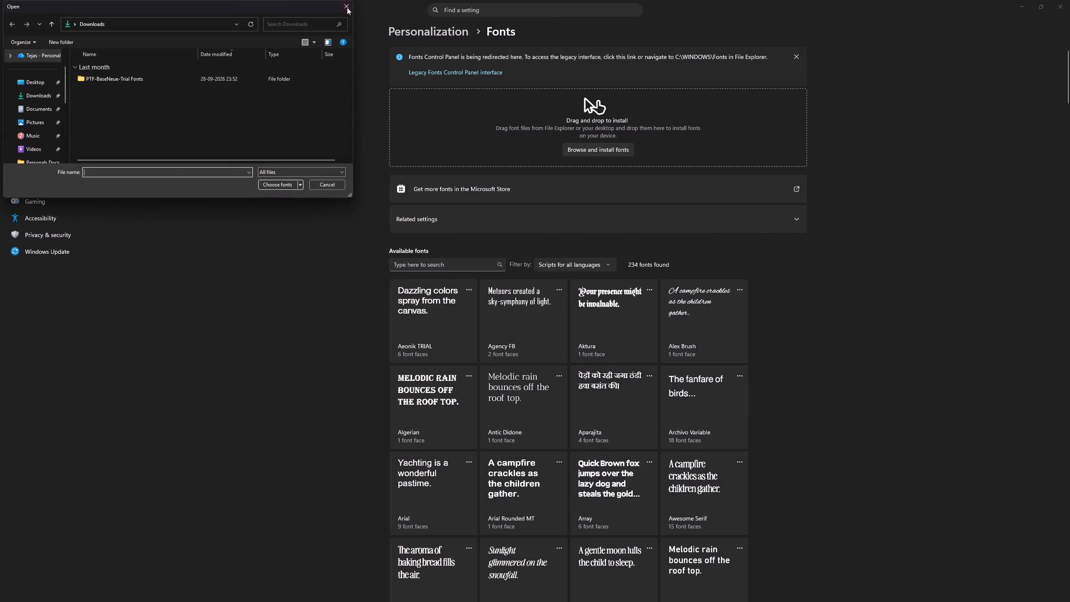
pyautogui.click(344, 8)
pyautogui.click(450, 72)
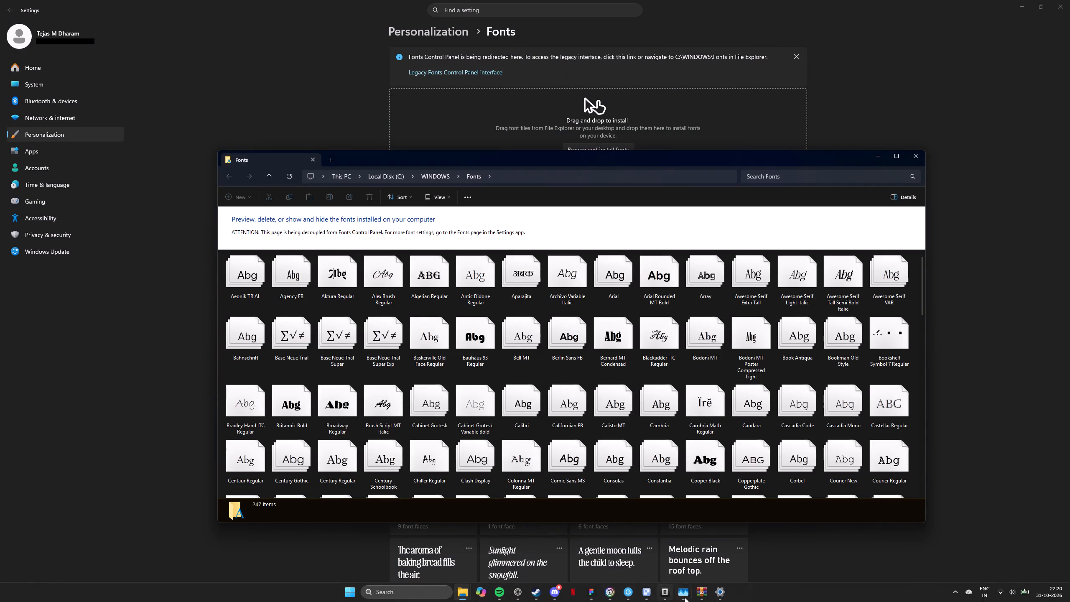
# Install the selected Hagrid TrueType files from the archive into the Windows Fonts folder, replacing the Hagrid Variable Display Trial font, and close the archive.
pyautogui.click(672, 554)
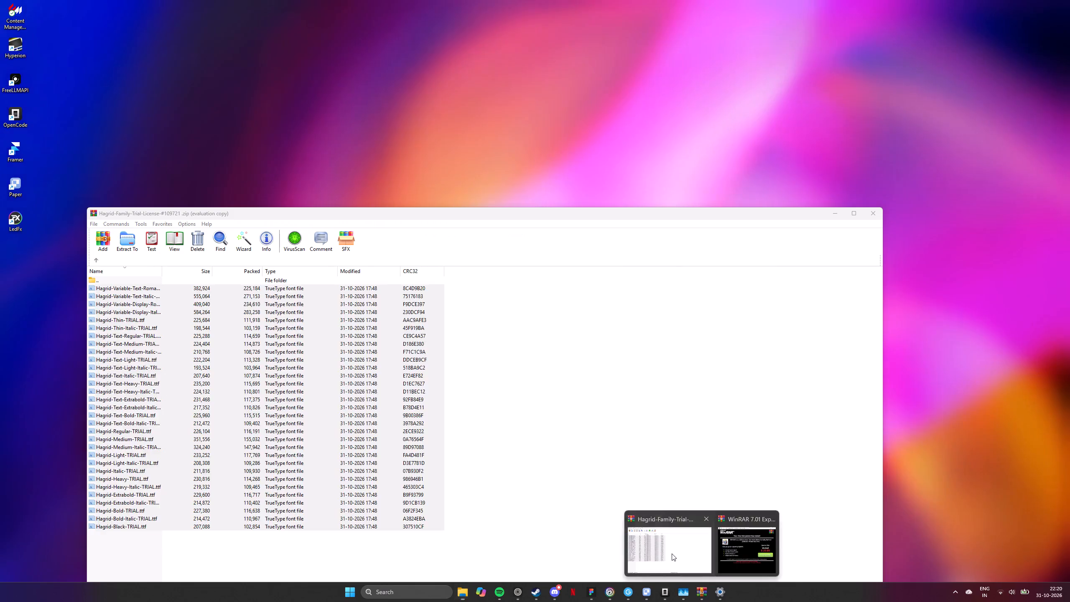
pyautogui.moveTo(317, 359); pyautogui.dragTo(893, 374)
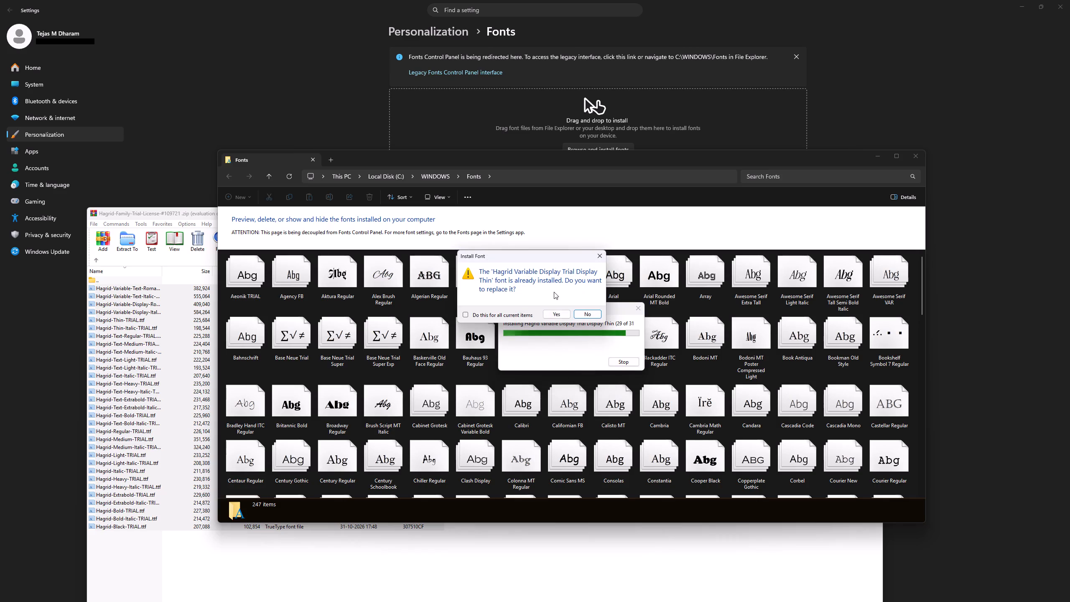
pyautogui.click(564, 315)
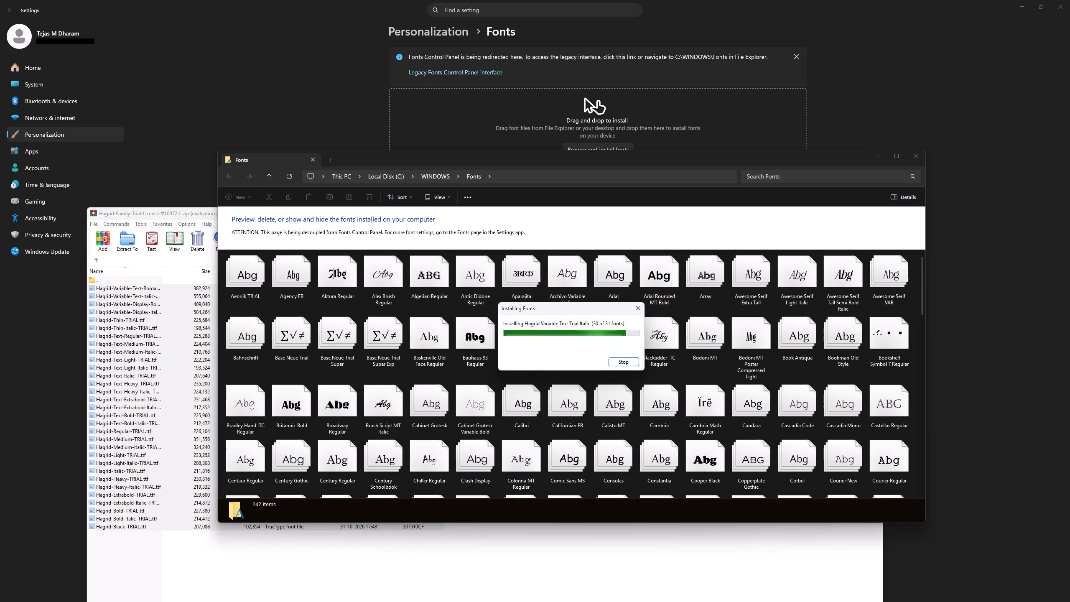
pyautogui.click(197, 212)
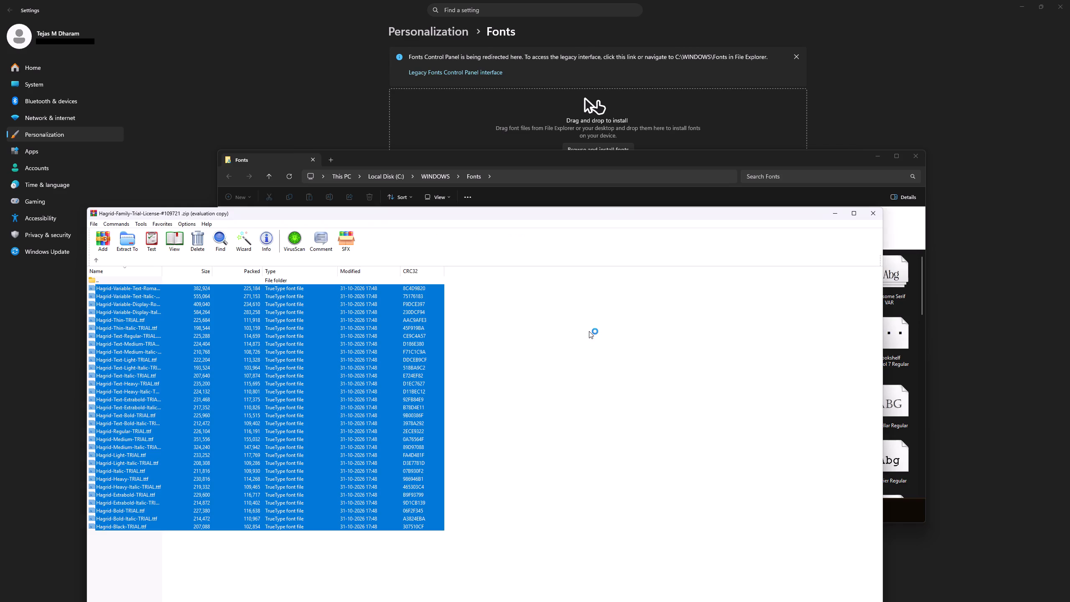
pyautogui.click(874, 212)
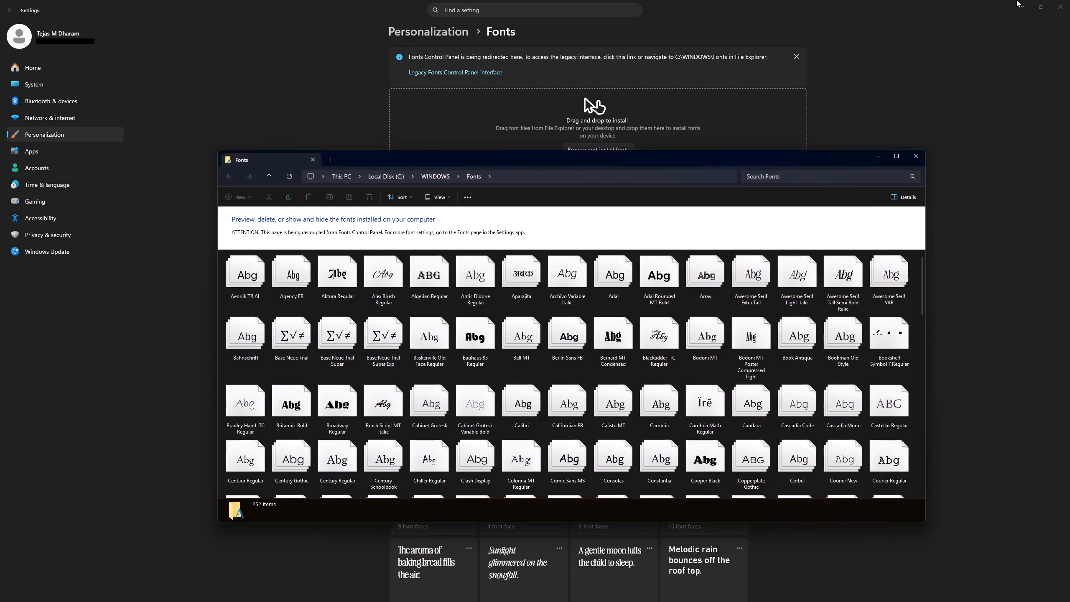
# Switch back to Figma and set the font of the Finnacle heading on Desktop - 27 to Hagrid.
pyautogui.click(1022, 4)
pyautogui.click(870, 74)
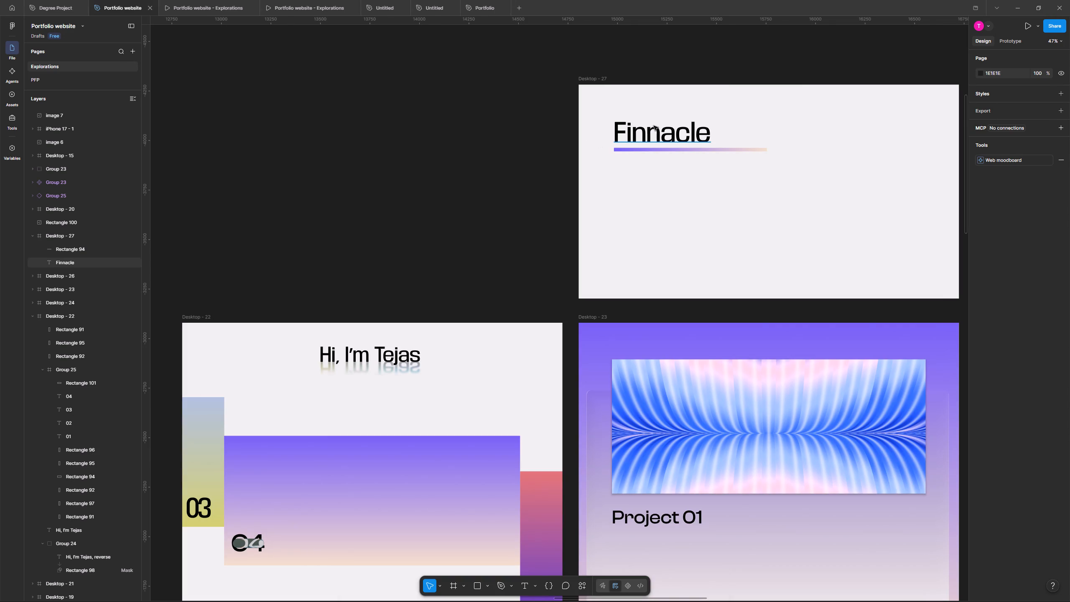
pyautogui.click(654, 126)
pyautogui.click(1012, 283)
pyautogui.write('hag')
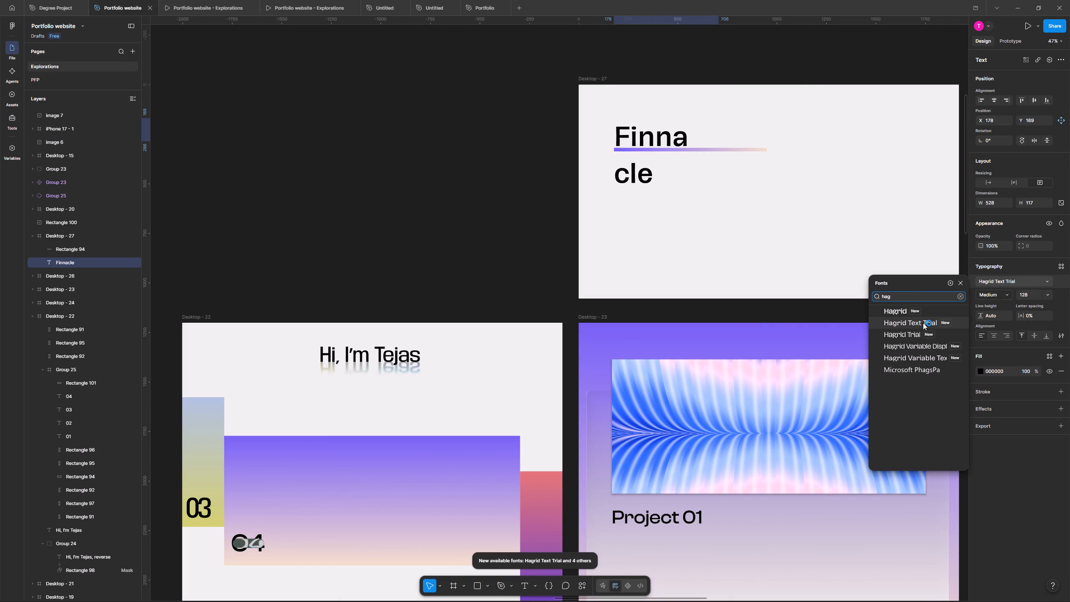
pyautogui.click(922, 313)
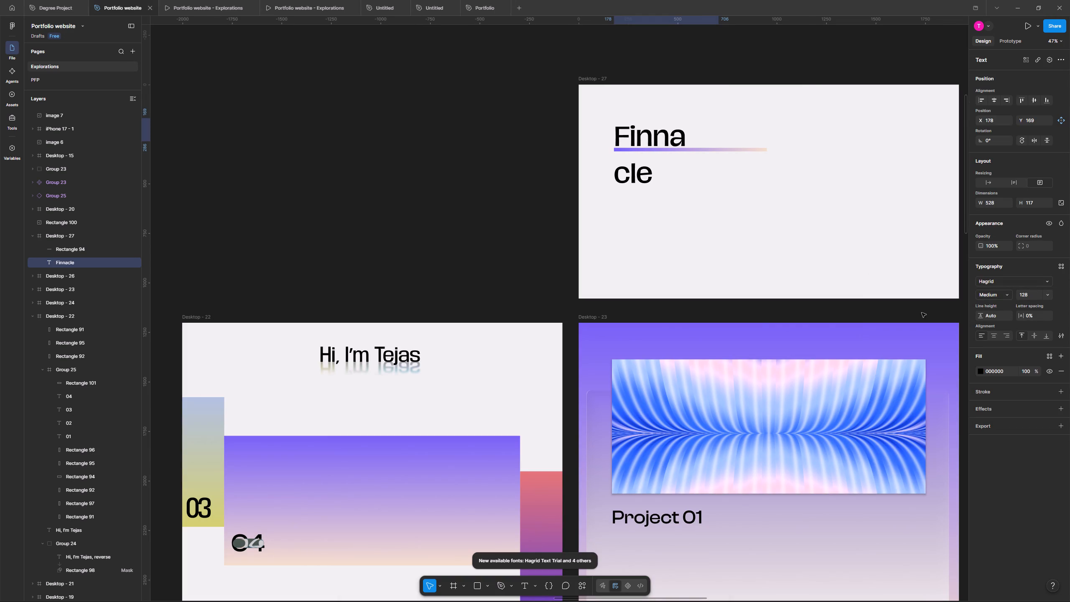
# Resize the Finnacle heading's text box to about 574 × 150, keeping Hagrid as its font.
pyautogui.moveTo(719, 127); pyautogui.dragTo(729, 133)
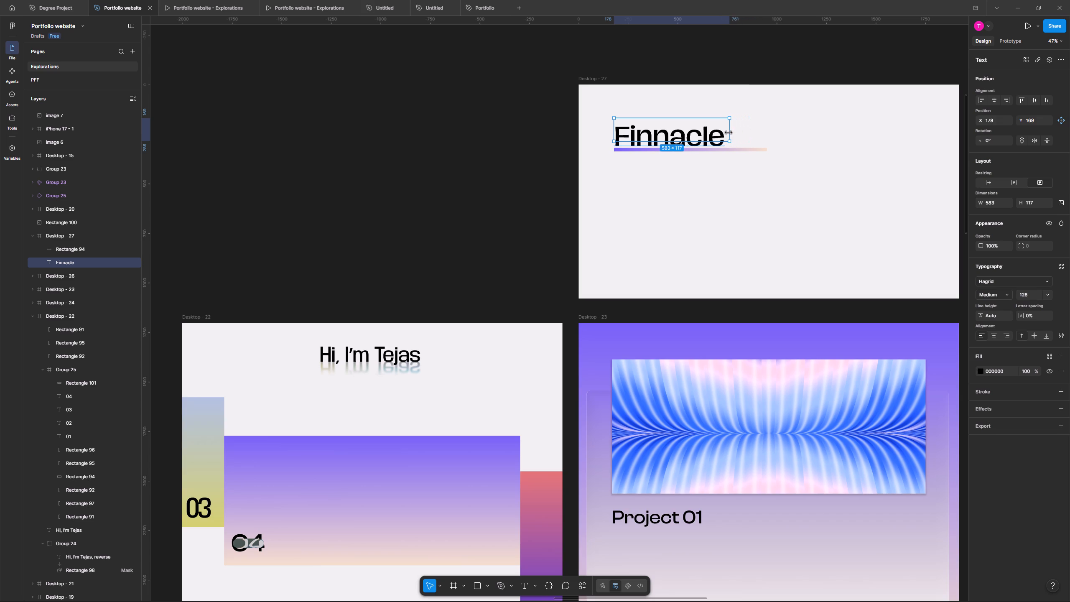
pyautogui.moveTo(729, 133); pyautogui.dragTo(728, 133)
pyautogui.moveTo(715, 142); pyautogui.dragTo(717, 147)
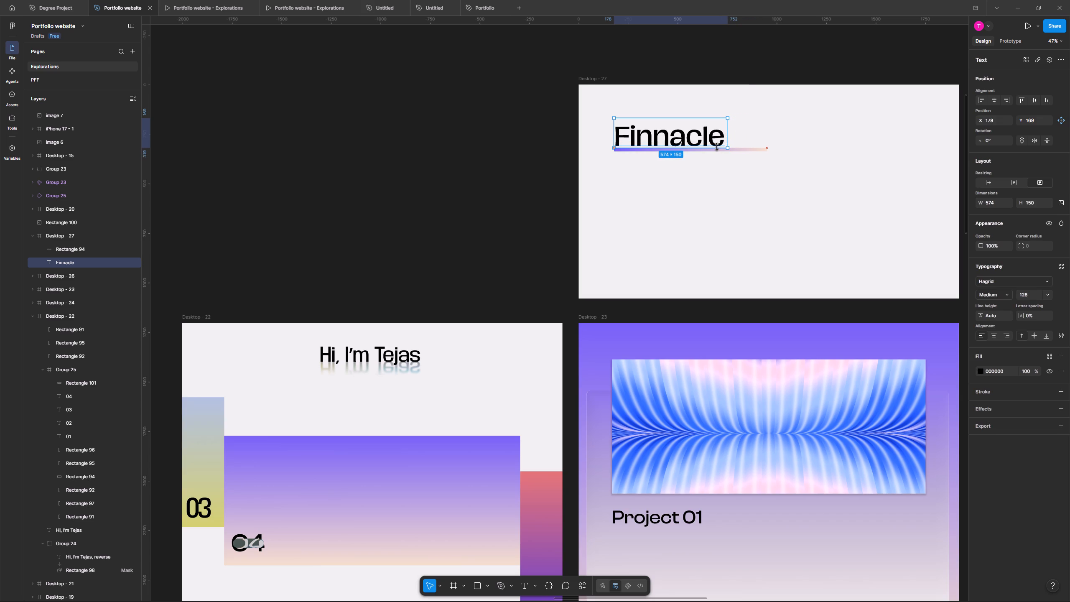
pyautogui.click(1016, 281)
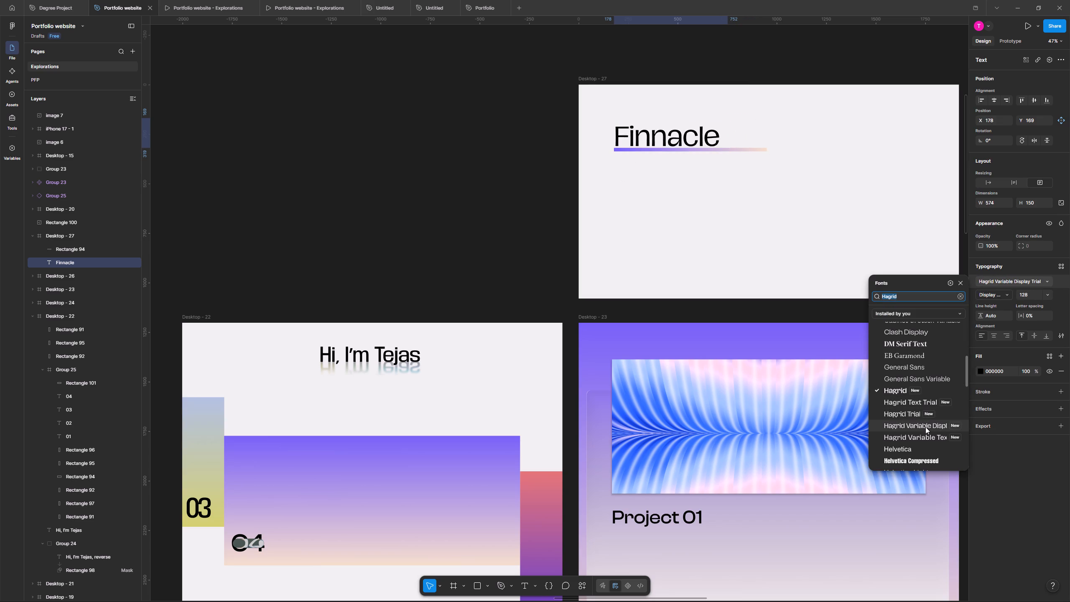
pyautogui.click(927, 391)
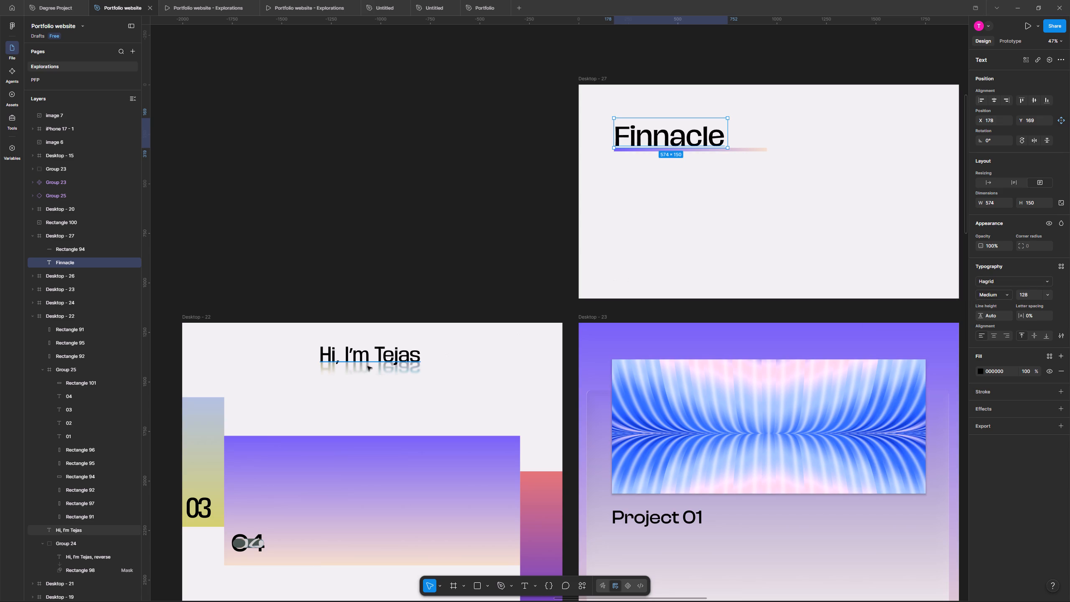
# Set the greeting heading on Desktop - 22 to the Hagrid font and widen its text box to about 547.
pyautogui.click(361, 361)
pyautogui.click(1016, 280)
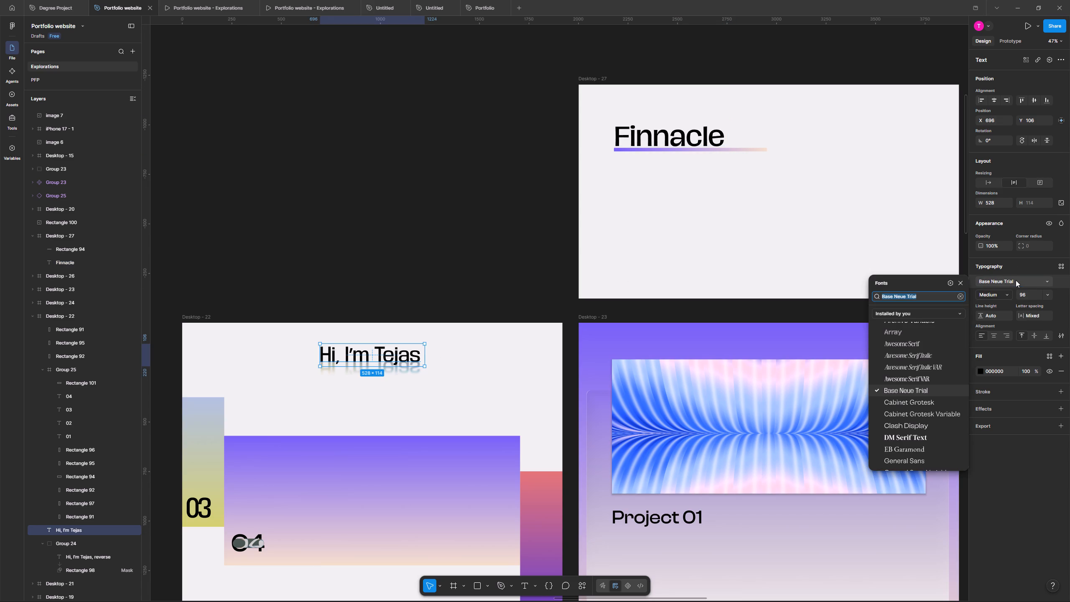
pyautogui.write('hag')
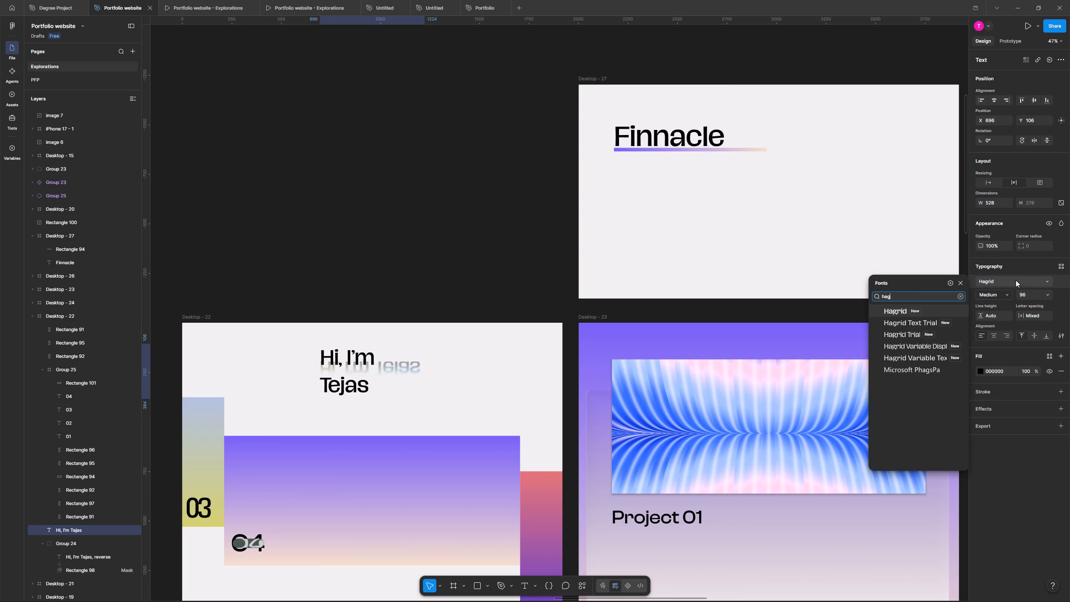
pyautogui.press('Return')
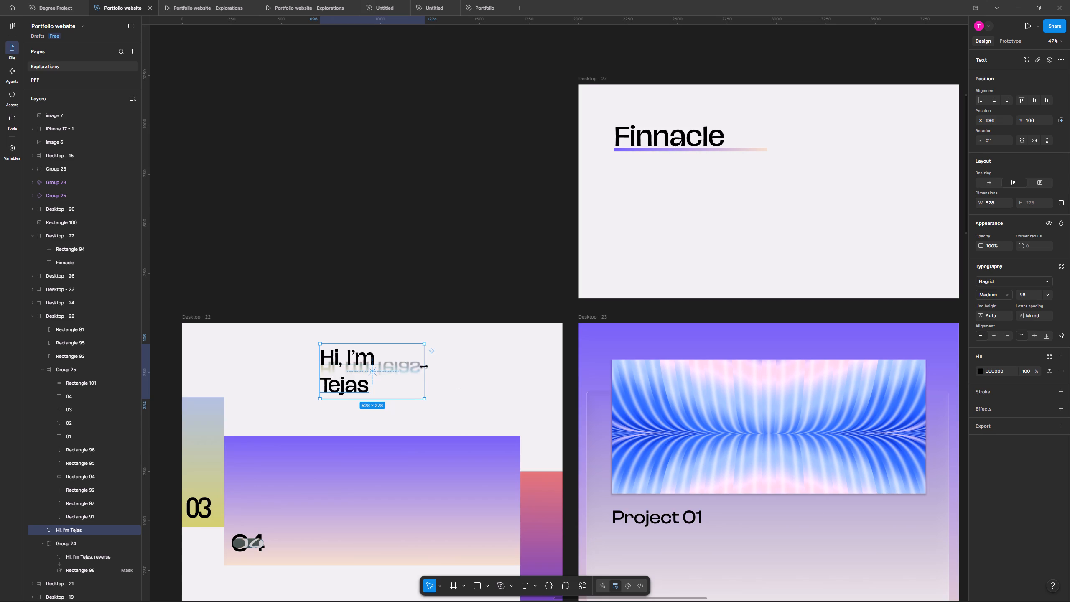
pyautogui.moveTo(424, 367); pyautogui.dragTo(428, 367)
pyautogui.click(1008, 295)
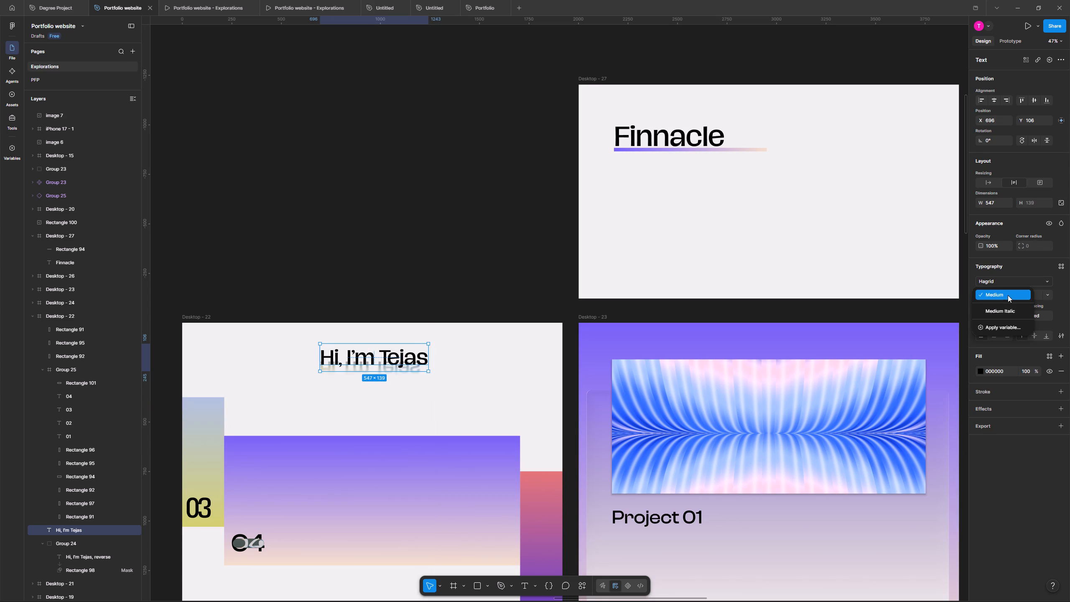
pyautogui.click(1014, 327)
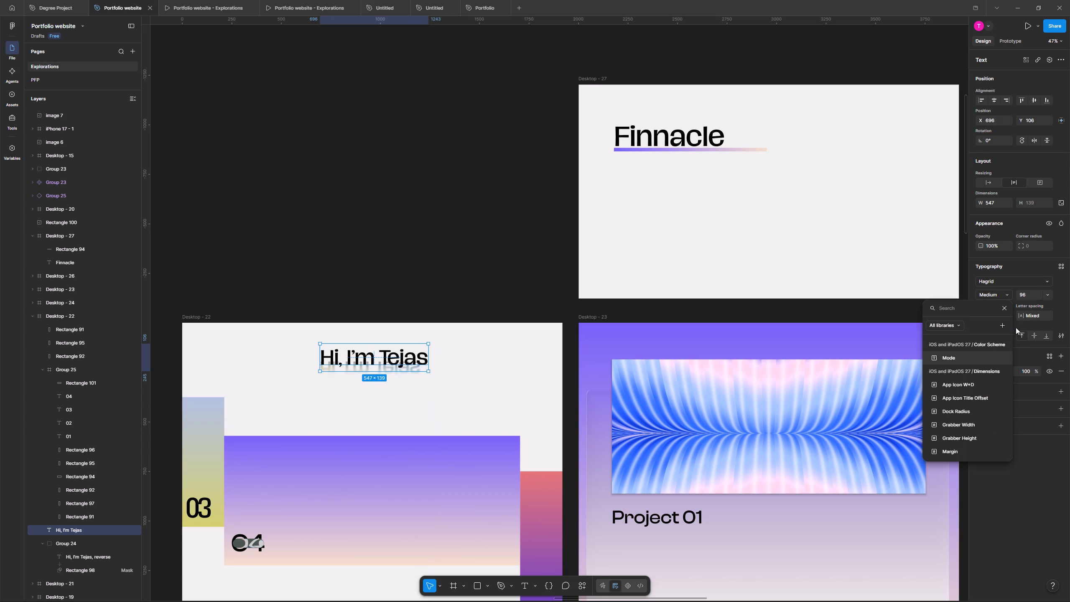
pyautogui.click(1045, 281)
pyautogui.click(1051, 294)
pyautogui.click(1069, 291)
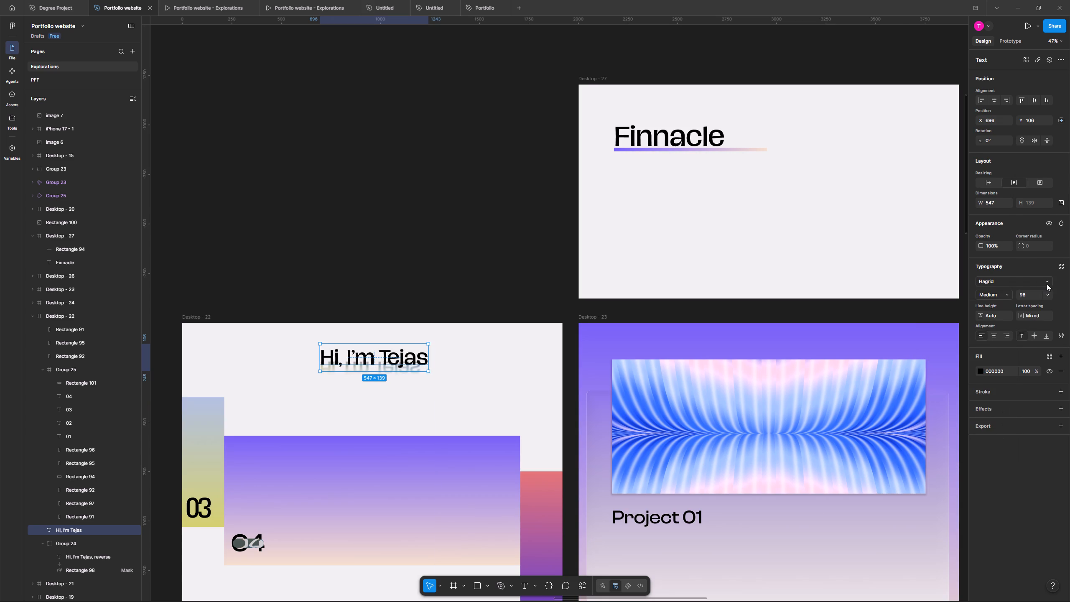
# Change the greeting heading's font to Hagrid Variable Display Trial in the Display Regular style.
pyautogui.click(1046, 284)
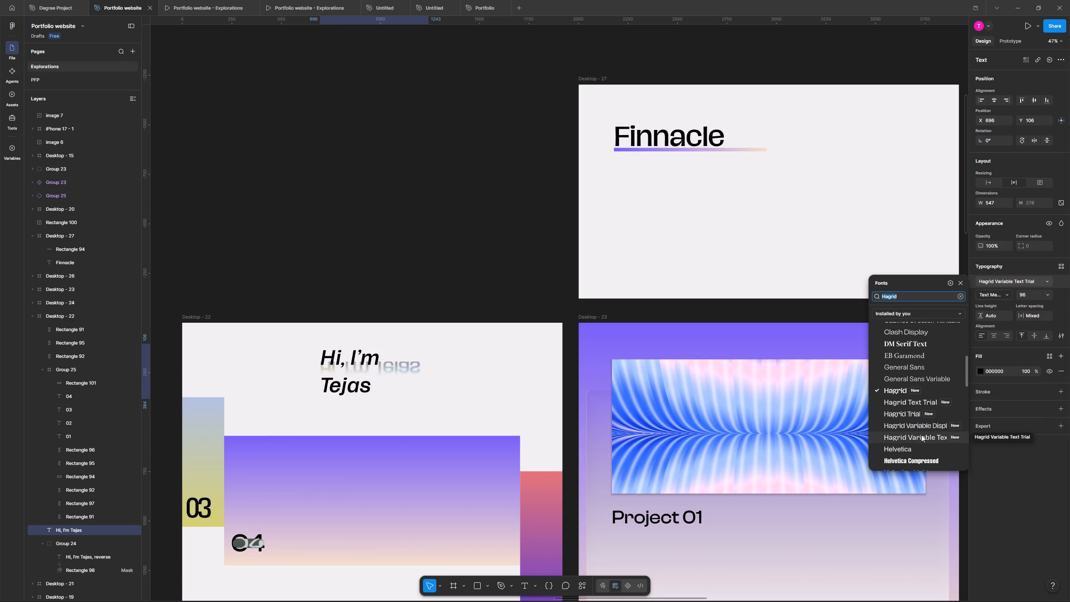
pyautogui.click(918, 423)
pyautogui.click(1011, 293)
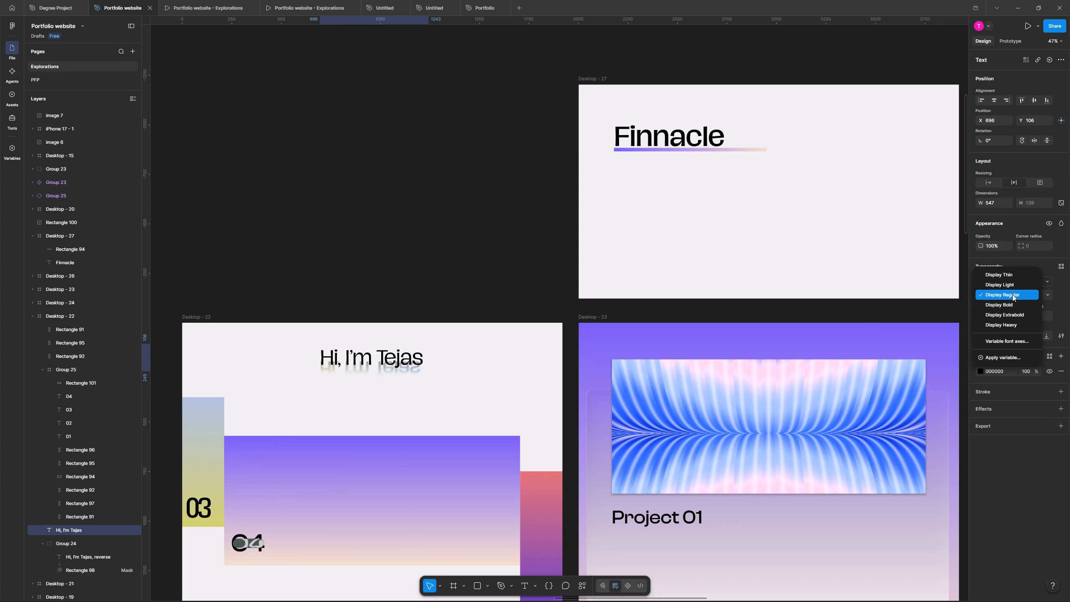
pyautogui.click(1011, 293)
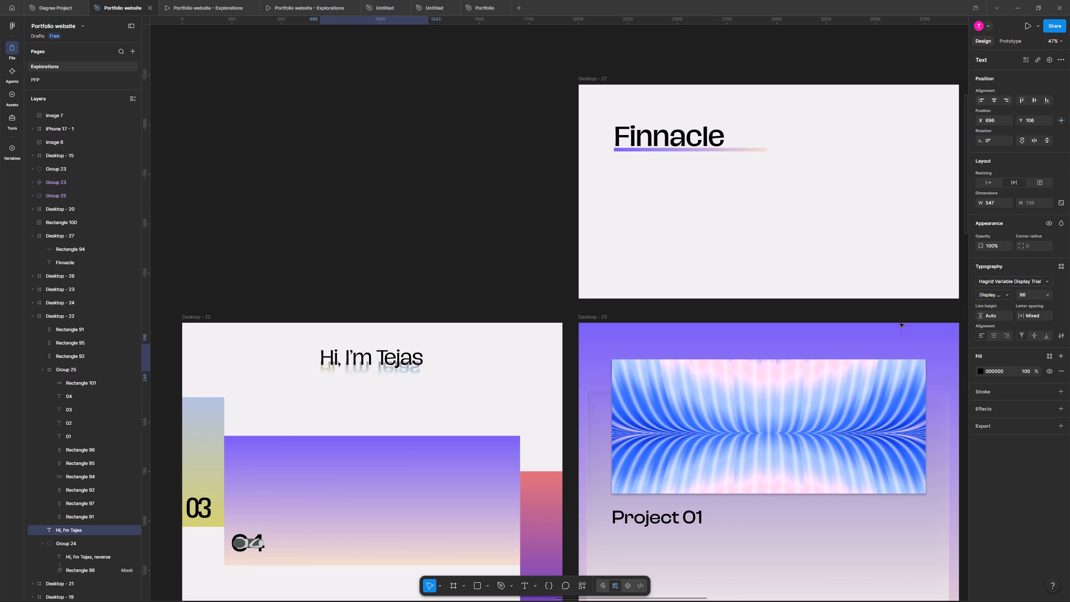
# Nudge the greeting heading on Desktop - 22 up and sideways to X 685, Y 93, over its reflection.
pyautogui.press('Up')
pyautogui.press('Up')
pyautogui.press('Up')
pyautogui.hotkey('shift', 'Up')
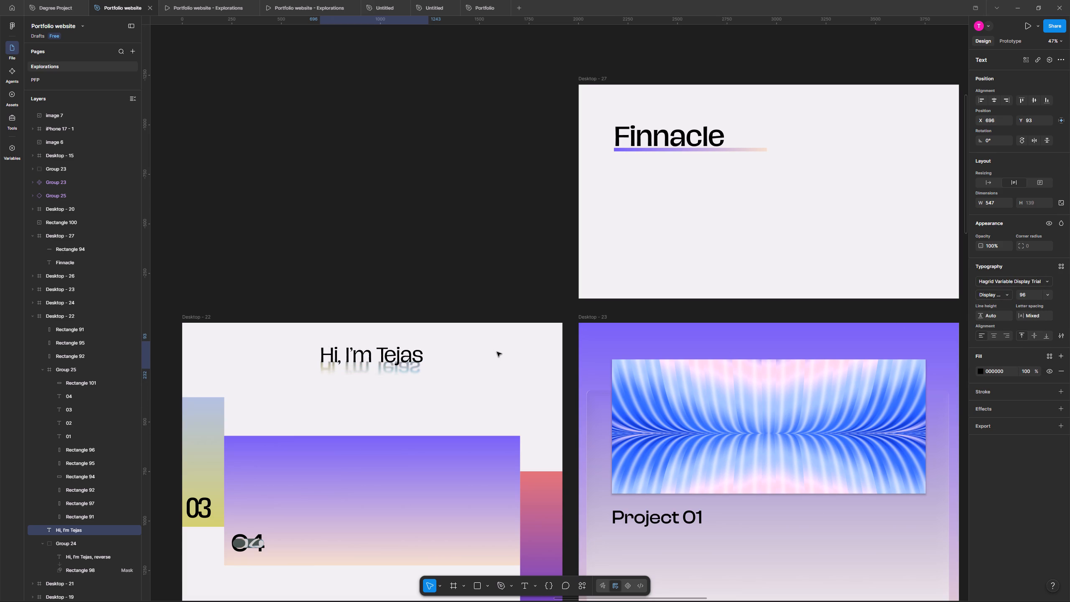
pyautogui.press('Left')
pyautogui.press('Left')
pyautogui.press('Left')
pyautogui.press('Left')
pyautogui.press('Left')
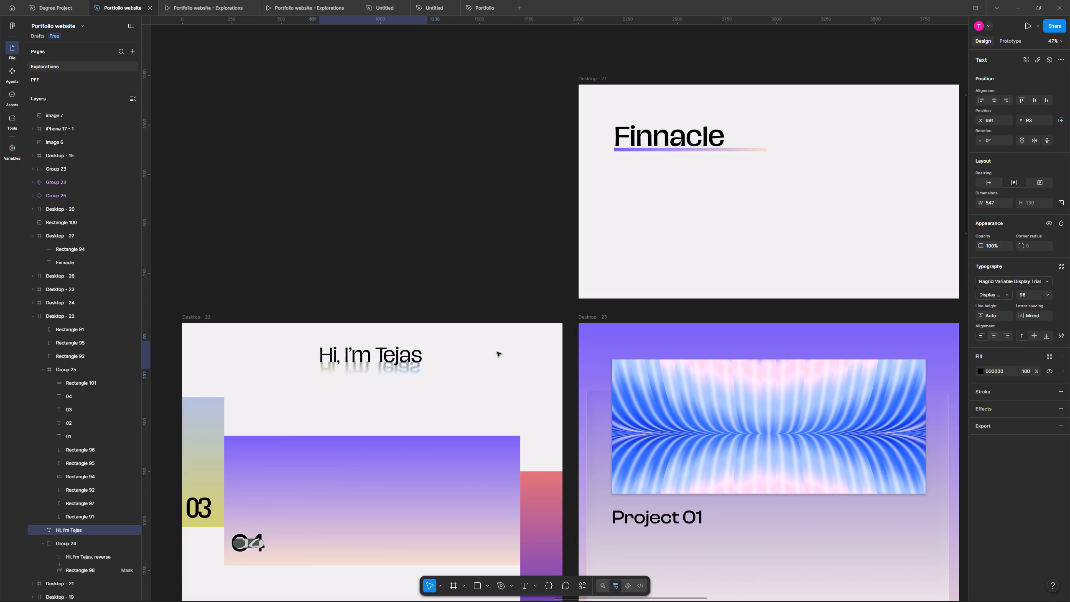
pyautogui.hotkey('shift', 'Left')
pyautogui.press('Right')
pyautogui.press('Right')
pyautogui.press('Right')
pyautogui.press('Right')
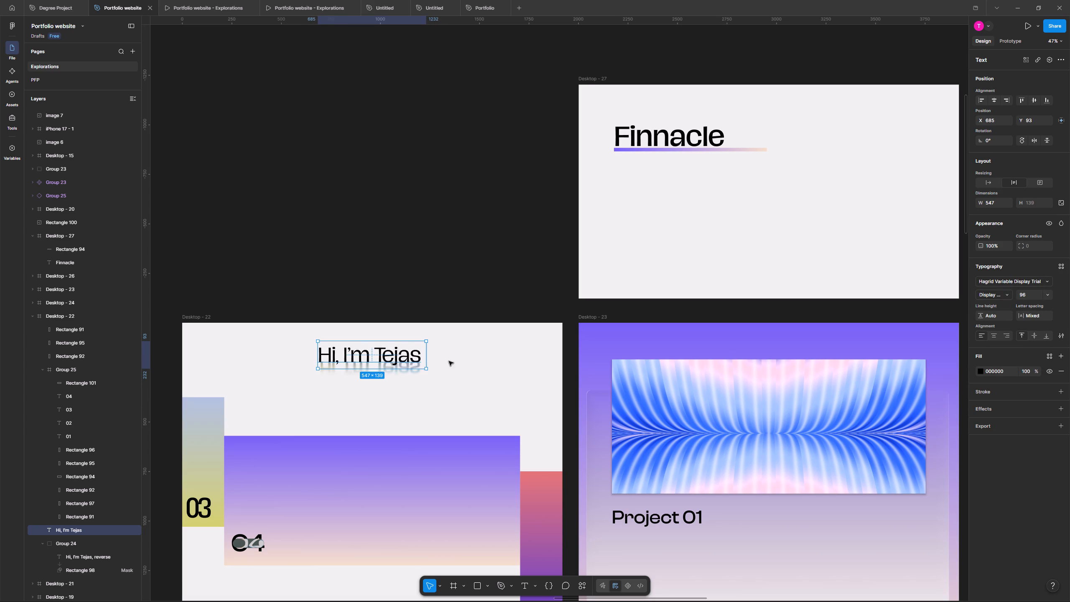
# Change the font of the greeting's reversed reflection text on Desktop - 22 to Hagrid Variable Display Trial.
pyautogui.click(410, 376)
pyautogui.click(88, 554)
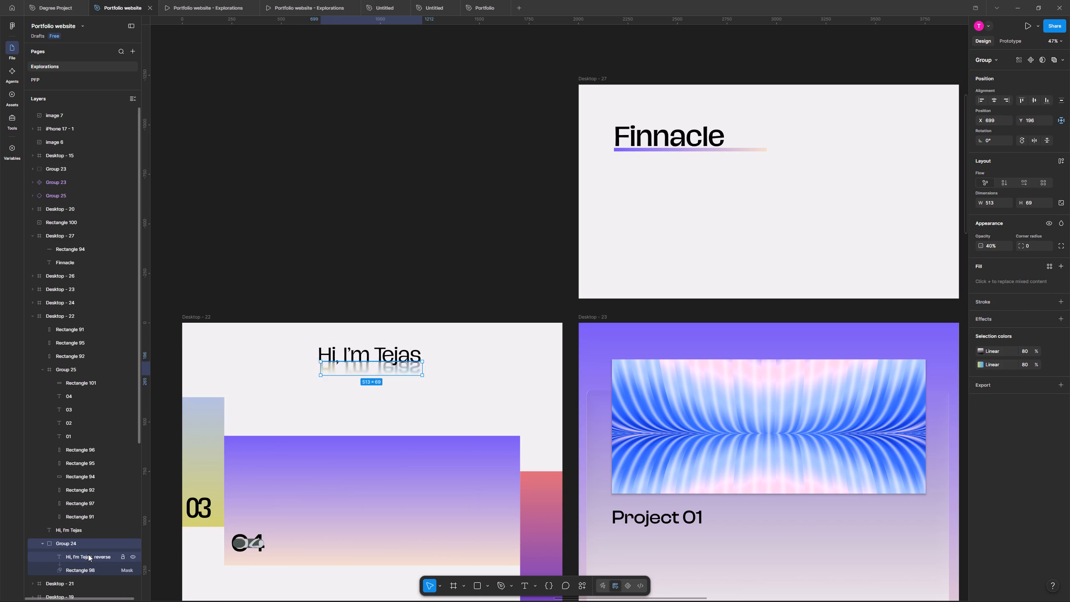
pyautogui.click(1006, 279)
pyautogui.write('hagri')
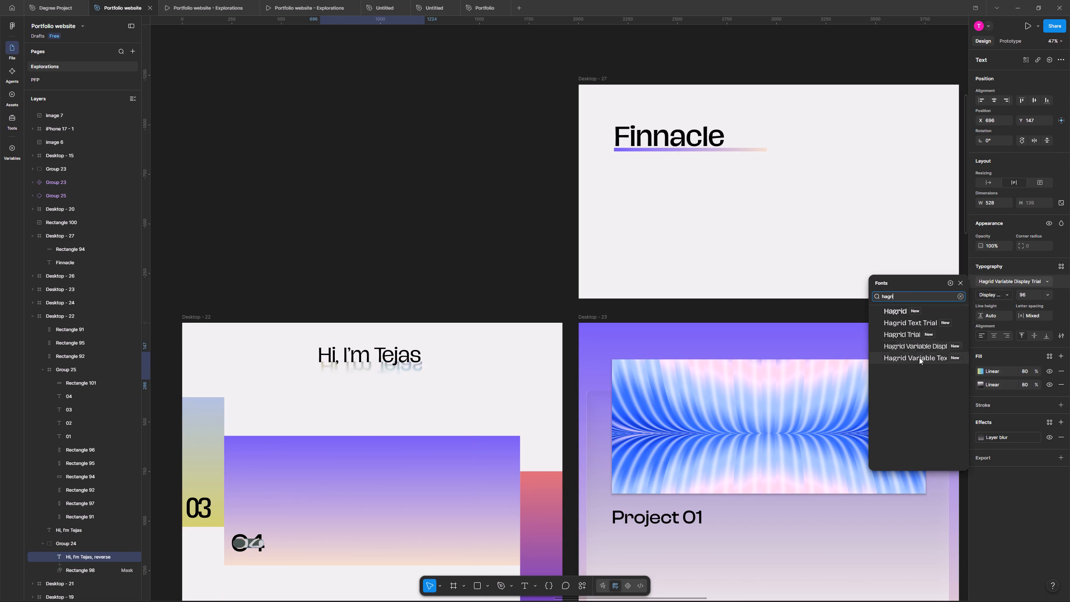
pyautogui.click(920, 349)
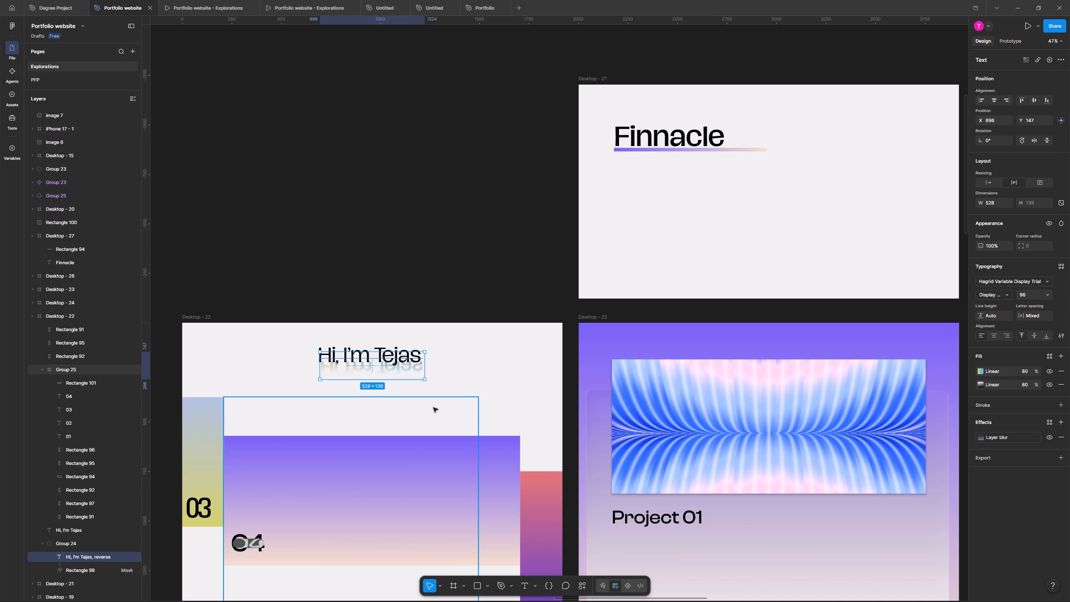
# Nudge the reversed reflection text down and sideways to X 684, Y 167, beneath the greeting heading.
pyautogui.hotkey('shift', 'Down')
pyautogui.hotkey('shift', 'Down')
pyautogui.hotkey('shift', 'Down')
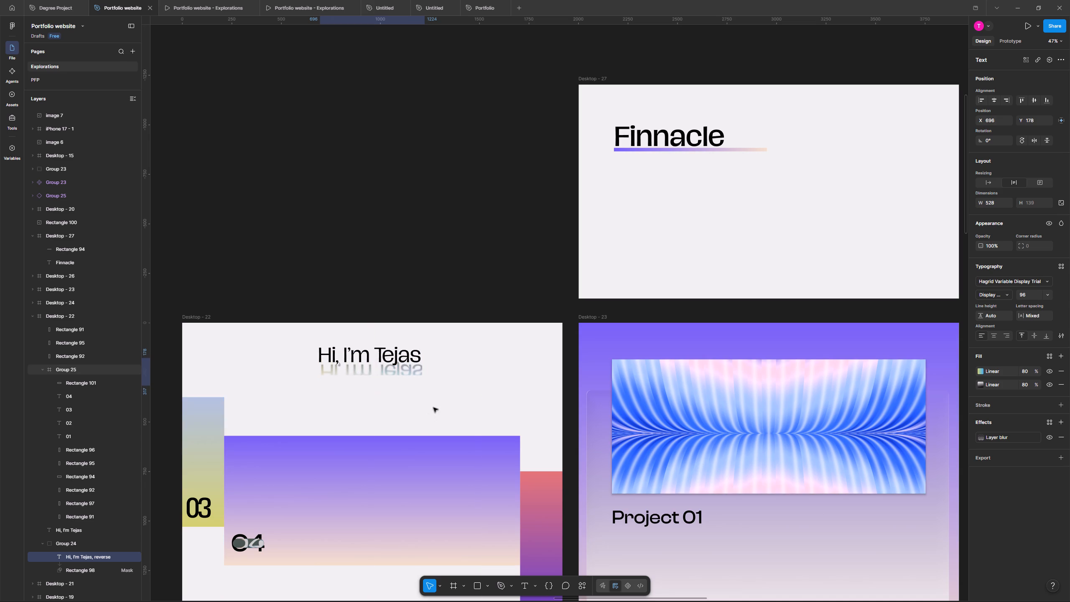
pyautogui.hotkey('shift', 'Up')
pyautogui.press('Left')
pyautogui.press('Left')
pyautogui.press('Left')
pyautogui.hotkey('shift', 'Left')
pyautogui.press('Right')
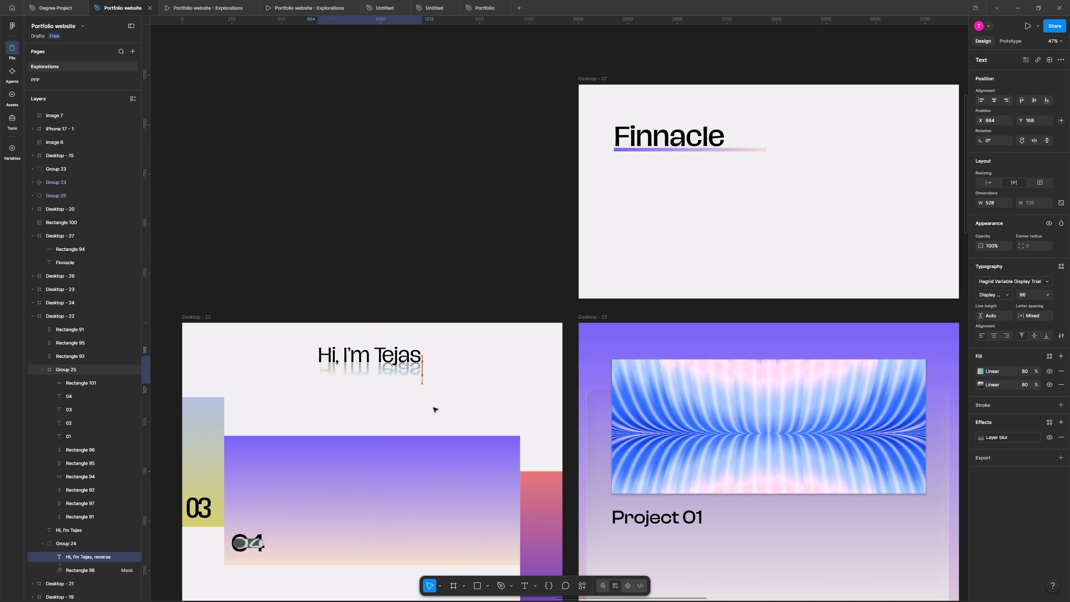
pyautogui.press('Up')
pyautogui.press('Right')
pyautogui.press('Left')
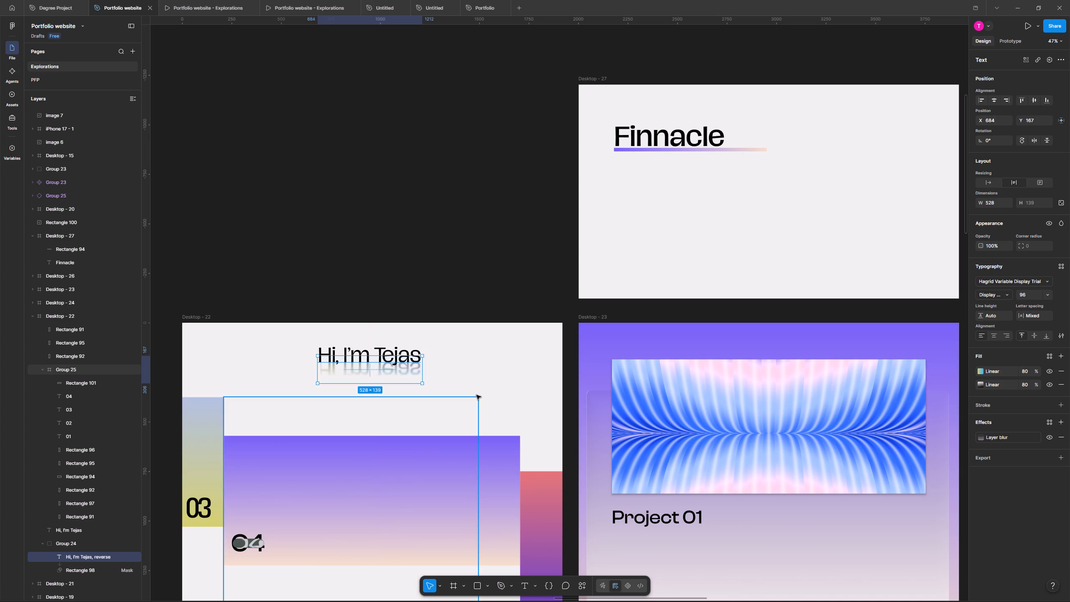
pyautogui.click(501, 378)
# Widen the greeting's masked reflection group, Group 24, from its left edge to about 545.
pyautogui.click(331, 373)
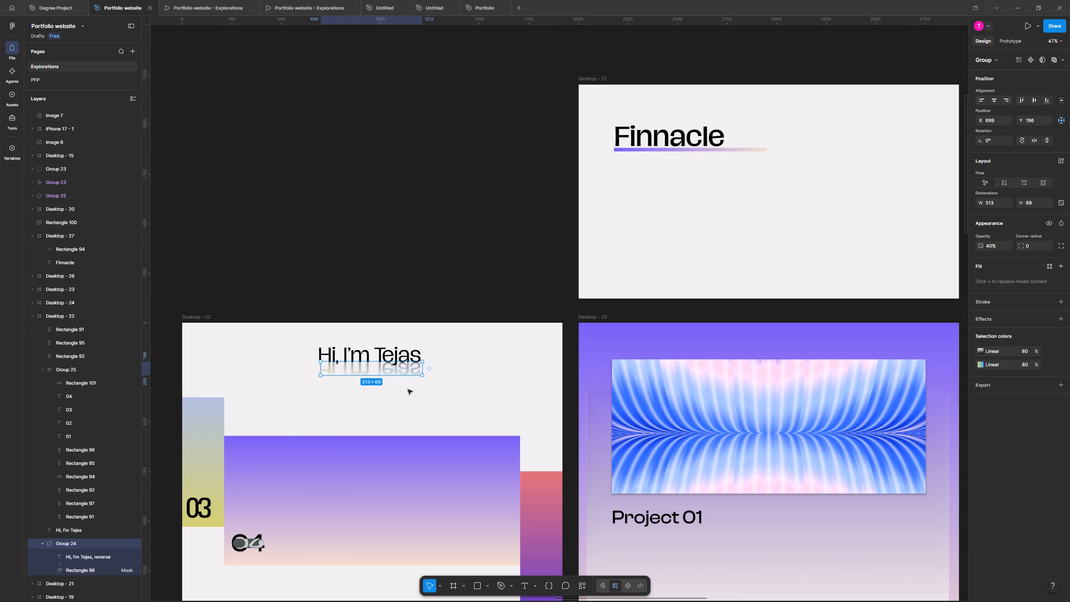
pyautogui.moveTo(319, 370); pyautogui.dragTo(314, 371)
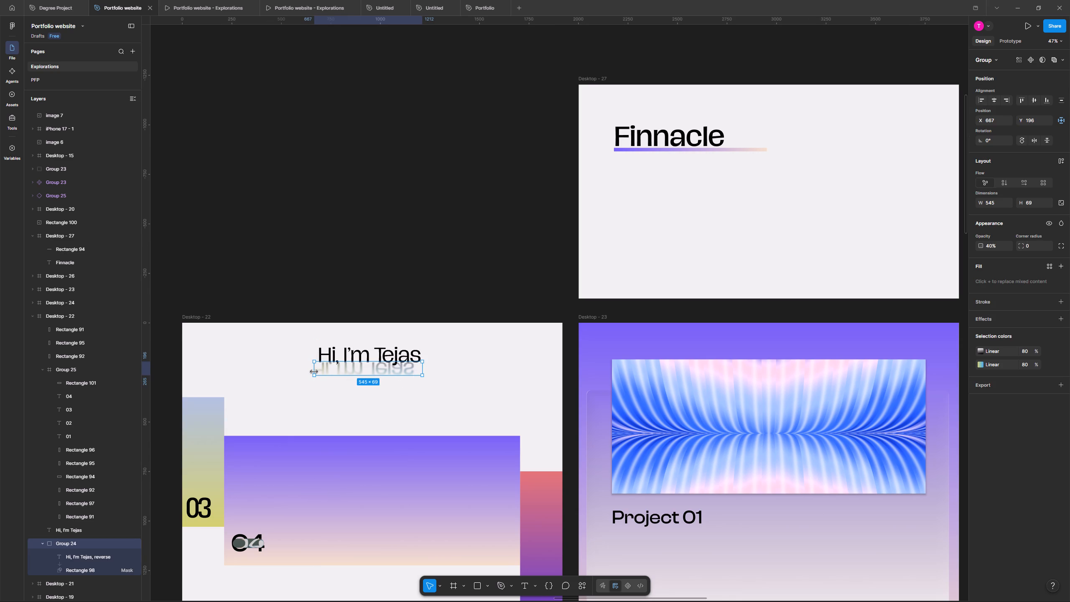
pyautogui.moveTo(314, 371); pyautogui.dragTo(314, 371)
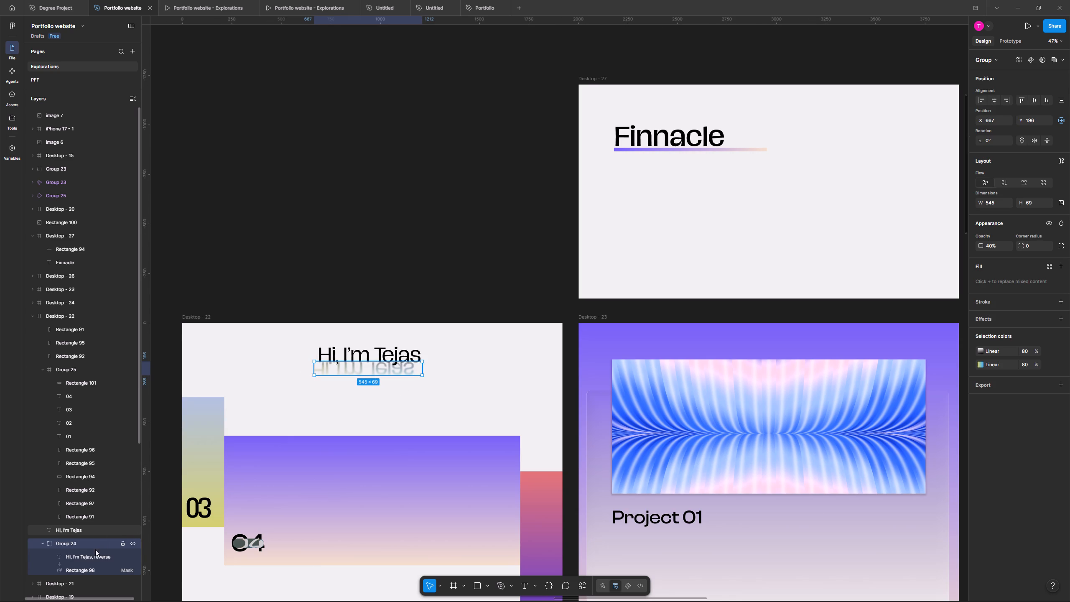
# Nudge the reversed reflection text inside Group 24 sideways to about X 685, lining it up with the greeting heading.
pyautogui.click(95, 561)
pyautogui.hotkey('shift', 'Right')
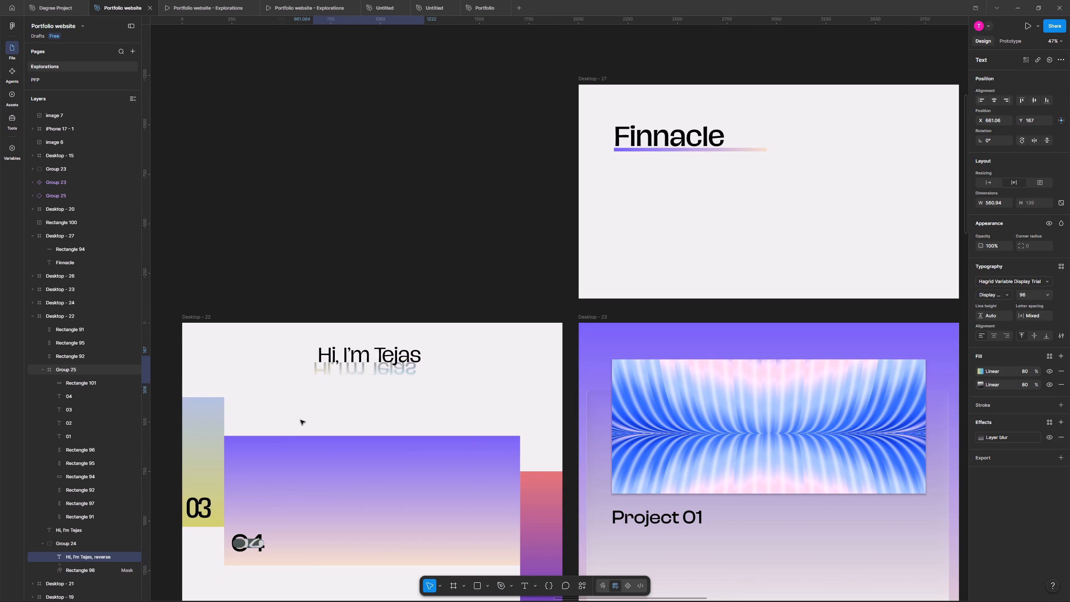
pyautogui.hotkey('shift', 'Right')
pyautogui.hotkey('shift', 'Right')
pyautogui.hotkey('shift', 'Right')
pyautogui.press('Left')
pyautogui.press('Left')
pyautogui.press('Left')
pyautogui.press('Left')
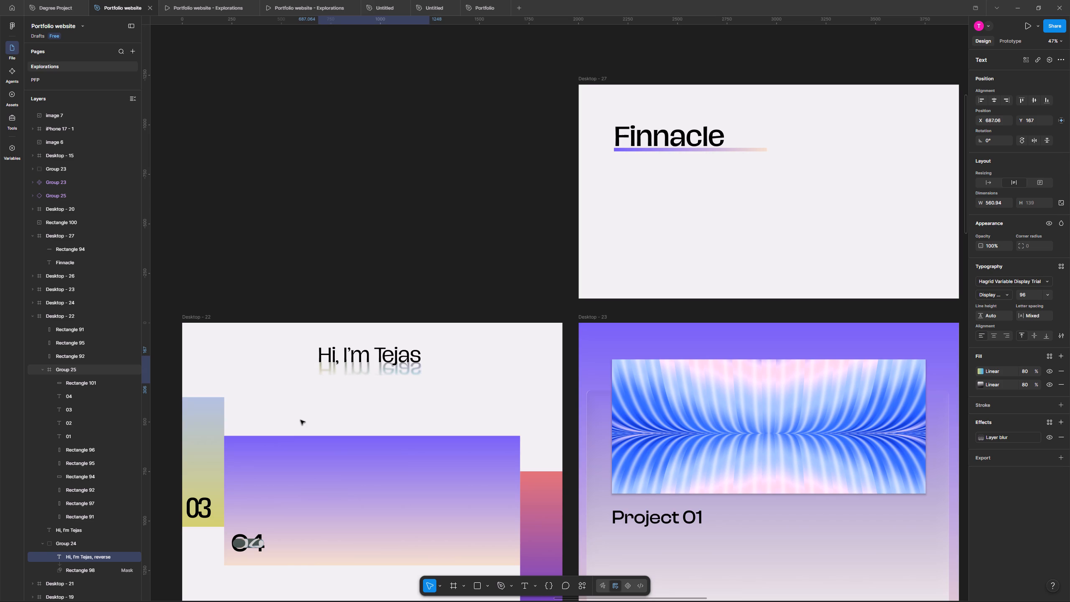
pyautogui.press('Left')
pyautogui.press('Left')
pyautogui.click(492, 380)
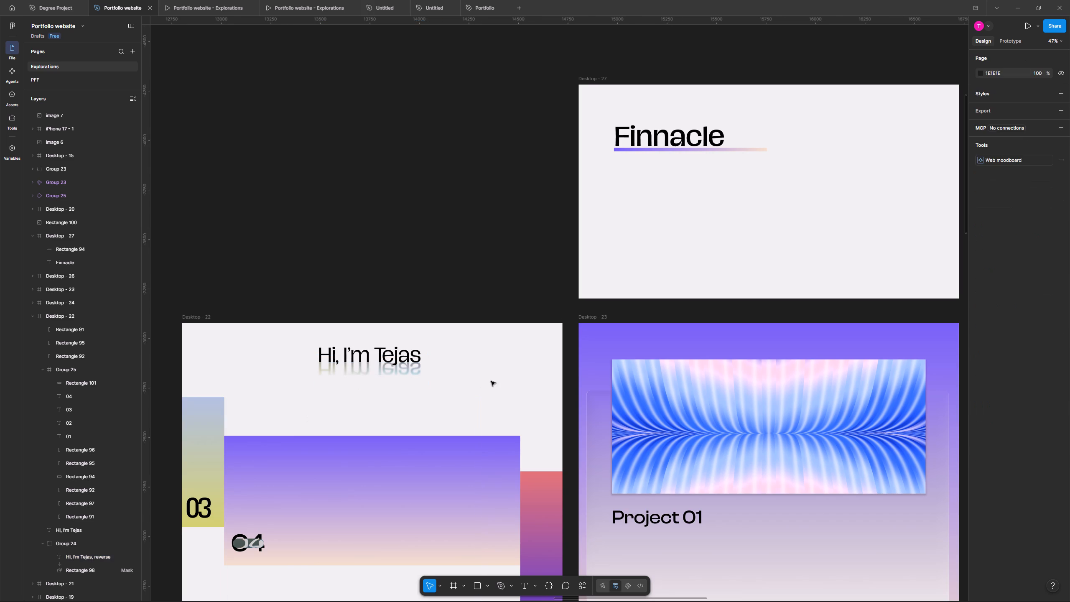
# Set the Finnacle heading on Desktop - 27 to Hagrid Variable Display Trial in the Display Regular style.
pyautogui.click(700, 134)
pyautogui.click(1007, 281)
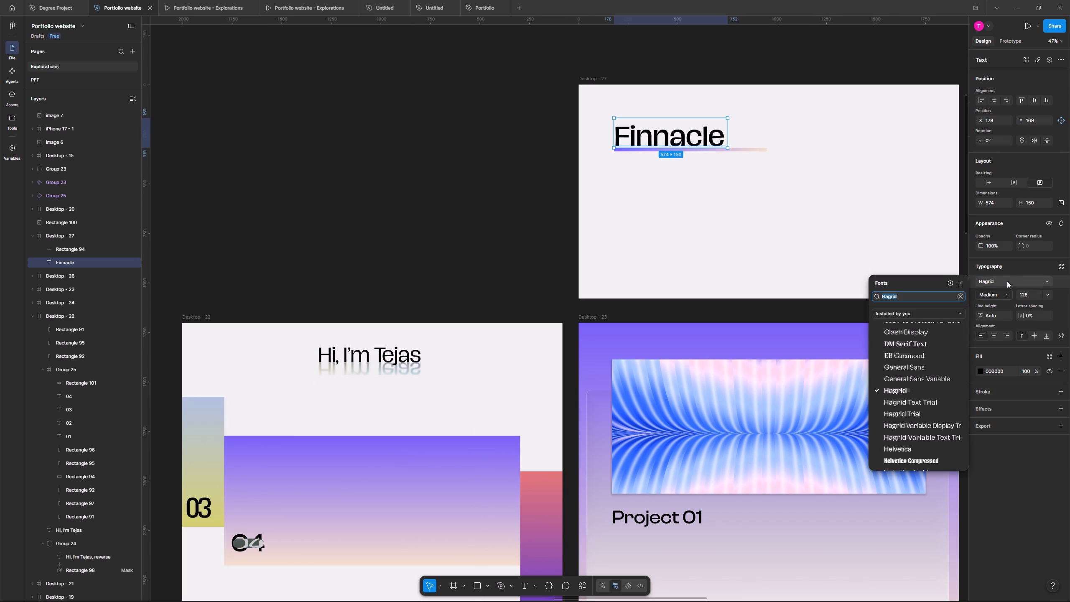
pyautogui.write('HAG')
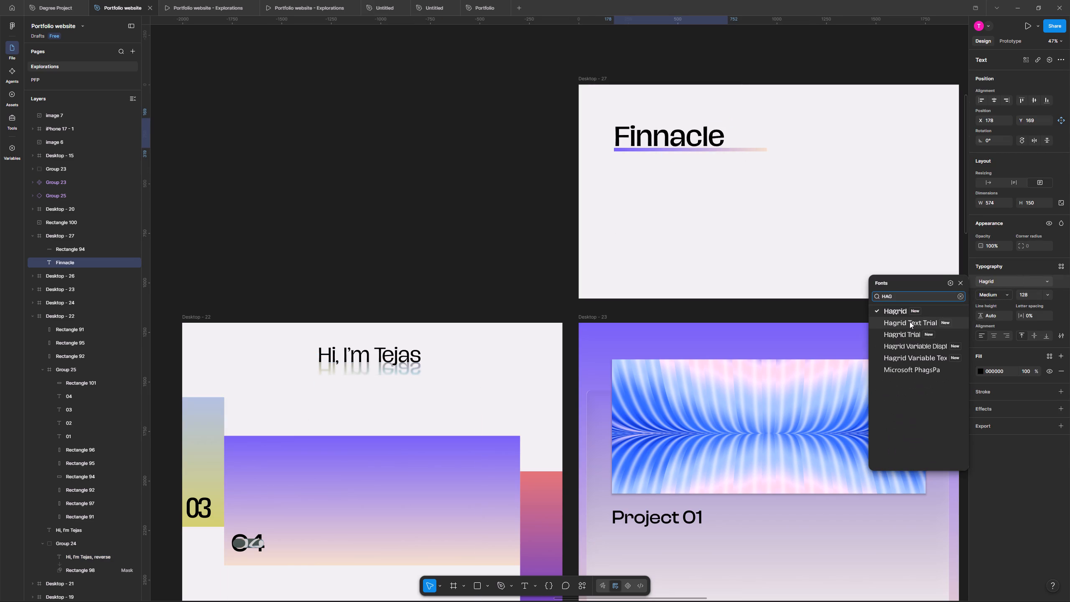
pyautogui.click(911, 347)
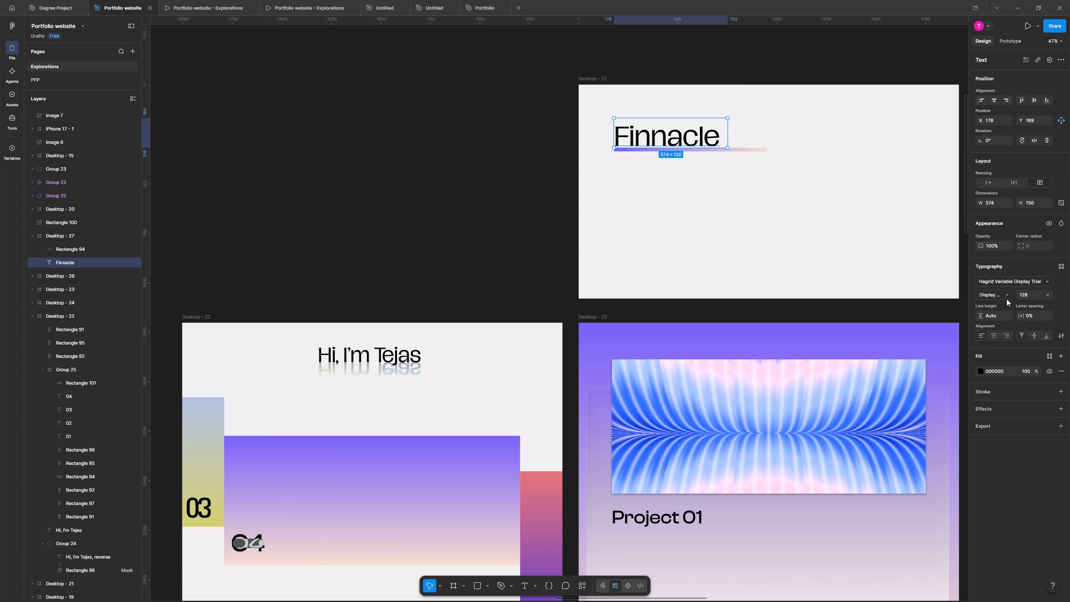
pyautogui.click(1006, 294)
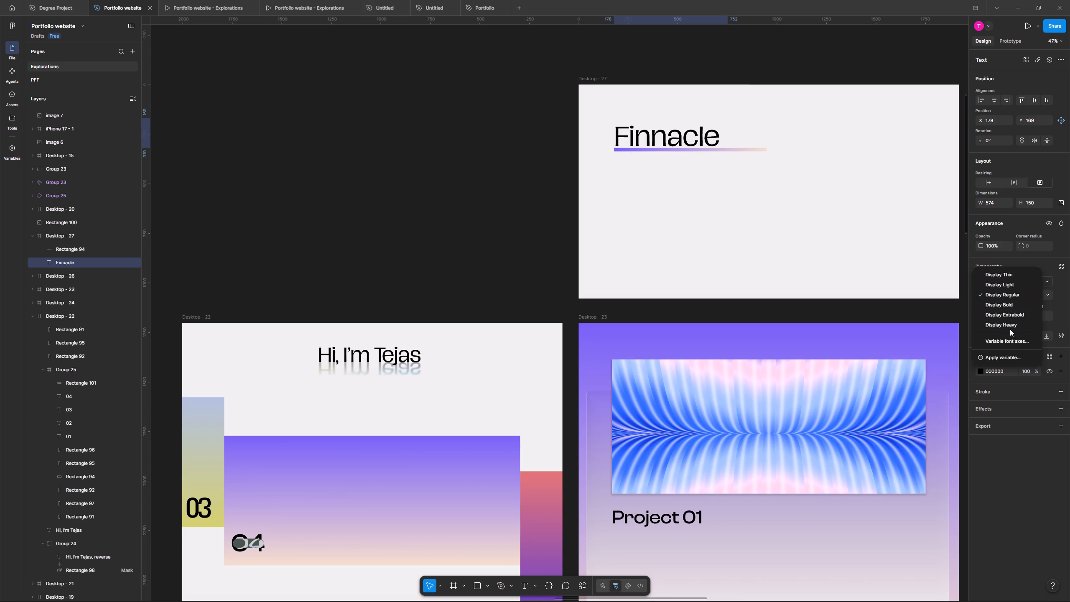
pyautogui.click(1005, 294)
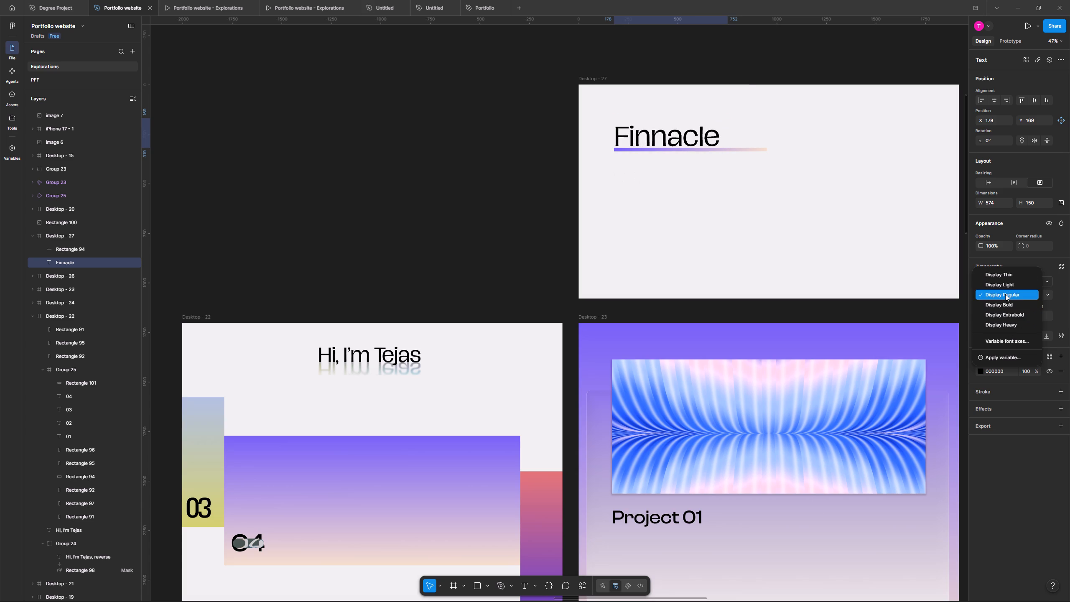
pyautogui.click(762, 225)
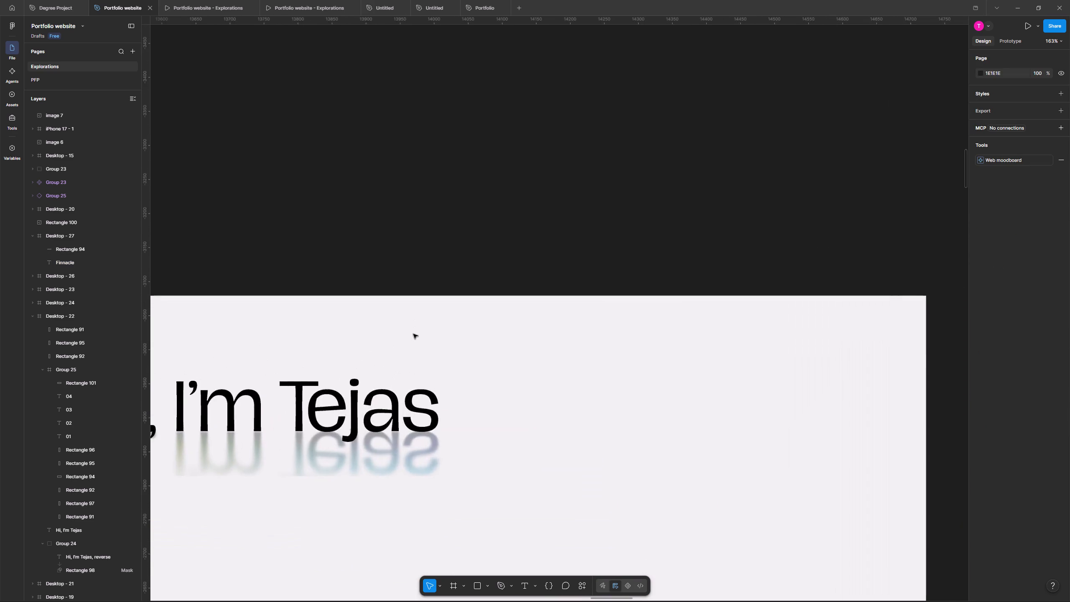
# Delete the gradient underline bar, Rectangle 94, from beneath the Finnacle heading on Desktop - 27.
pyautogui.hscroll(2, 413, 334)
pyautogui.hscroll(-3, 413, 334)
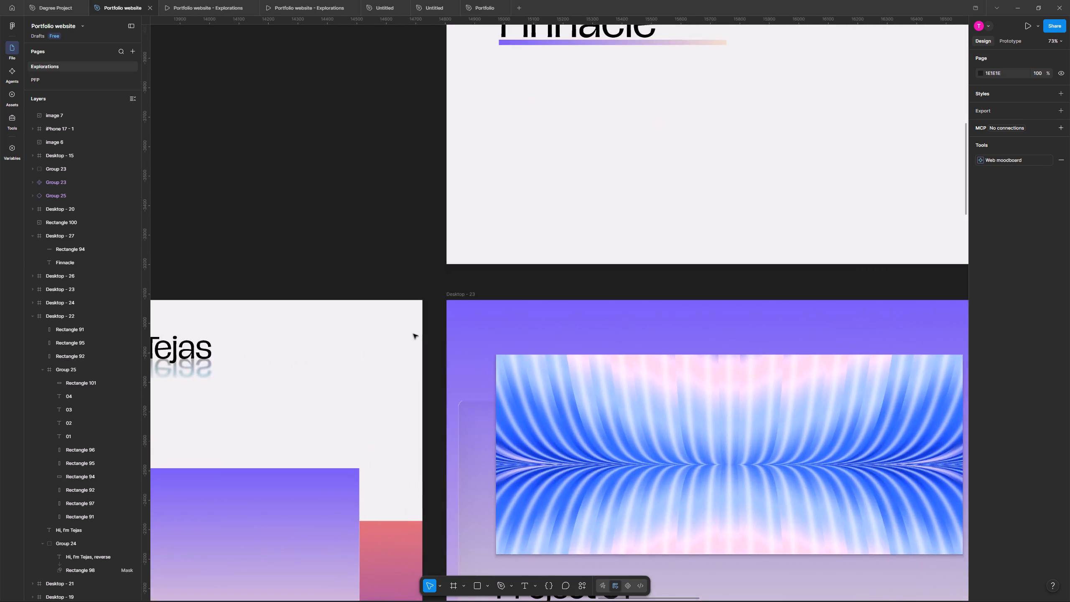
pyautogui.scroll(3, 413, 334)
pyautogui.hscroll(-2, 413, 334)
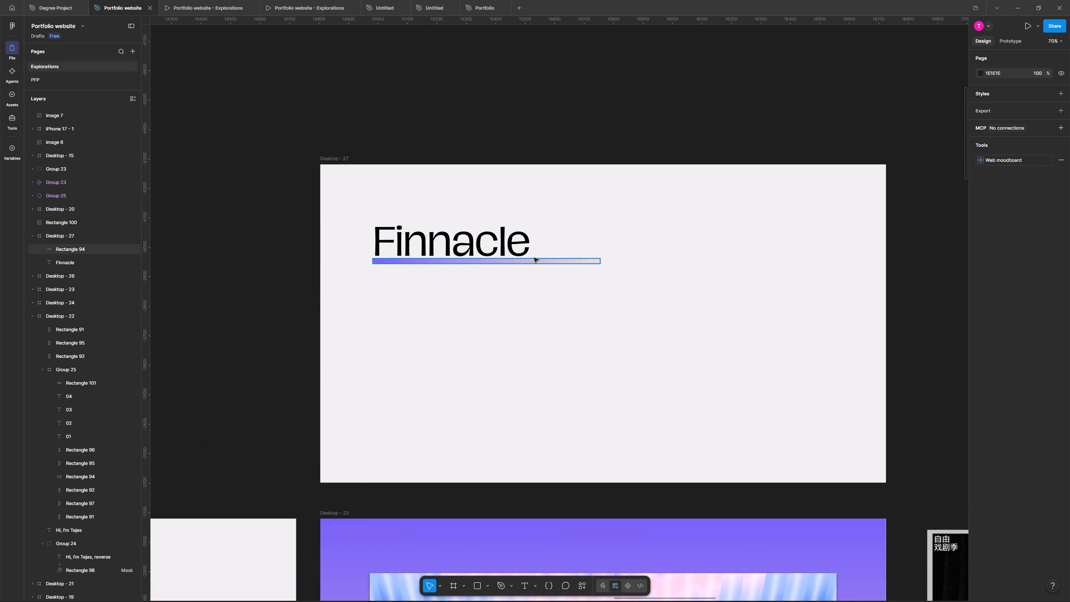
pyautogui.moveTo(533, 262); pyautogui.dragTo(532, 448)
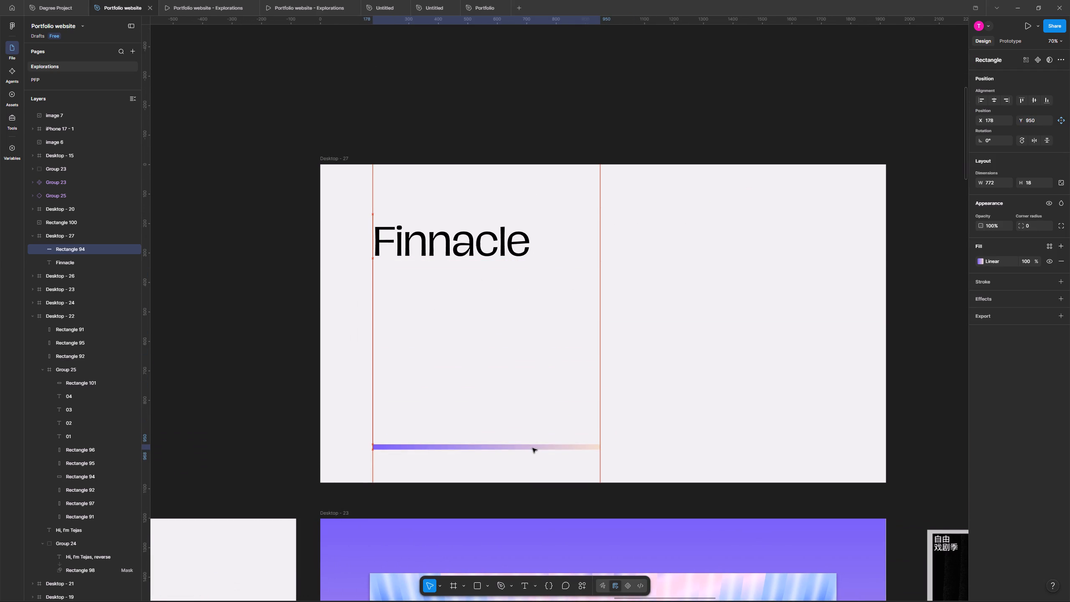
pyautogui.moveTo(532, 448); pyautogui.dragTo(533, 215)
pyautogui.press('BackSpace')
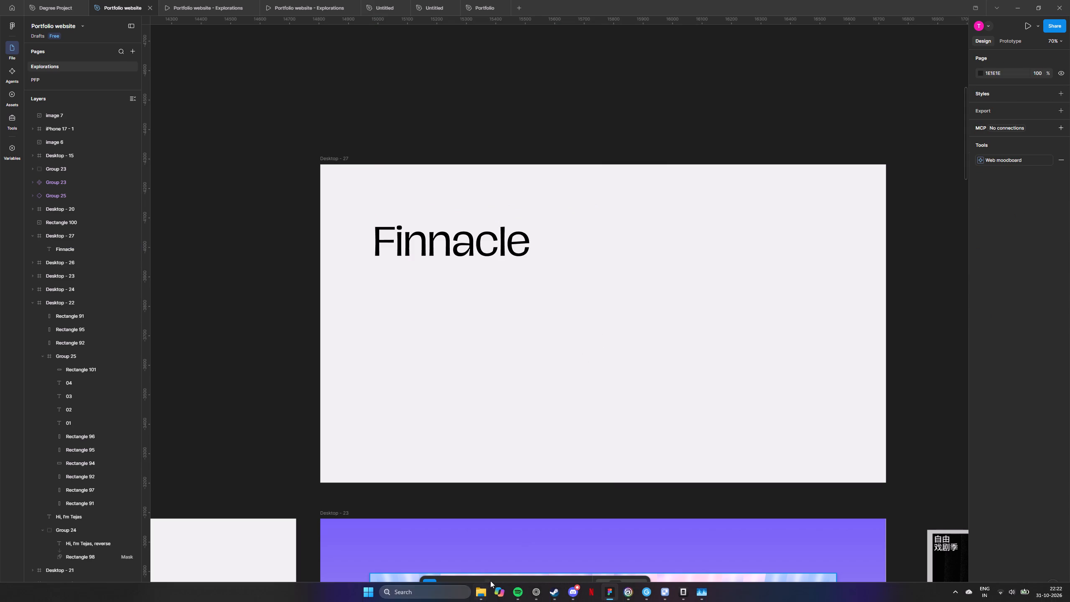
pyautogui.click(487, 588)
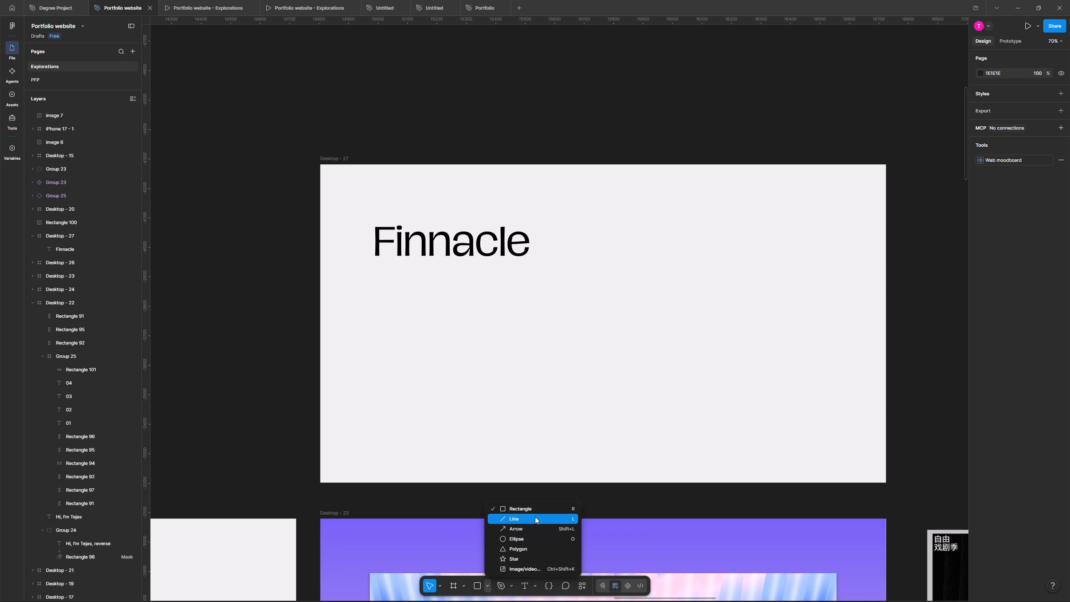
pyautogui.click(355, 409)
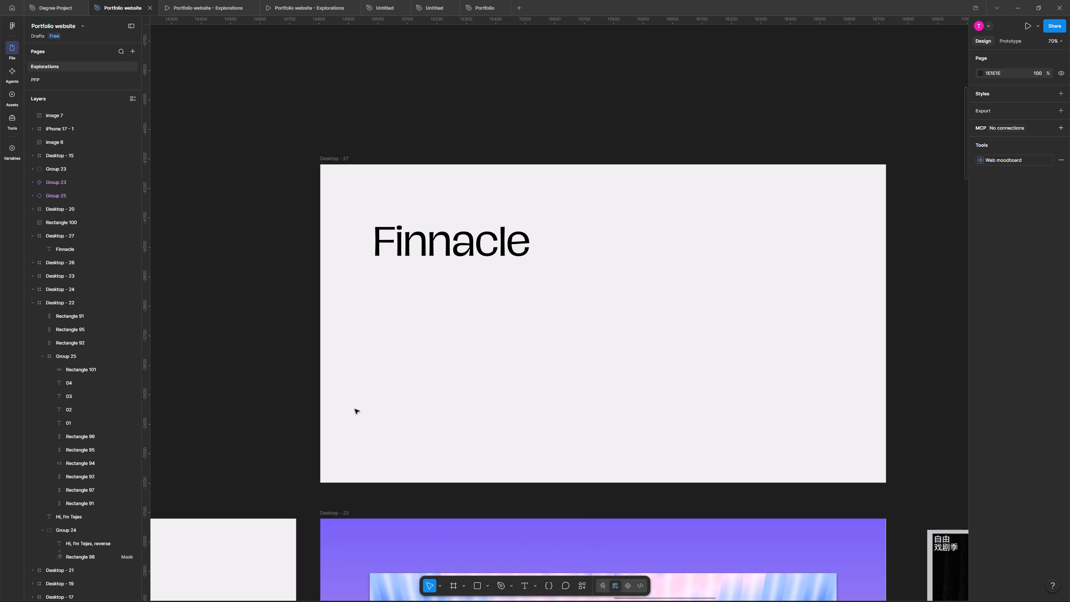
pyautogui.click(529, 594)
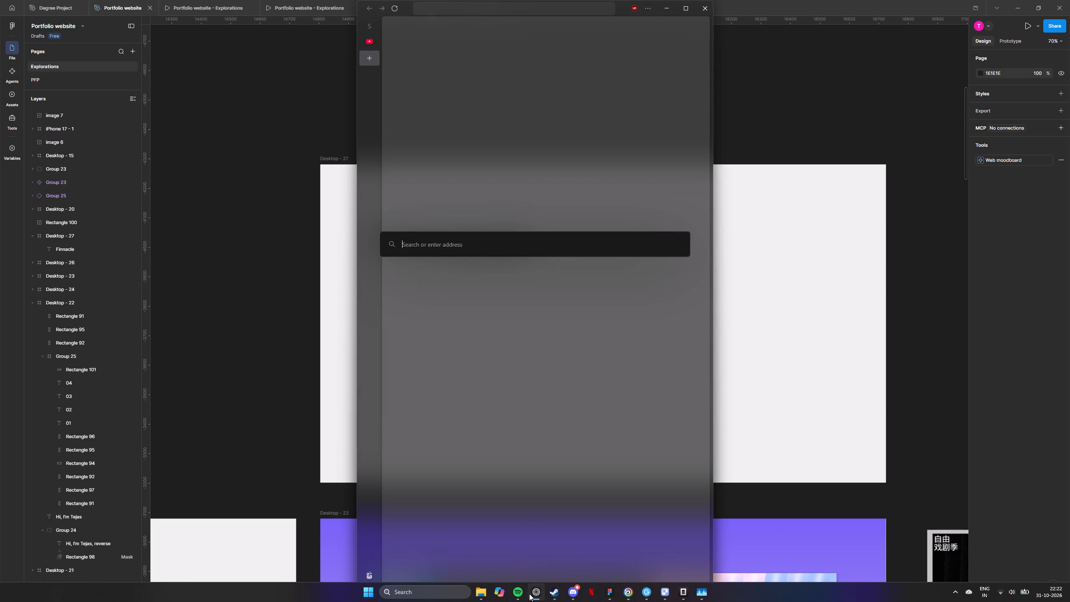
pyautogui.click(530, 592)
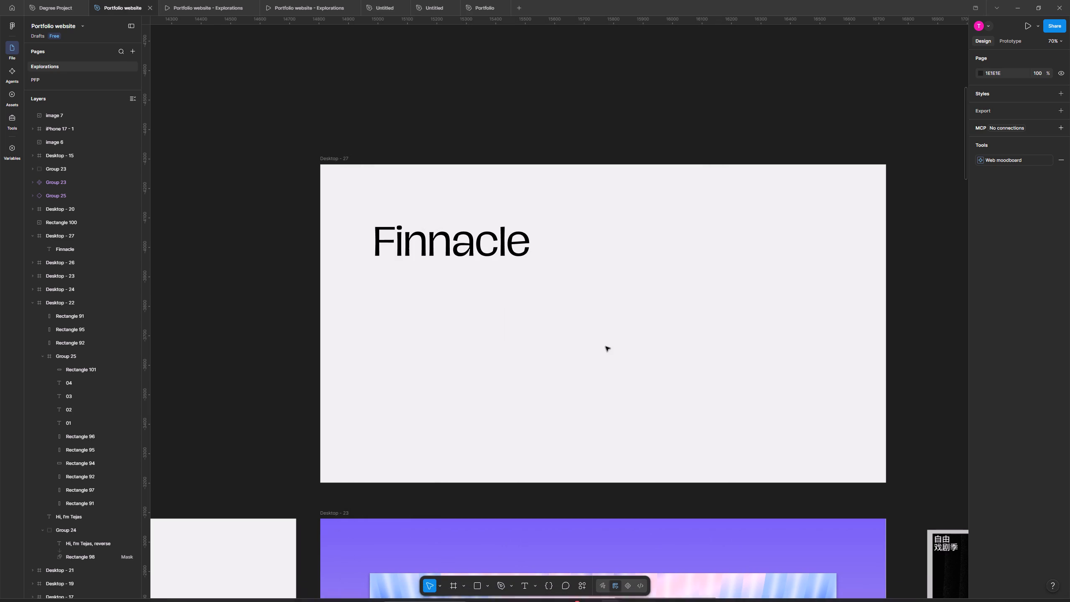
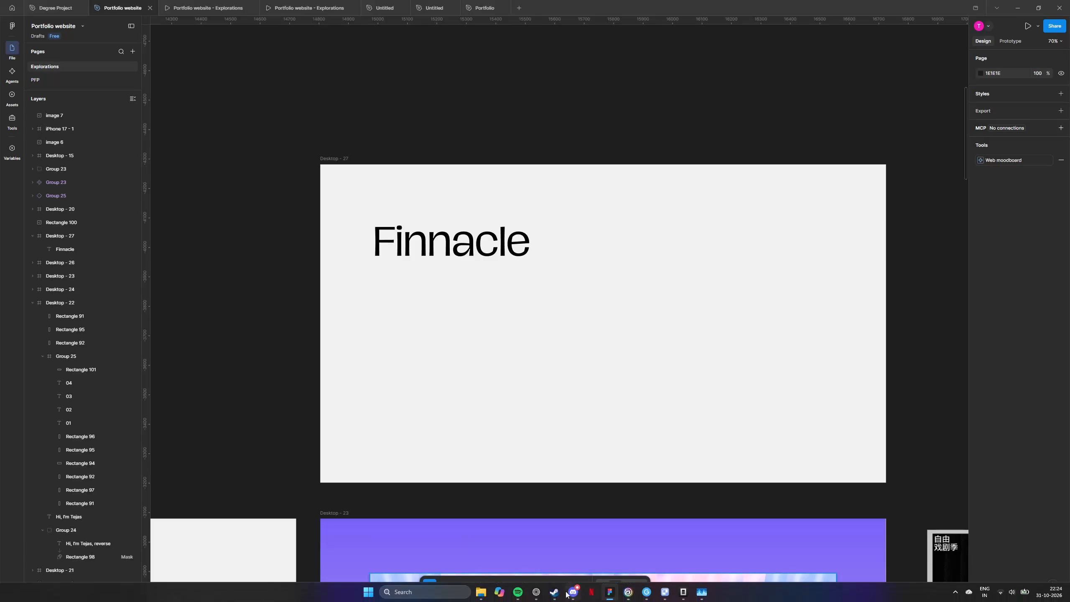
# Switch to Spotify, search for VALENTINES DAY FREE and play JPEGMAFIA's already saved Valentine's Day Freestyle song.
pyautogui.click(521, 591)
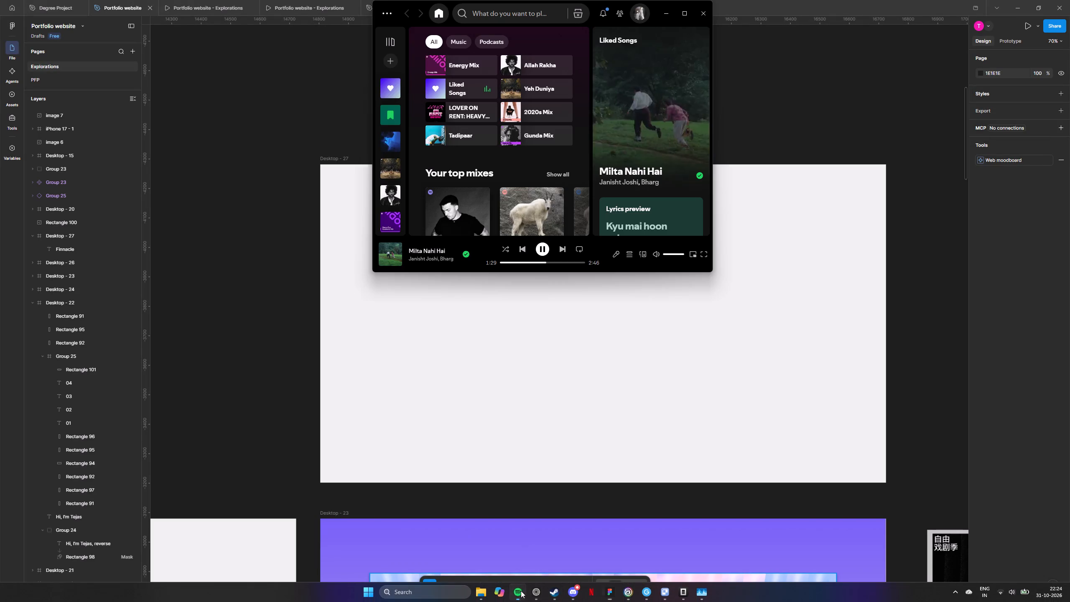
pyautogui.click(506, 9)
pyautogui.write('VA;E')
pyautogui.press('BackSpace')
pyautogui.press('BackSpace')
pyautogui.write('LENTINES')
pyautogui.press('space')
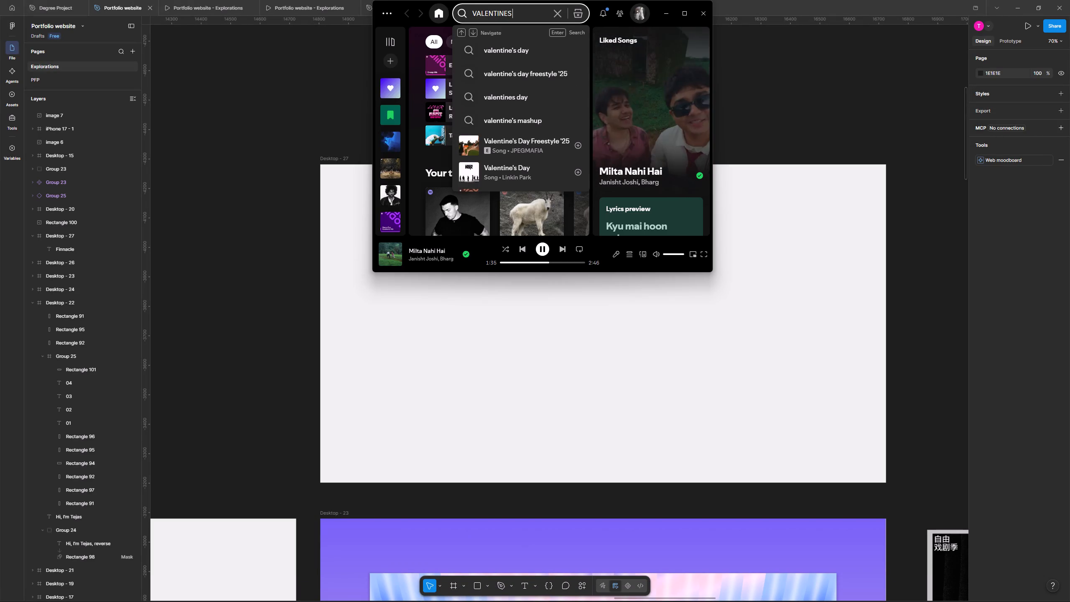
pyautogui.write('DAY FREE')
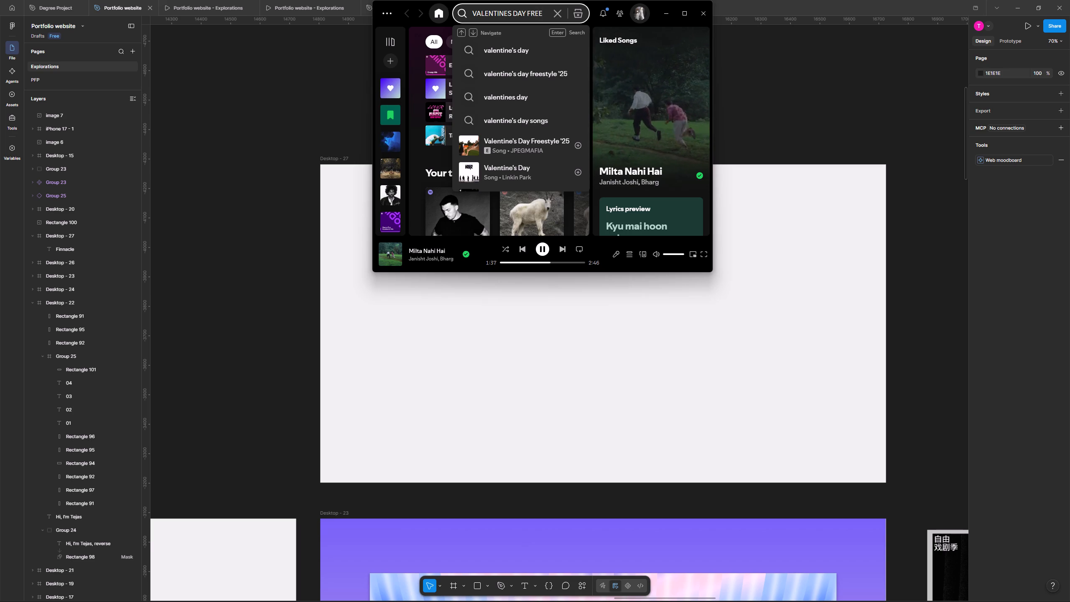
pyautogui.click(472, 170)
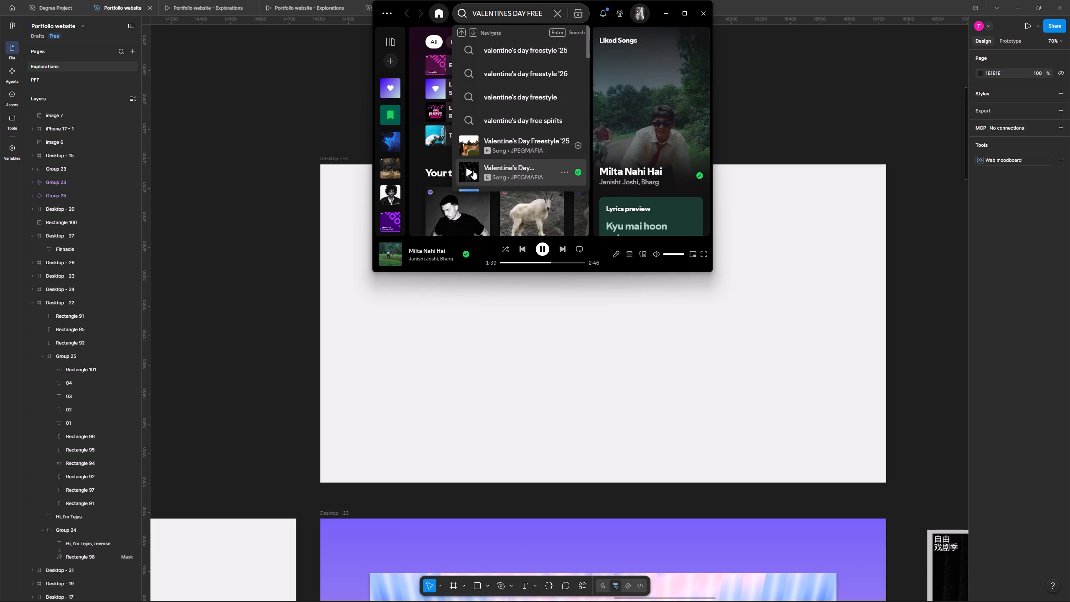
pyautogui.click(671, 18)
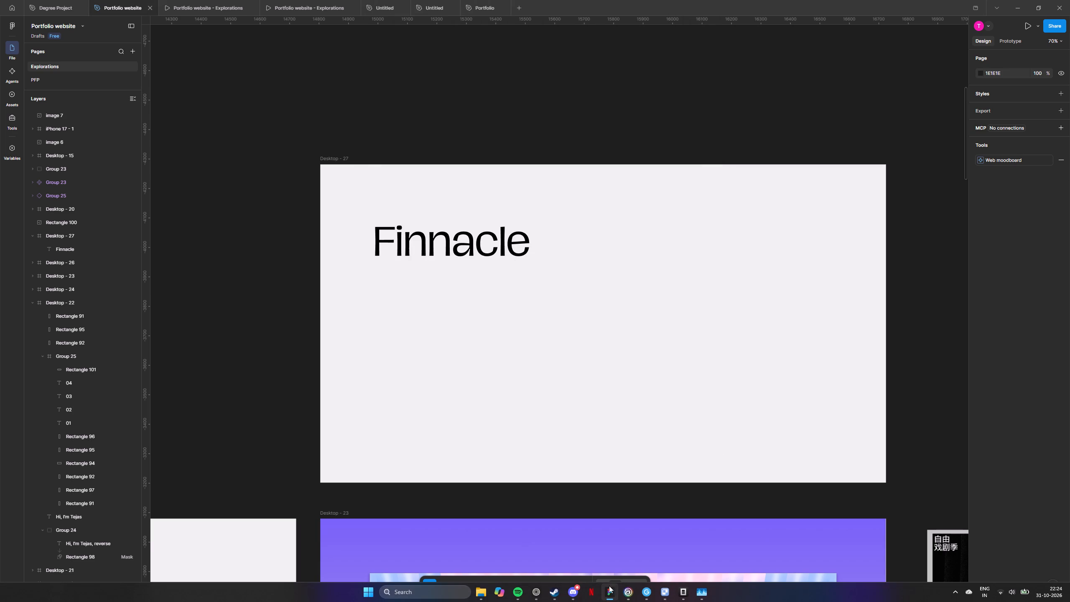
pyautogui.click(518, 592)
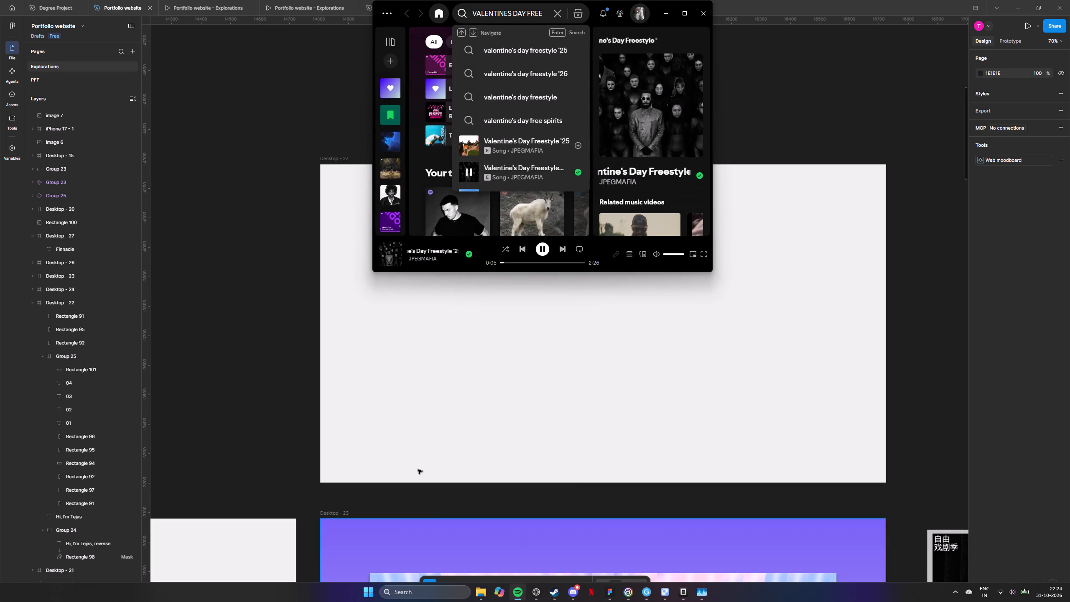
pyautogui.click(283, 444)
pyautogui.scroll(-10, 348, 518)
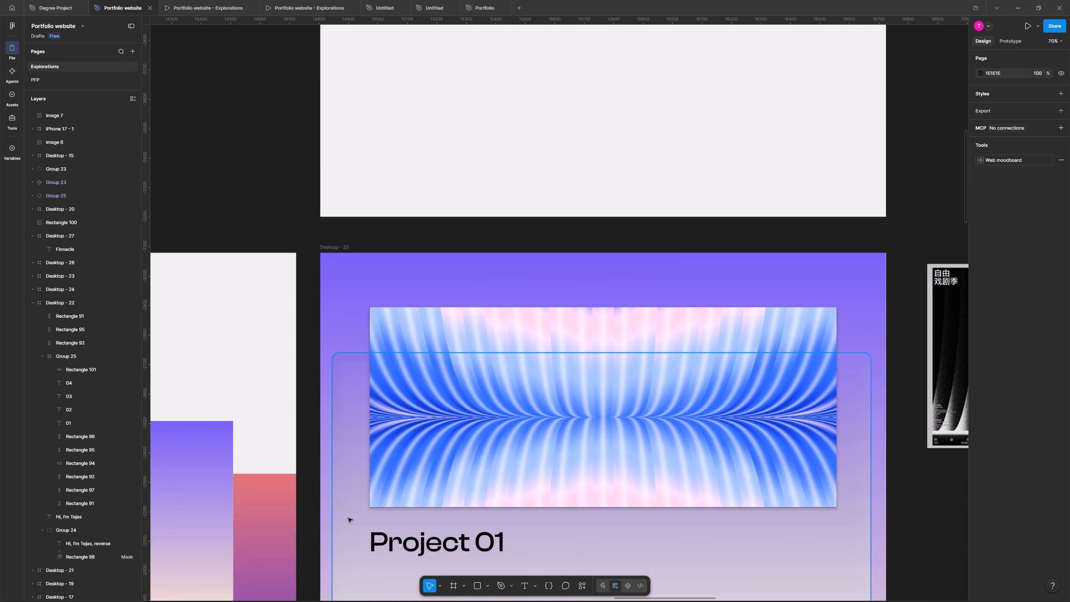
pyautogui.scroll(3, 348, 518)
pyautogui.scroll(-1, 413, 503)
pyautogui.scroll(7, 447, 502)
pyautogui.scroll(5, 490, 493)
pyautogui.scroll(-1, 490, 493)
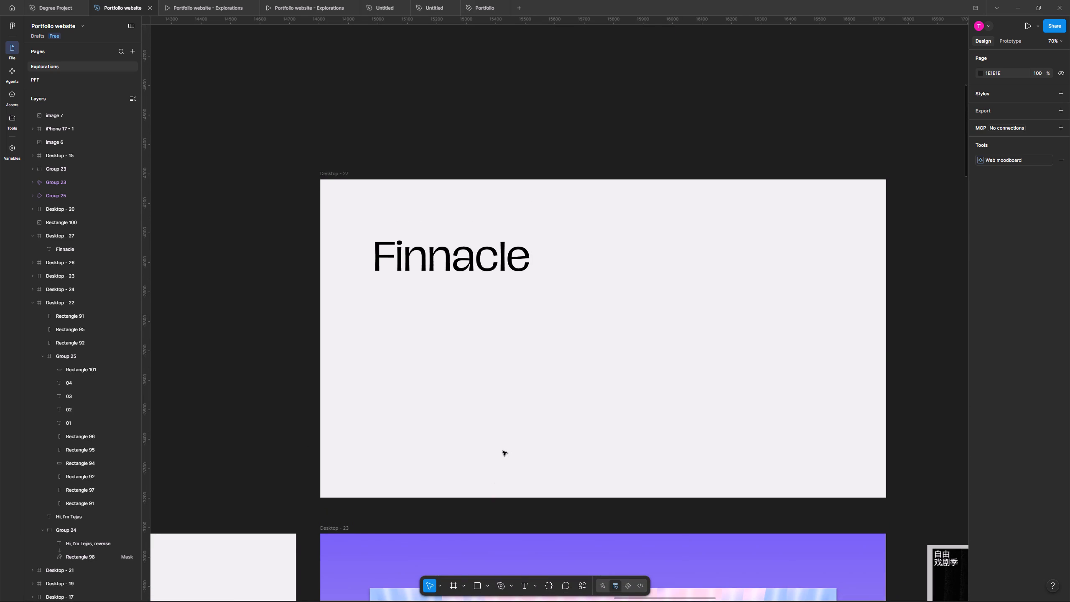
# Switch to the Zen browser, maximize its window and open the Awwwards website.
pyautogui.click(533, 593)
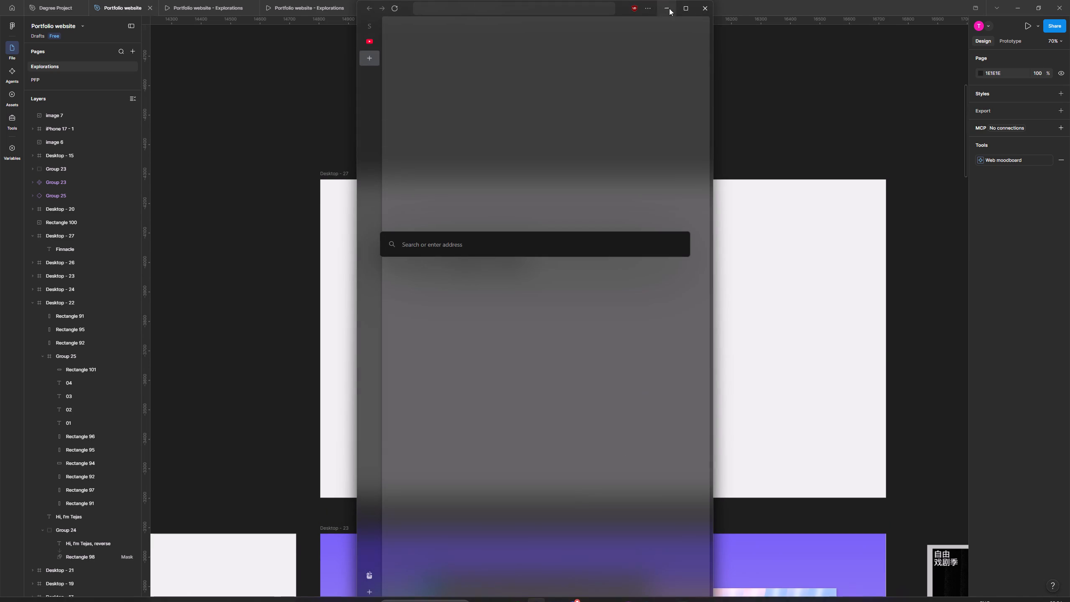
pyautogui.click(683, 4)
pyautogui.click(452, 20)
pyautogui.click(451, 15)
pyautogui.click(449, 8)
pyautogui.press('a')
pyautogui.press('w')
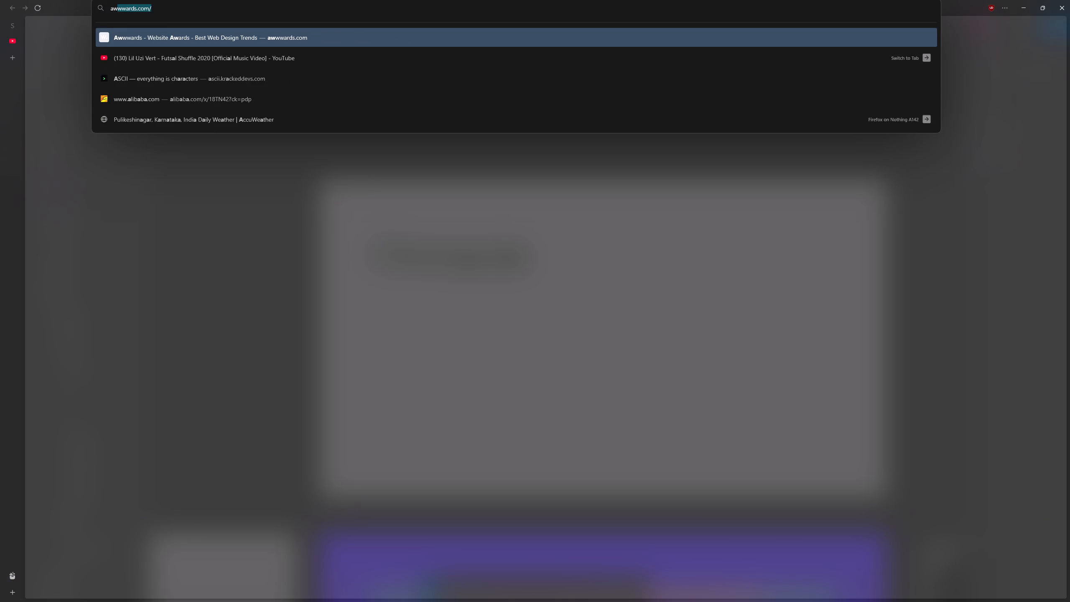
pyautogui.press('w')
pyautogui.press('Return')
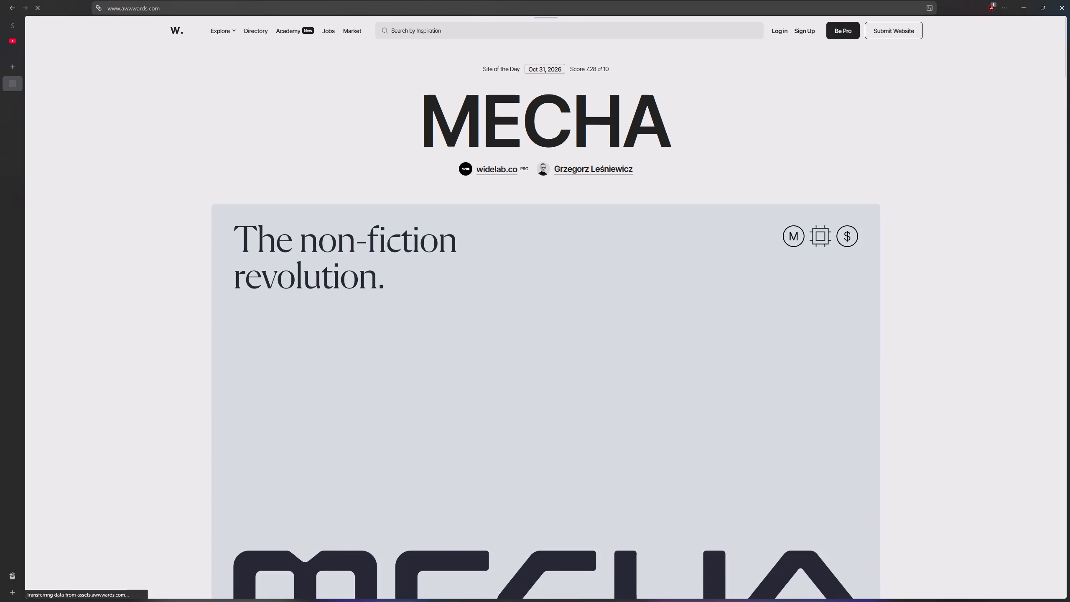
# Open the Site of the Day entry, MECHA, on Awwwards and visit its live website.
pyautogui.scroll(-7, 385, 109)
pyautogui.scroll(-2, 575, 232)
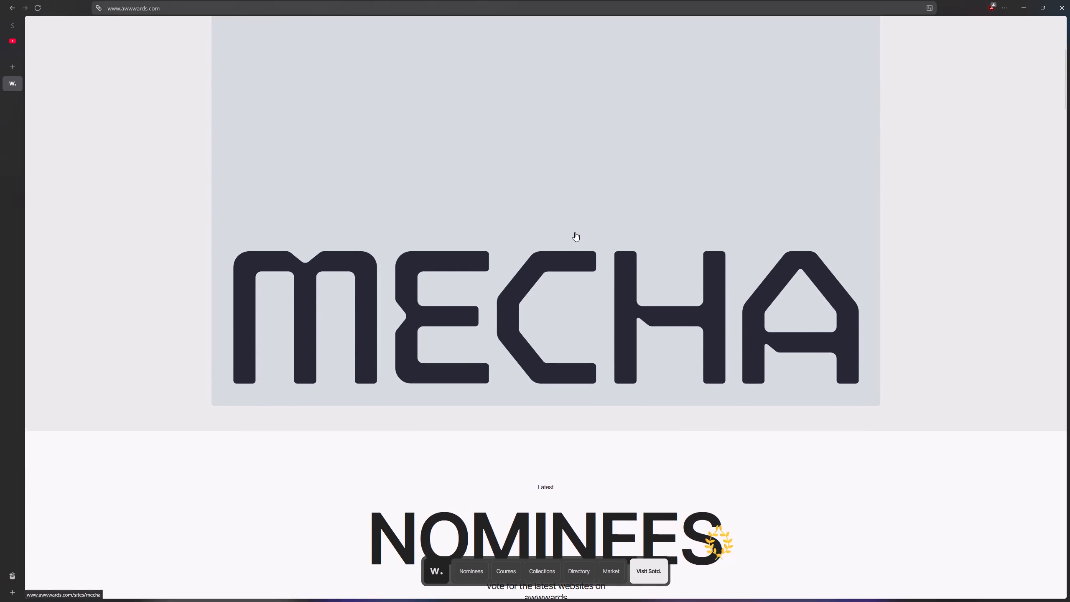
pyautogui.scroll(-3, 575, 232)
pyautogui.scroll(1, 575, 231)
pyautogui.scroll(-1, 575, 231)
pyautogui.scroll(4, 575, 231)
pyautogui.scroll(-1, 576, 231)
pyautogui.scroll(6, 576, 231)
pyautogui.click(562, 252)
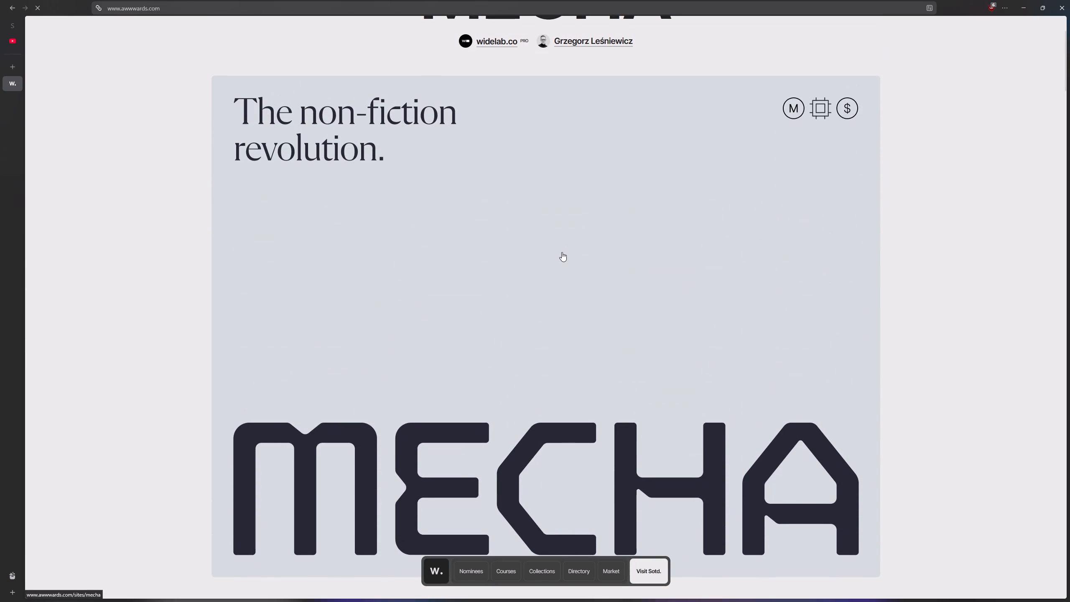
pyautogui.scroll(-3, 590, 219)
pyautogui.scroll(1, 599, 216)
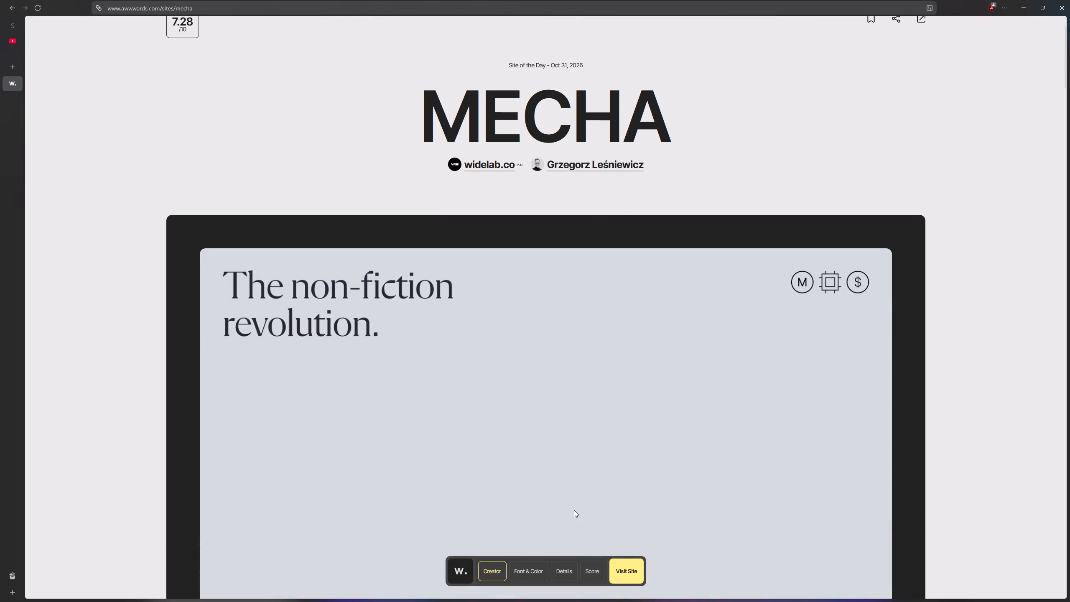
pyautogui.click(636, 576)
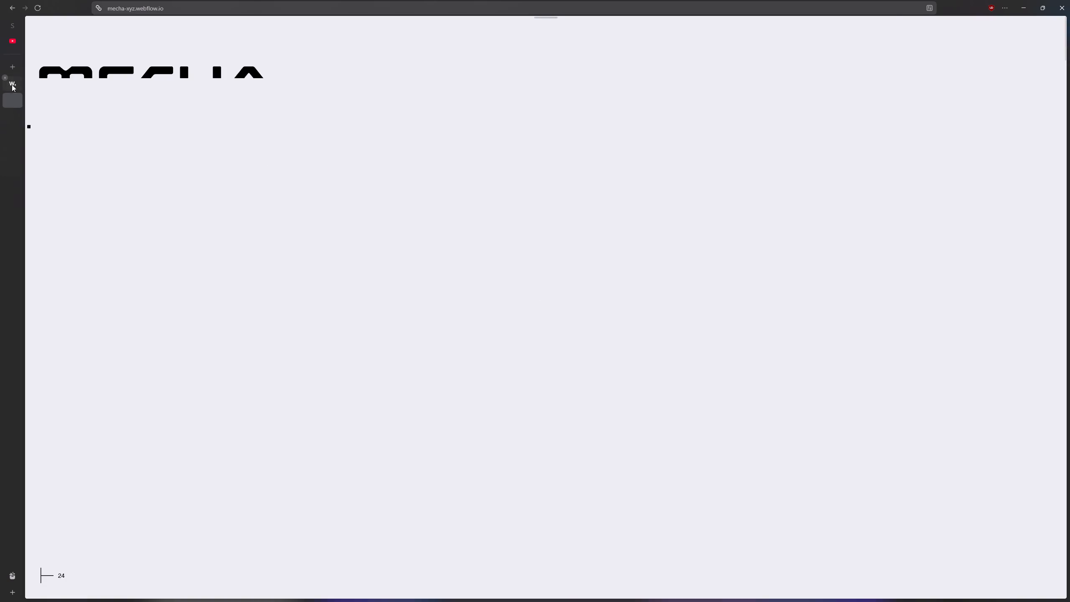
pyautogui.click(14, 85)
pyautogui.click(15, 99)
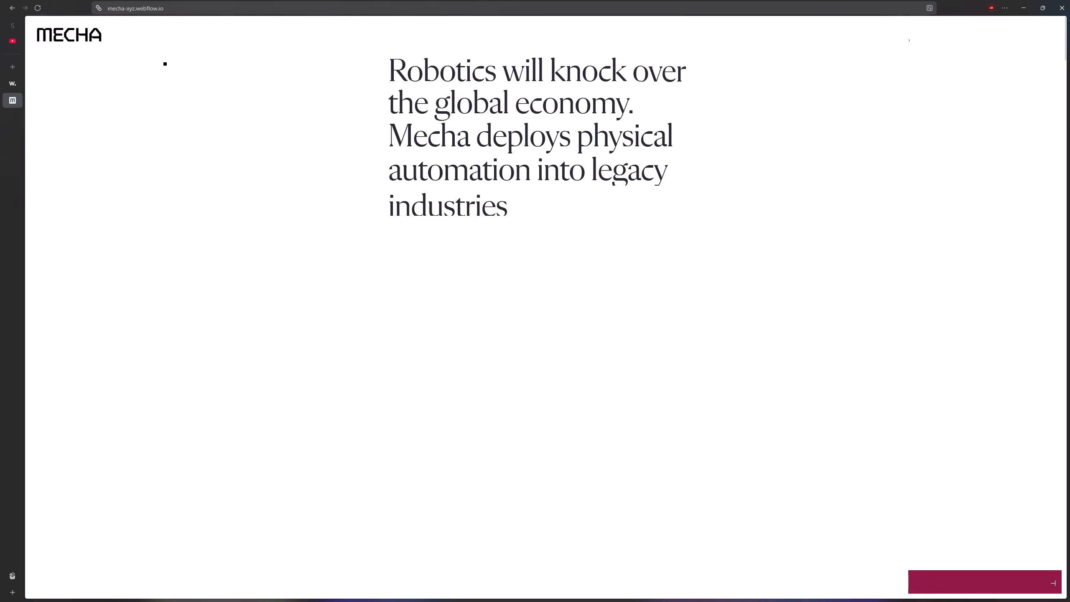
# Examine the Mecha homepage's split layout, manifesto headline and Tomorrow Recycling section for layout inspiration.
pyautogui.moveTo(519, 107); pyautogui.dragTo(523, 107)
pyautogui.moveTo(536, 110); pyautogui.dragTo(628, 115)
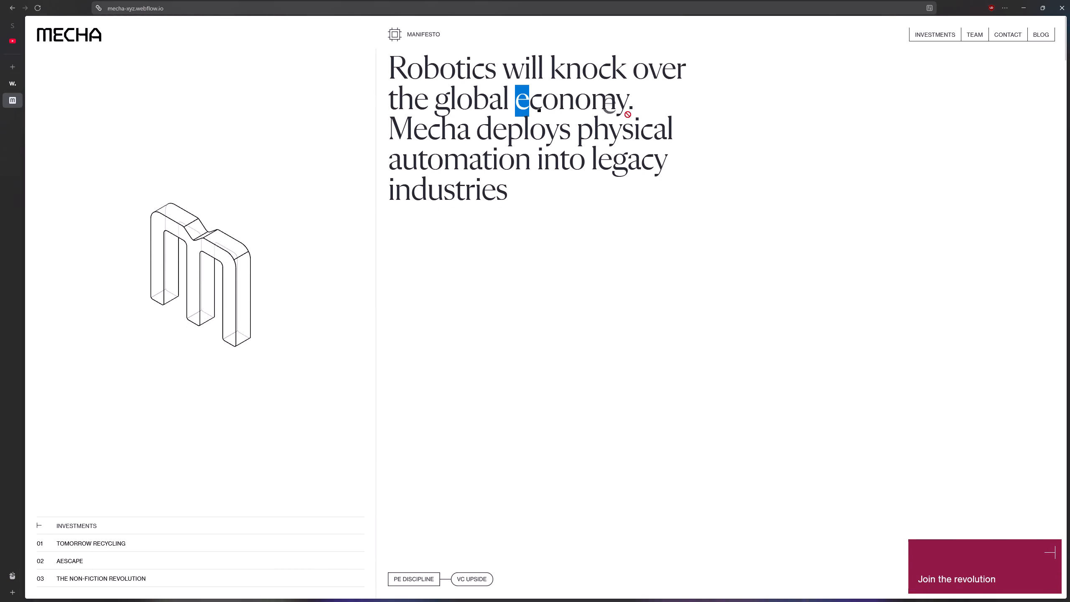
pyautogui.moveTo(628, 115); pyautogui.dragTo(632, 115)
pyautogui.click(613, 206)
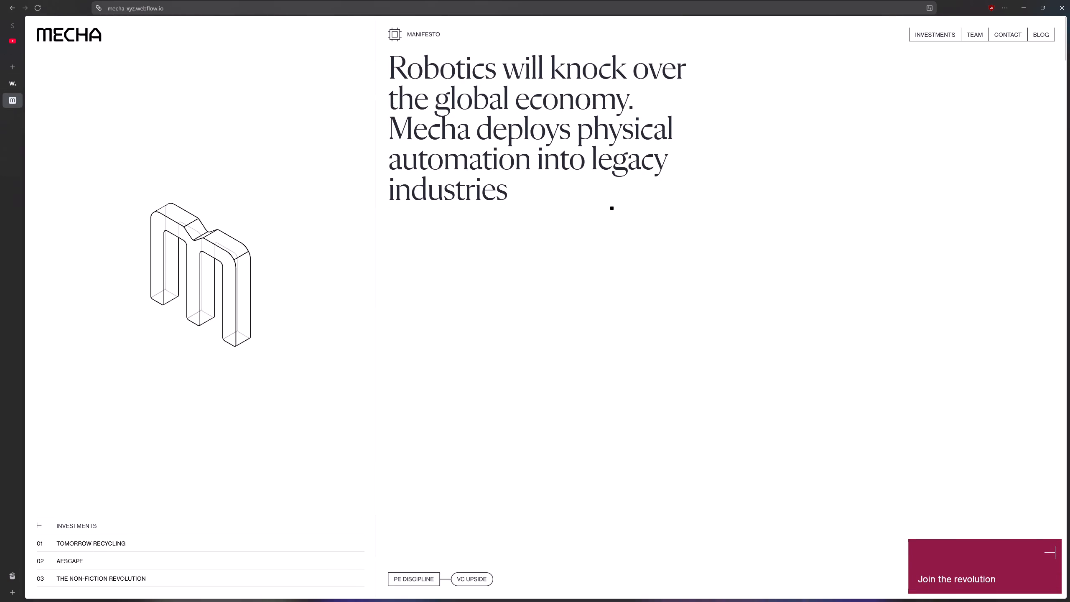
pyautogui.scroll(-12, 612, 208)
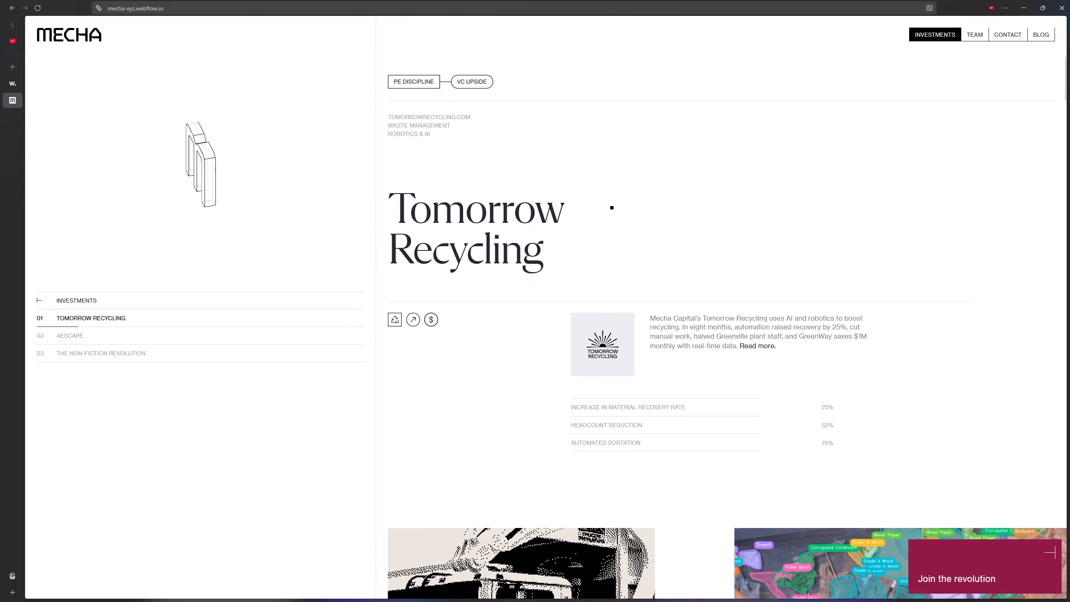
pyautogui.scroll(1, 612, 208)
pyautogui.scroll(-1, 612, 208)
pyautogui.scroll(8, 612, 208)
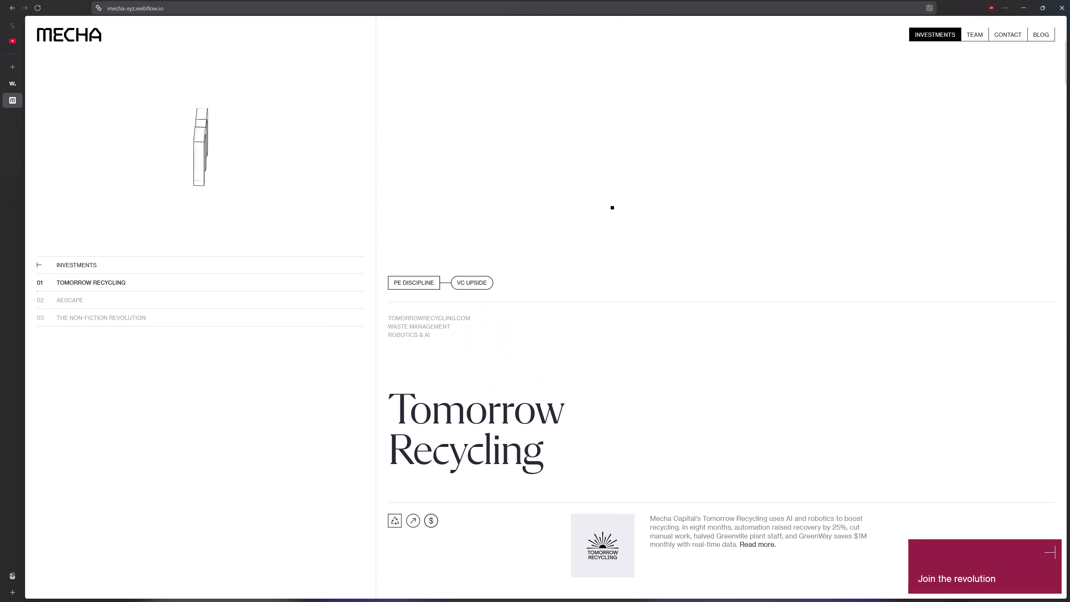
pyautogui.scroll(11, 612, 208)
pyautogui.scroll(-5, 613, 208)
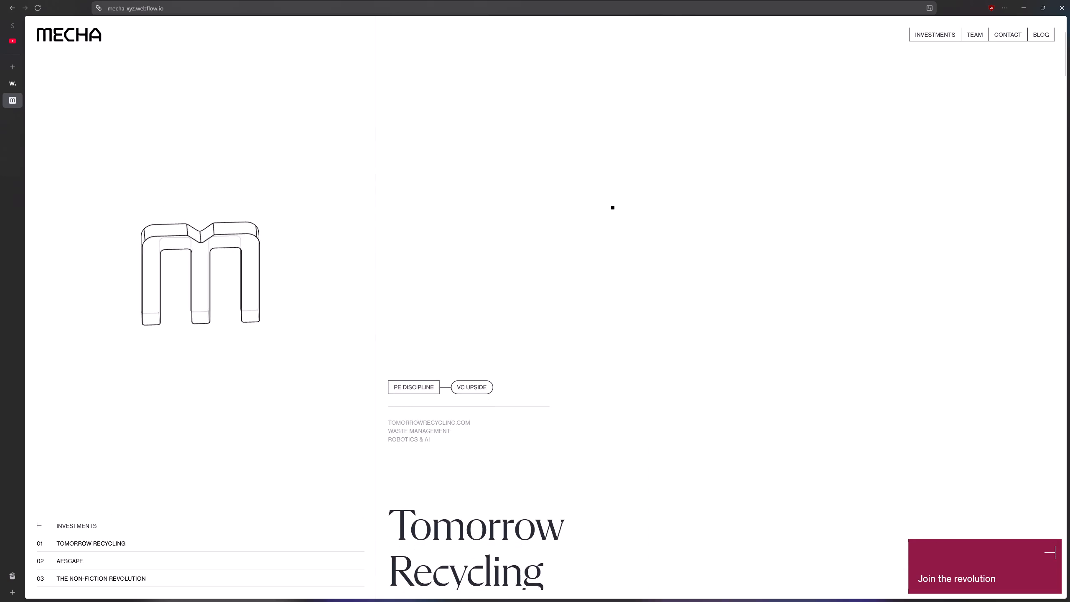
pyautogui.scroll(9, 613, 207)
pyautogui.scroll(-1, 613, 207)
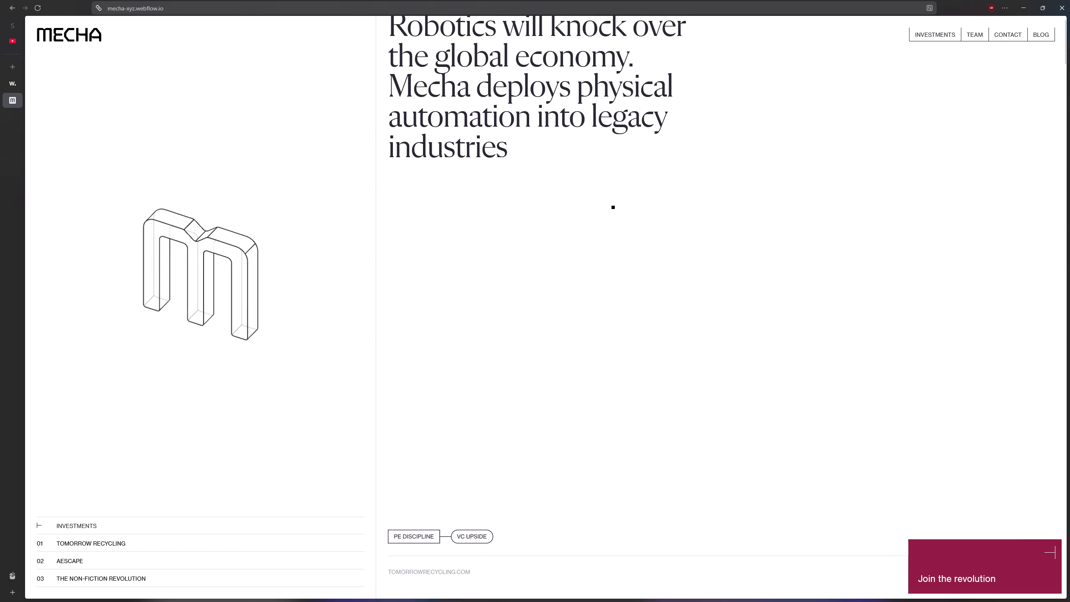
pyautogui.scroll(10, 613, 207)
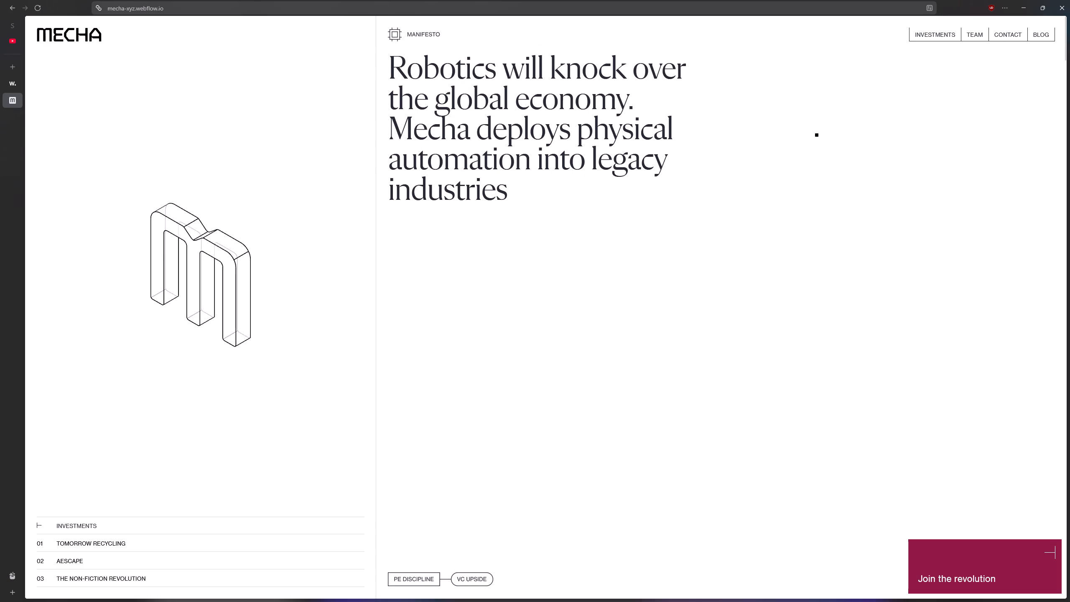
# Capture a screen snip of the whole Mecha homepage, from its logo to the Join the revolution block.
pyautogui.press('shift+super+s')
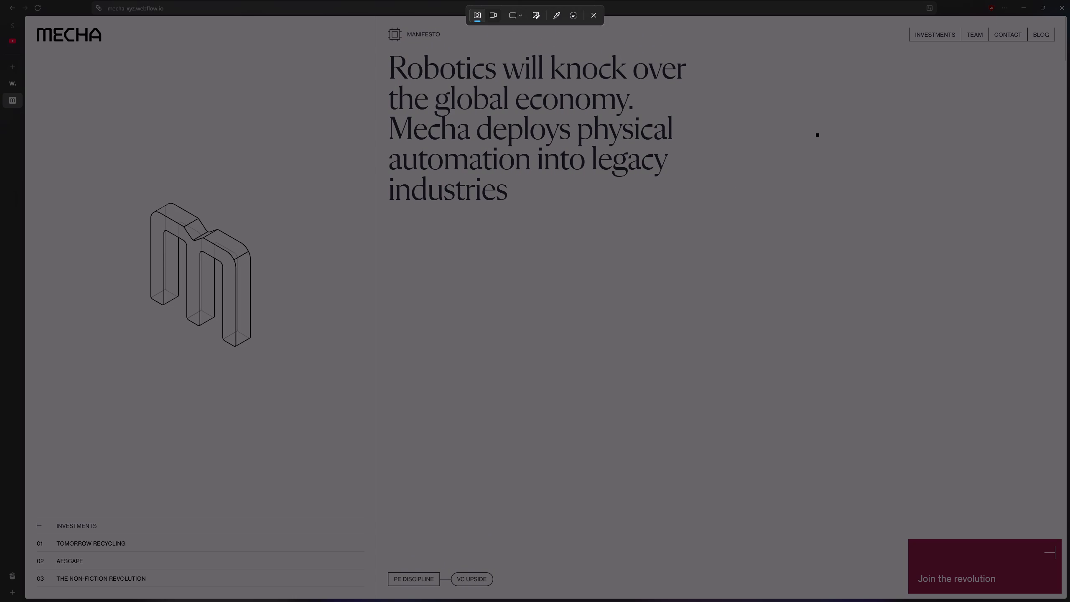
pyautogui.moveTo(25, 16); pyautogui.dragTo(475, 455)
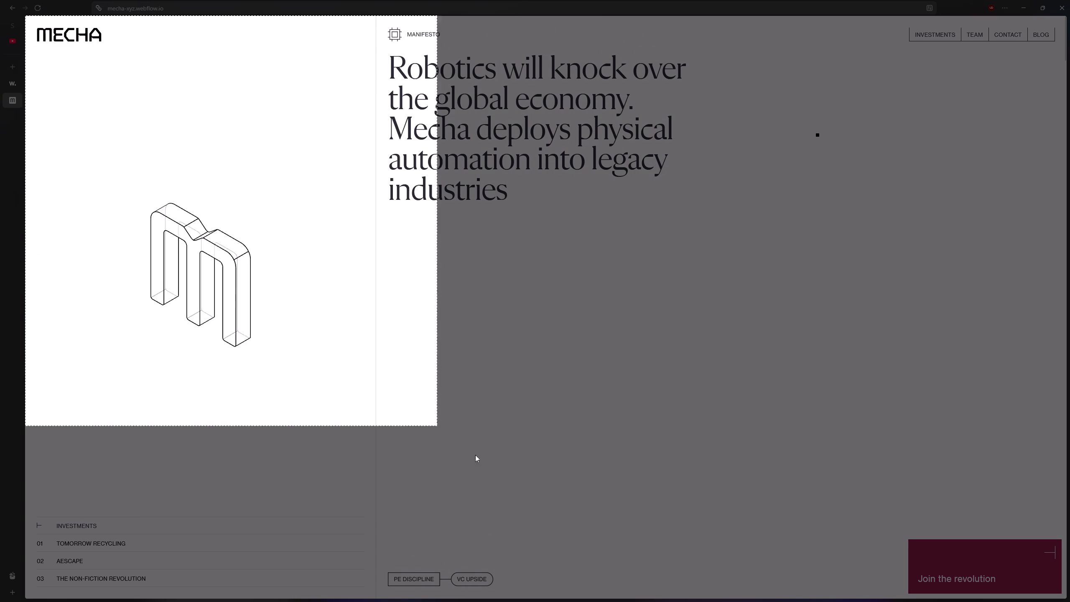
pyautogui.moveTo(475, 455); pyautogui.dragTo(1067, 598)
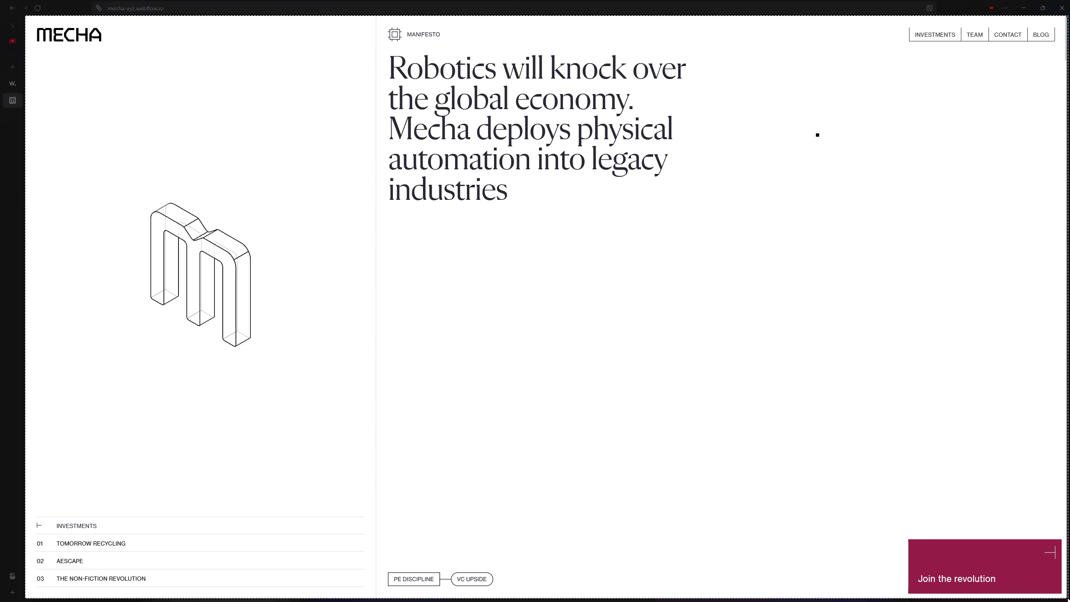
pyautogui.moveTo(1067, 598); pyautogui.dragTo(1067, 598)
# Switch back to Figma, paste the captured Mecha homepage onto the canvas and move it above Desktop - 27.
pyautogui.click(1027, 6)
pyautogui.click(666, 112)
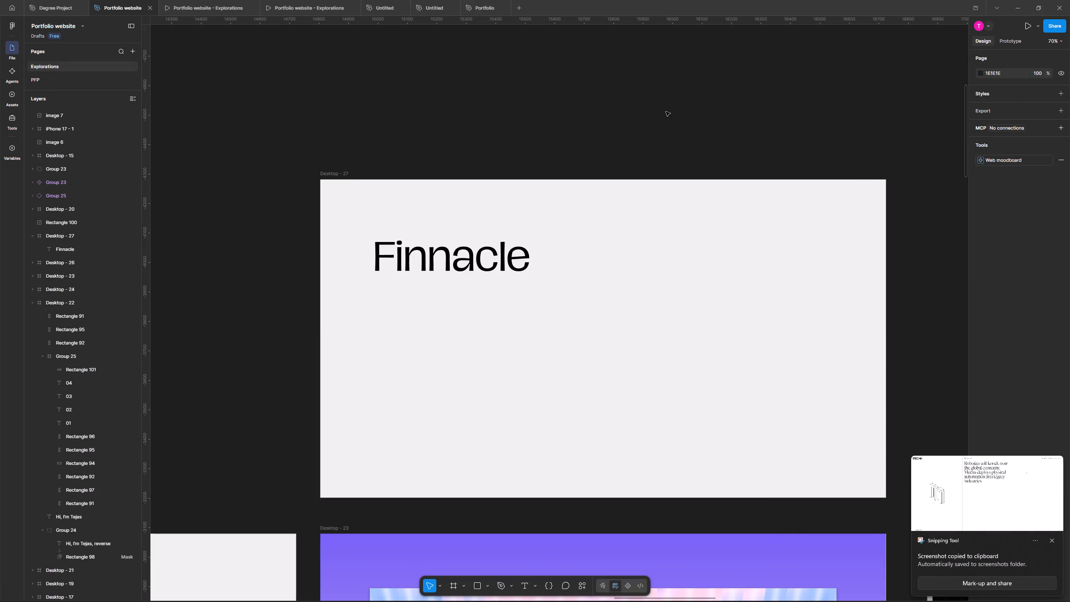
pyautogui.press('space')
pyautogui.press('space')
pyautogui.press('space')
pyautogui.press('space')
pyautogui.press('space')
pyautogui.moveTo(698, 111); pyautogui.dragTo(637, 377)
pyautogui.hotkey('ctrl', 'v')
pyautogui.moveTo(664, 376); pyautogui.dragTo(724, 239)
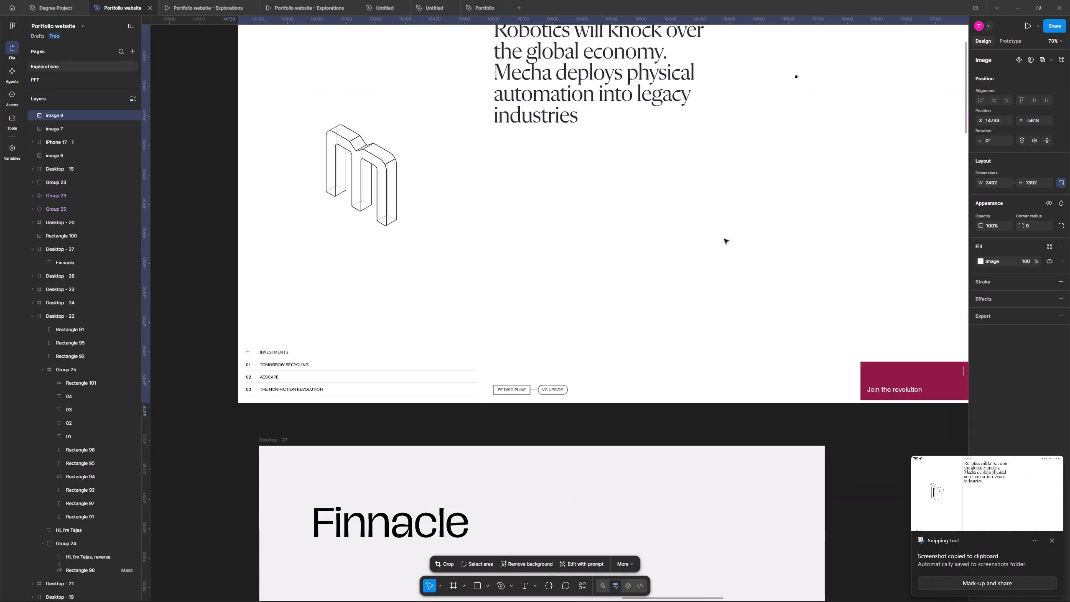
pyautogui.moveTo(724, 239); pyautogui.dragTo(736, 273)
# Scale the pasted Mecha screenshot to about 1900 × 1062 and place it directly above Desktop - 27, matching the frame's right edge.
pyautogui.press('space')
pyautogui.press('space')
pyautogui.press('space')
pyautogui.press('space')
pyautogui.press('space')
pyautogui.moveTo(795, 245); pyautogui.dragTo(698, 274)
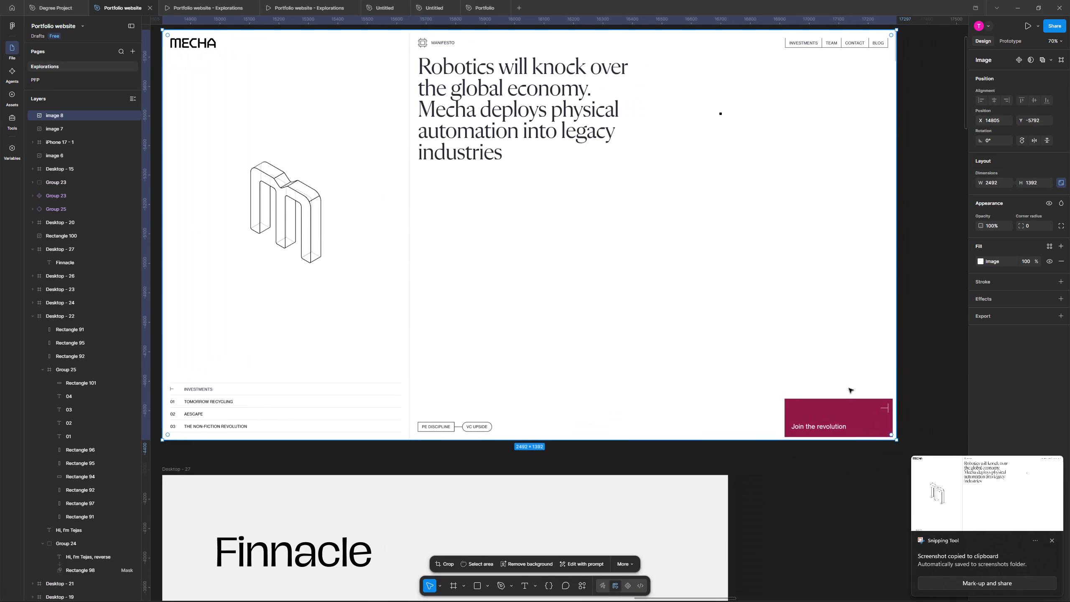
pyautogui.keyDown('shift'); pyautogui.moveTo(899, 441); pyautogui.dragTo(634, 326); pyautogui.keyUp('shift')
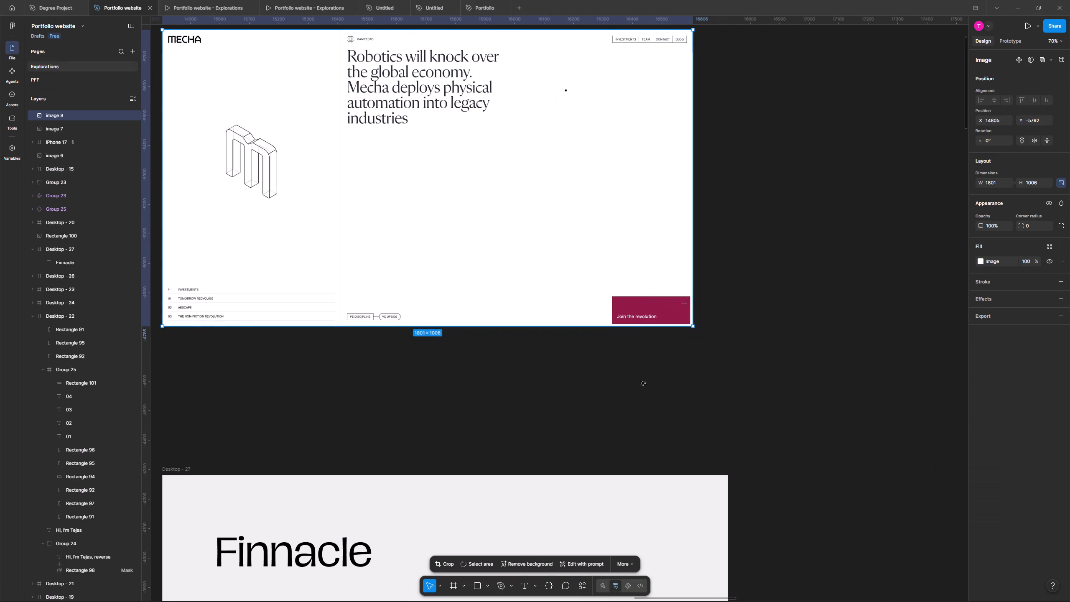
pyautogui.press('space')
pyautogui.moveTo(633, 380); pyautogui.dragTo(699, 391)
pyautogui.moveTo(658, 180); pyautogui.dragTo(655, 286)
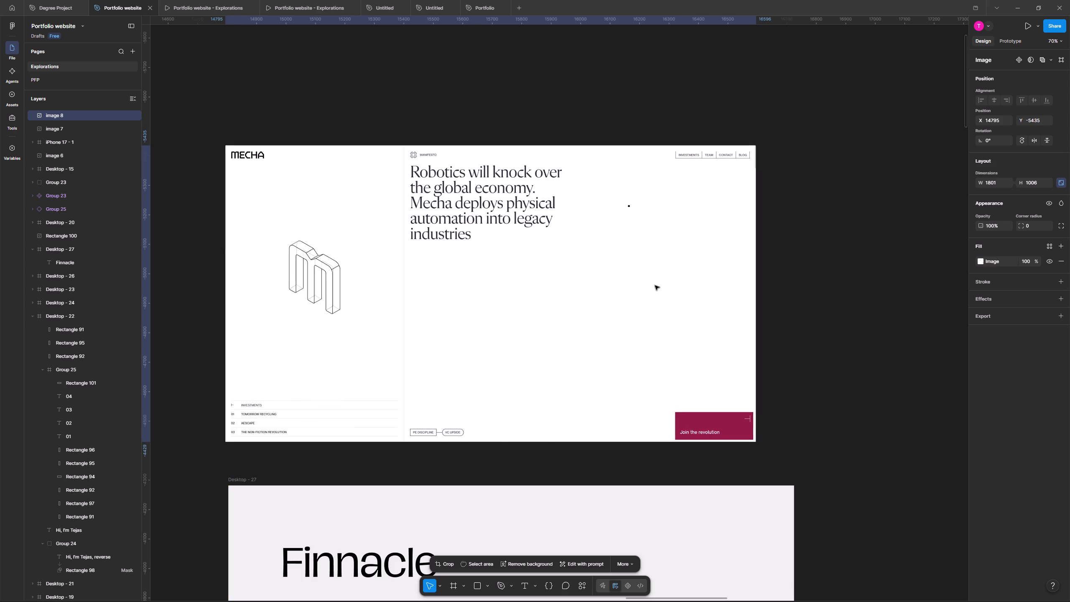
pyautogui.moveTo(655, 286); pyautogui.dragTo(655, 285)
pyautogui.moveTo(655, 286); pyautogui.dragTo(664, 292)
pyautogui.moveTo(763, 278); pyautogui.dragTo(794, 280)
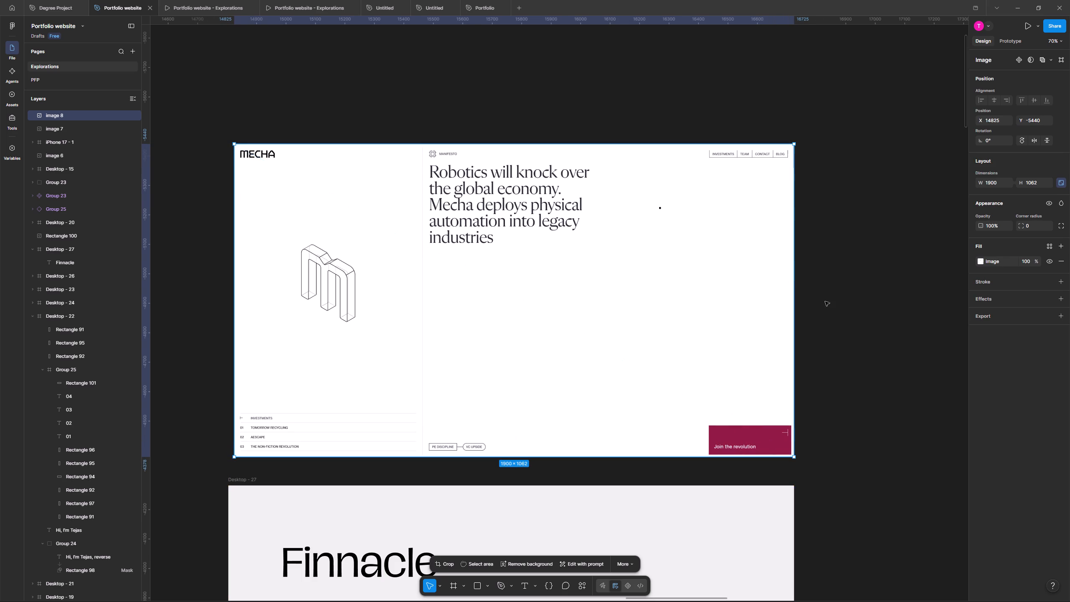
# Show the layout guides on the canvas.
pyautogui.press('space')
pyautogui.moveTo(843, 433); pyautogui.dragTo(828, 301)
pyautogui.hotkey('shift', 'g')
# Set the Finnacle heading's font size on Desktop - 27 to 64.
pyautogui.press('space')
pyautogui.press('space')
pyautogui.press('space')
pyautogui.press('space')
pyautogui.press('space')
pyautogui.press('space')
pyautogui.press('space')
pyautogui.press('space')
pyautogui.press('space')
pyautogui.press('space')
pyautogui.press('space')
pyautogui.press('space')
pyautogui.press('space')
pyautogui.press('space')
pyautogui.press('space')
pyautogui.press('space')
pyautogui.press('space')
pyautogui.press('space')
pyautogui.press('space')
pyautogui.press('space')
pyautogui.click(821, 296)
pyautogui.moveTo(821, 294); pyautogui.dragTo(842, 236)
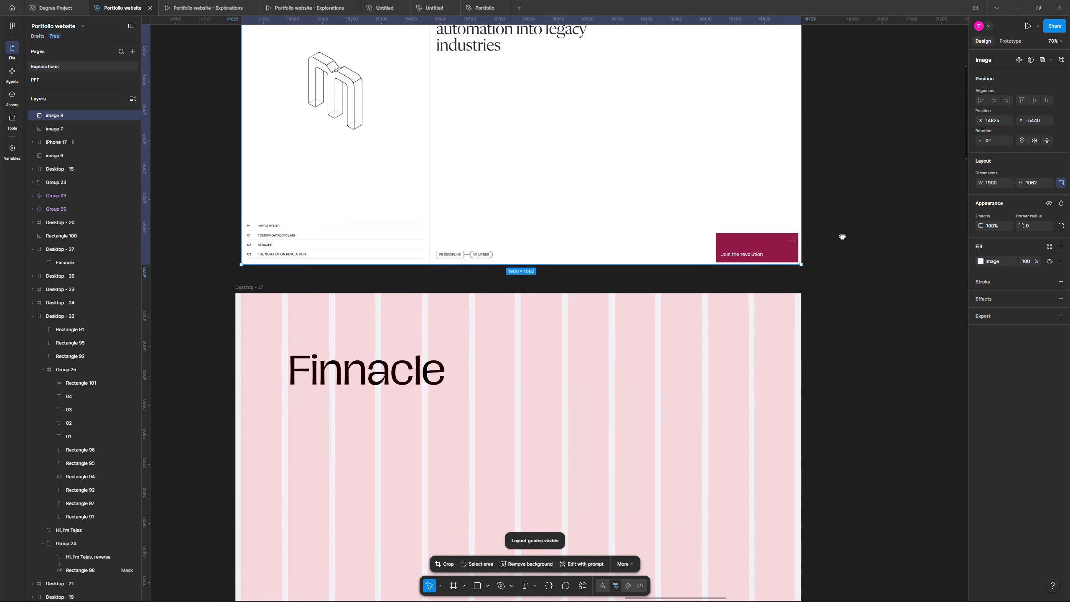
pyautogui.moveTo(842, 236); pyautogui.dragTo(842, 235)
pyautogui.press('space')
pyautogui.press('space')
pyautogui.press('space')
pyautogui.press('space')
pyautogui.press('space')
pyautogui.moveTo(676, 388); pyautogui.dragTo(736, 372)
pyautogui.click(453, 369)
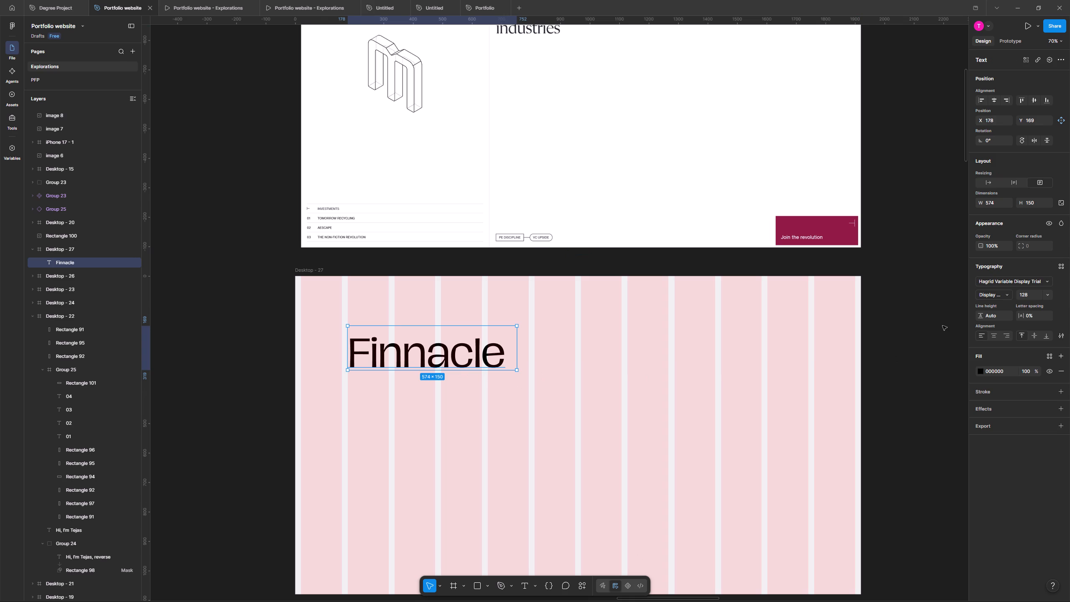
pyautogui.click(1048, 293)
pyautogui.click(1046, 273)
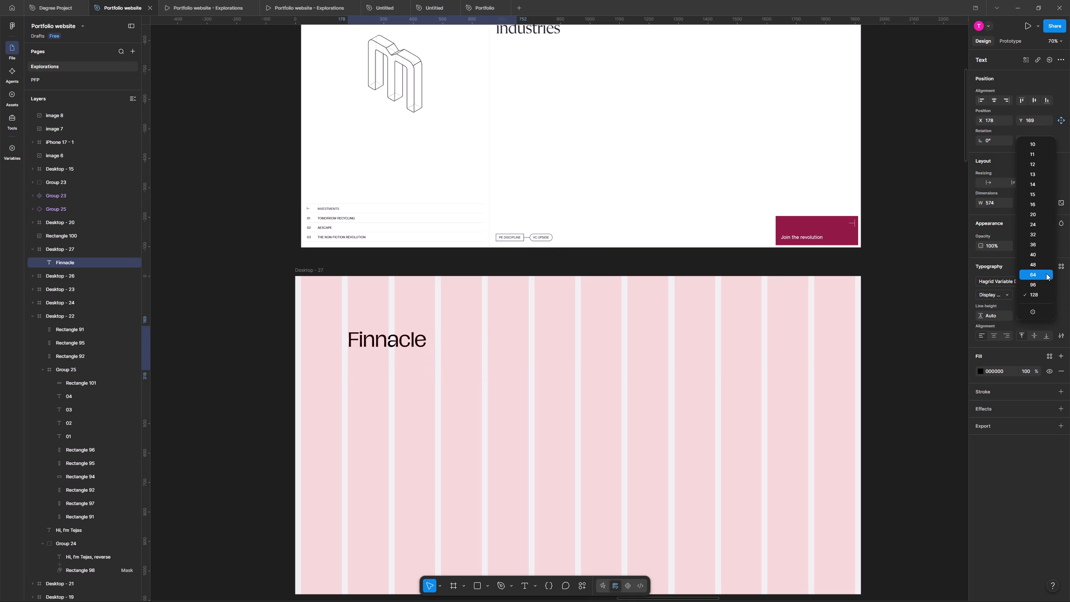
# Move the Finnacle heading to X 20, Y 101 on Desktop - 27 and shorten its text box to about 114 high.
pyautogui.moveTo(438, 374); pyautogui.dragTo(439, 370)
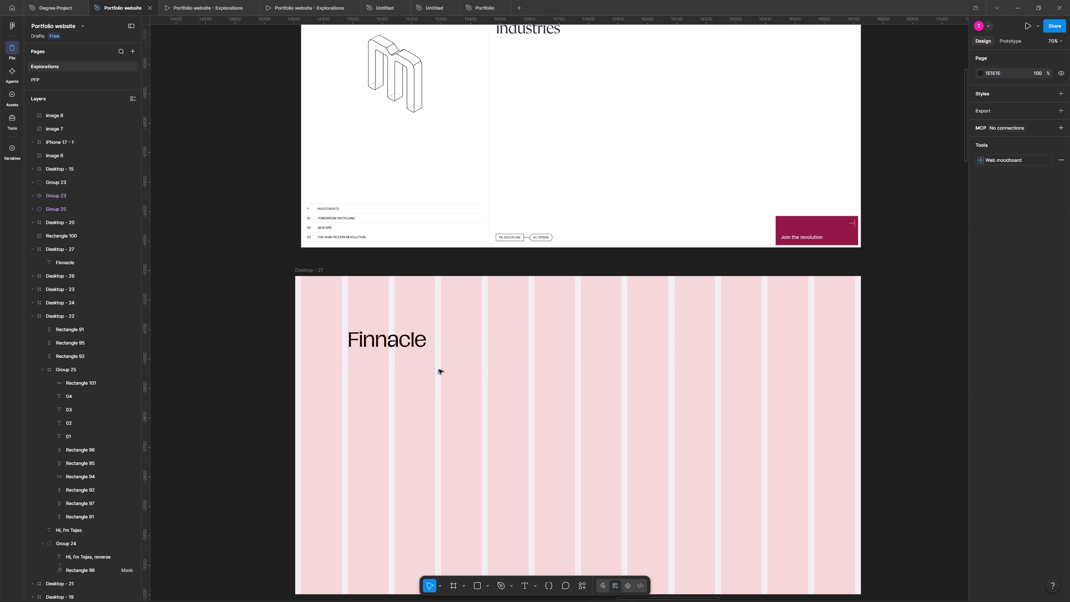
pyautogui.moveTo(439, 370); pyautogui.dragTo(438, 369)
pyautogui.click(397, 329)
pyautogui.moveTo(391, 339); pyautogui.dragTo(344, 314)
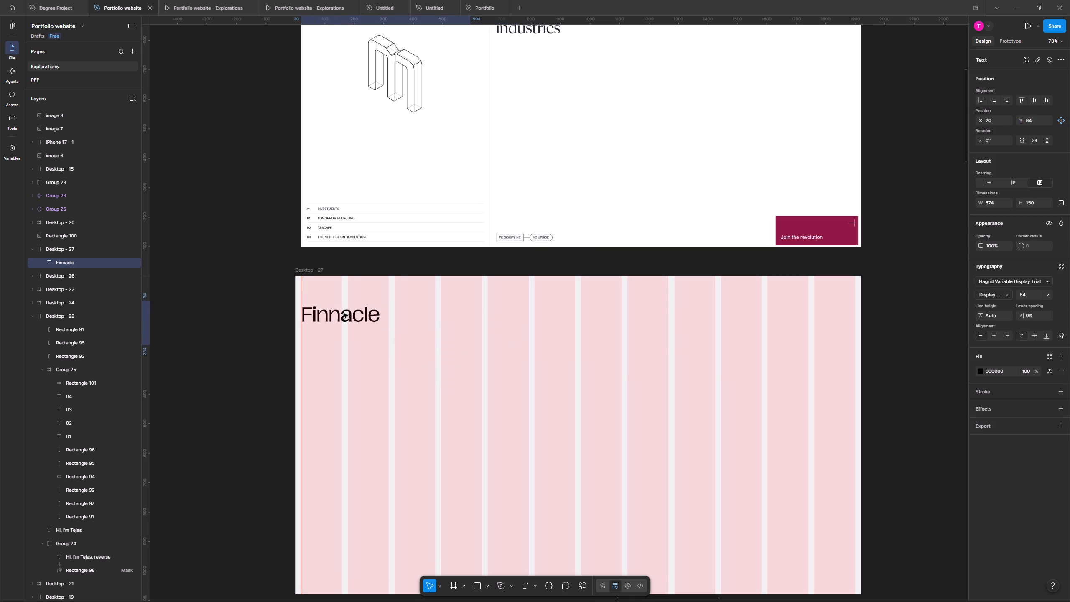
pyautogui.moveTo(344, 314); pyautogui.dragTo(344, 319)
pyautogui.moveTo(417, 347); pyautogui.dragTo(415, 340)
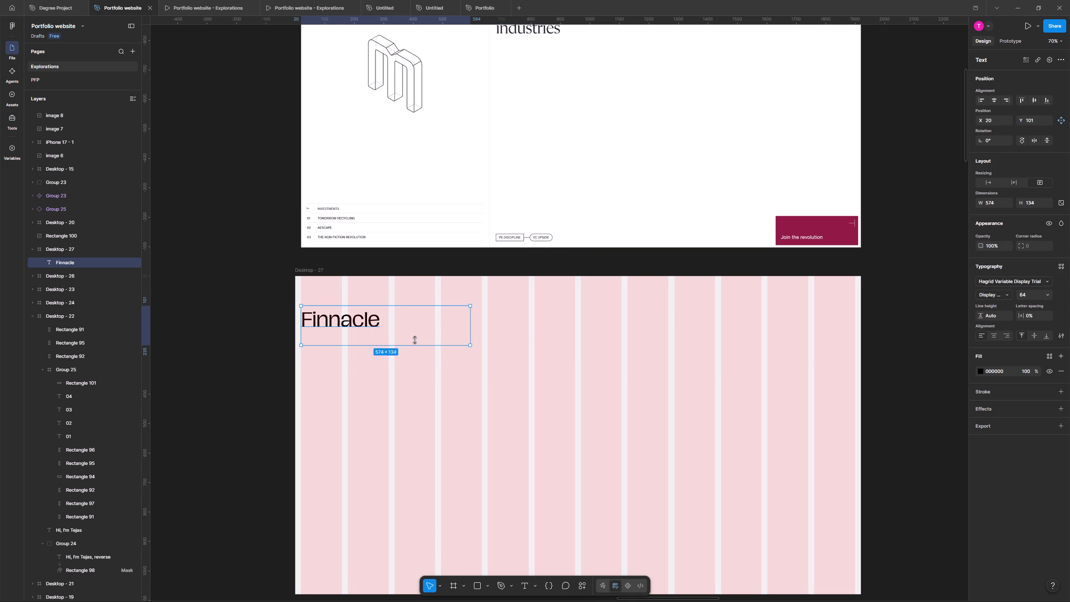
pyautogui.moveTo(415, 340); pyautogui.dragTo(414, 339)
pyautogui.click(538, 315)
# Copy the purple-to-peach gradient rectangle from Desktop - 22 to X 0, Y 0 on Desktop - 27, placing it behind the Finnacle heading.
pyautogui.scroll(-1, 546, 340)
pyautogui.scroll(2, 546, 340)
pyautogui.scroll(-3, 545, 341)
pyautogui.scroll(1, 544, 339)
pyautogui.scroll(-6, 543, 339)
pyautogui.scroll(1, 543, 339)
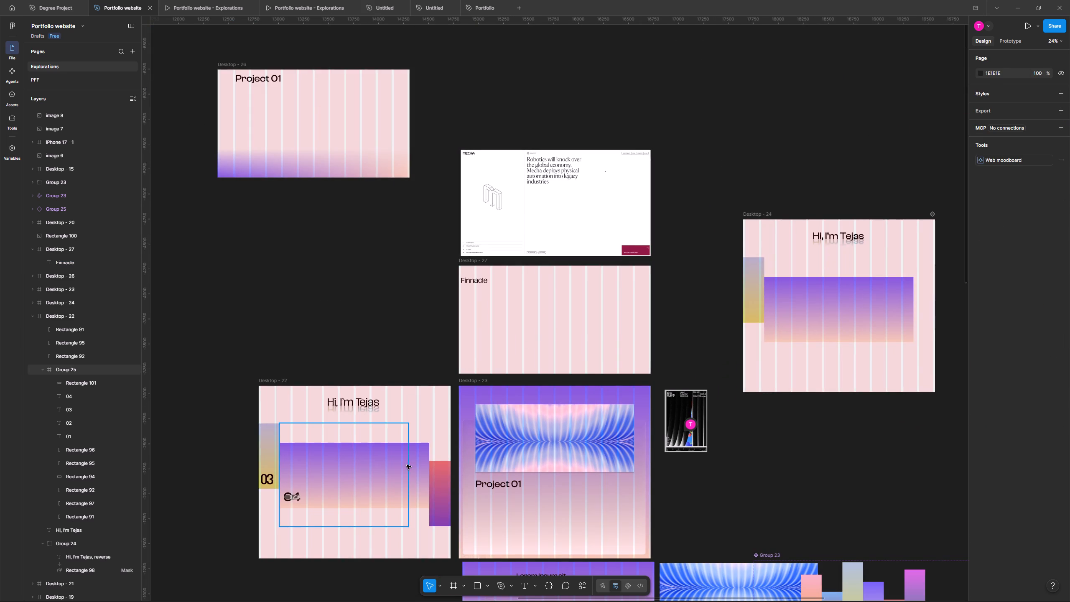
pyautogui.click(429, 467)
pyautogui.click(413, 467)
pyautogui.keyDown('alt'); pyautogui.moveTo(364, 477); pyautogui.dragTo(540, 306); pyautogui.keyUp('alt')
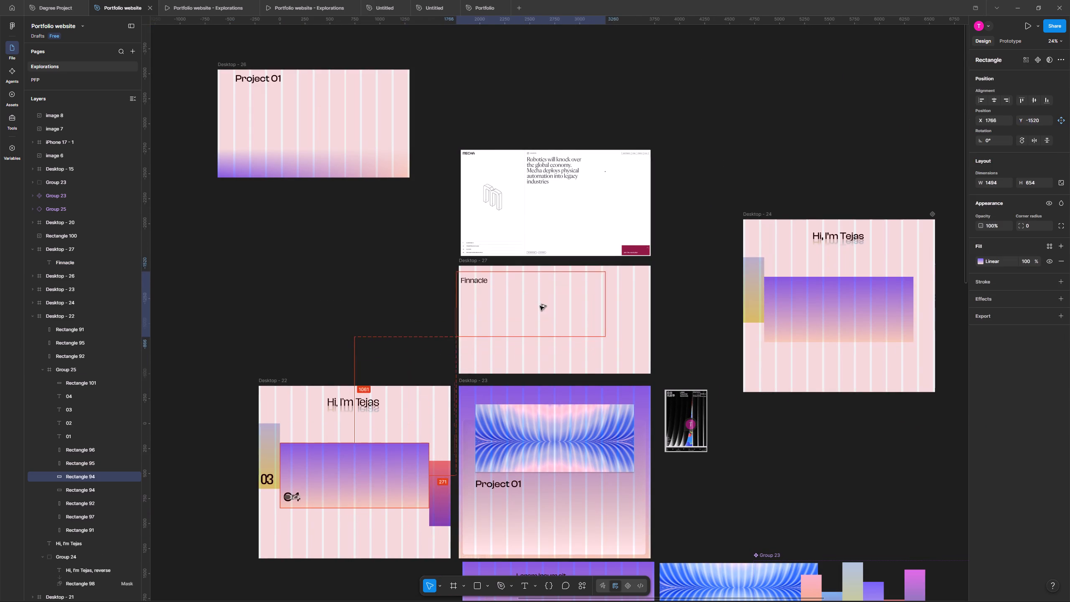
pyautogui.keyDown('alt'); pyautogui.moveTo(540, 306); pyautogui.dragTo(542, 301); pyautogui.keyUp('alt')
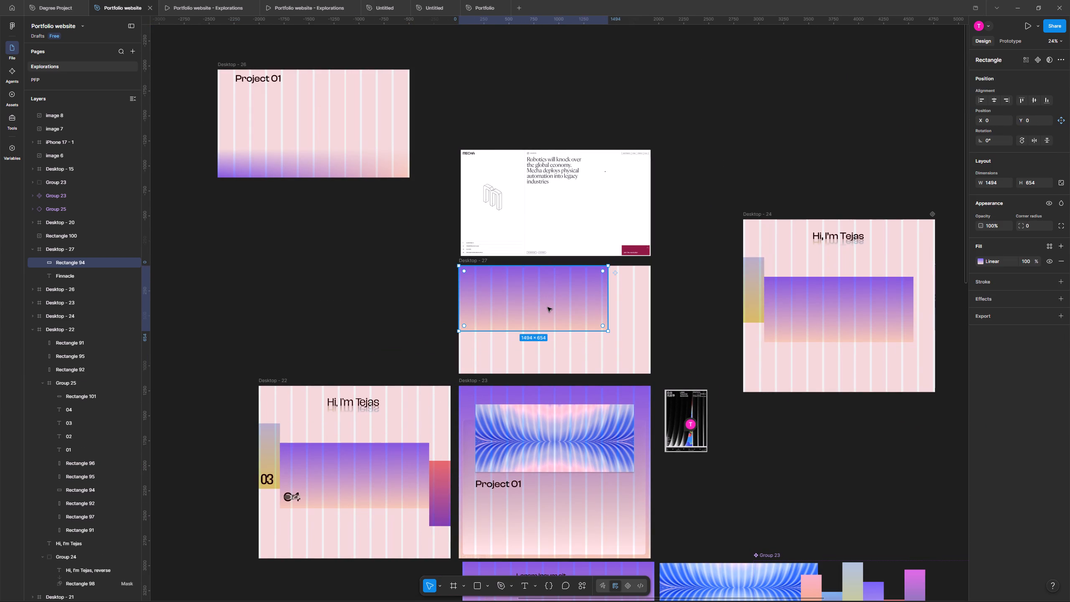
pyautogui.press('[')
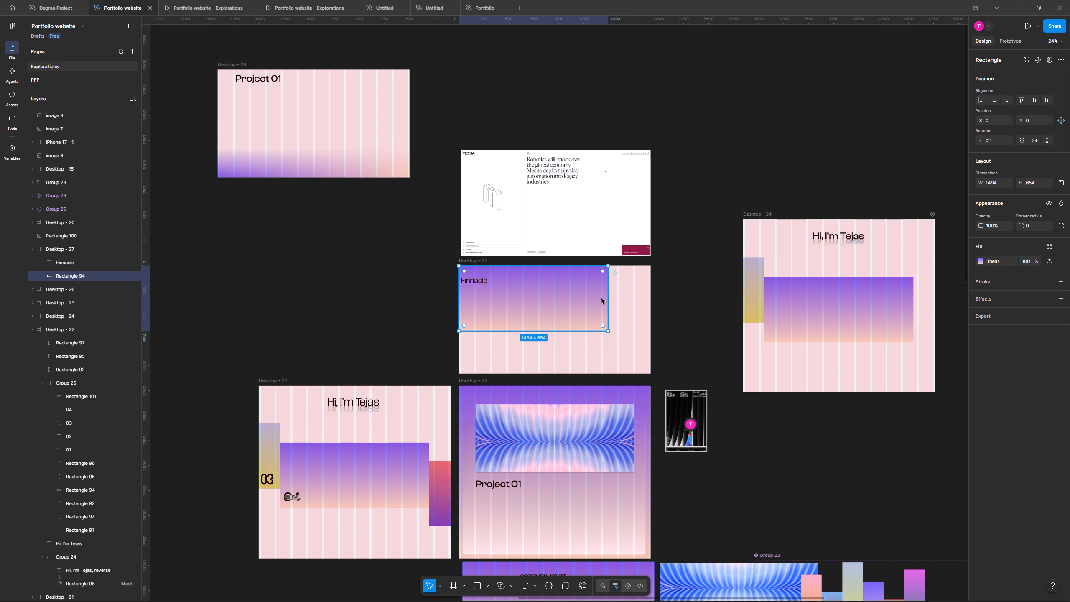
# Narrow the copied gradient rectangle to about 633 wide and extend it down to the bottom edge of Desktop - 27.
pyautogui.moveTo(608, 298); pyautogui.dragTo(520, 301)
pyautogui.moveTo(503, 330); pyautogui.dragTo(502, 331)
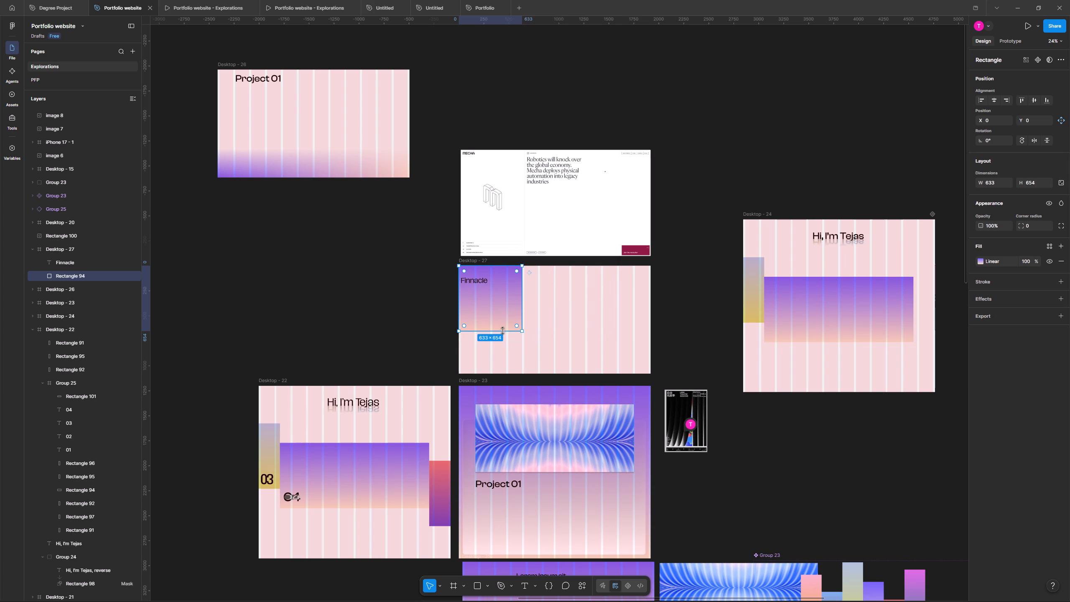
pyautogui.moveTo(502, 331); pyautogui.dragTo(502, 375)
pyautogui.click(588, 321)
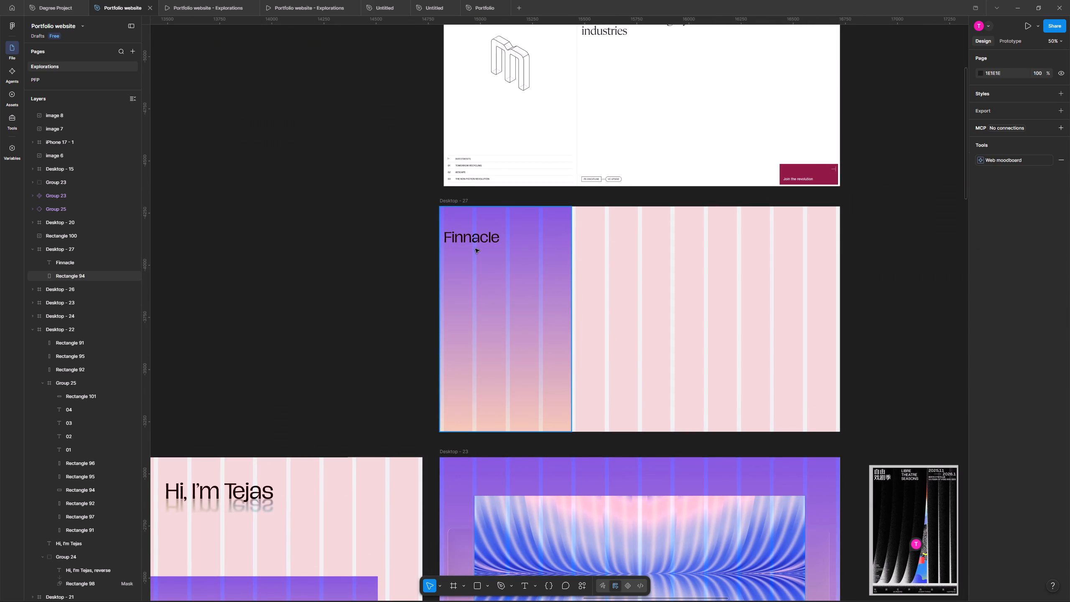
# Duplicate the Finnacle heading to X 653, Y 101, beside the gradient rectangle on Desktop - 27.
pyautogui.scroll(7, 508, 308)
pyautogui.scroll(-1, 526, 326)
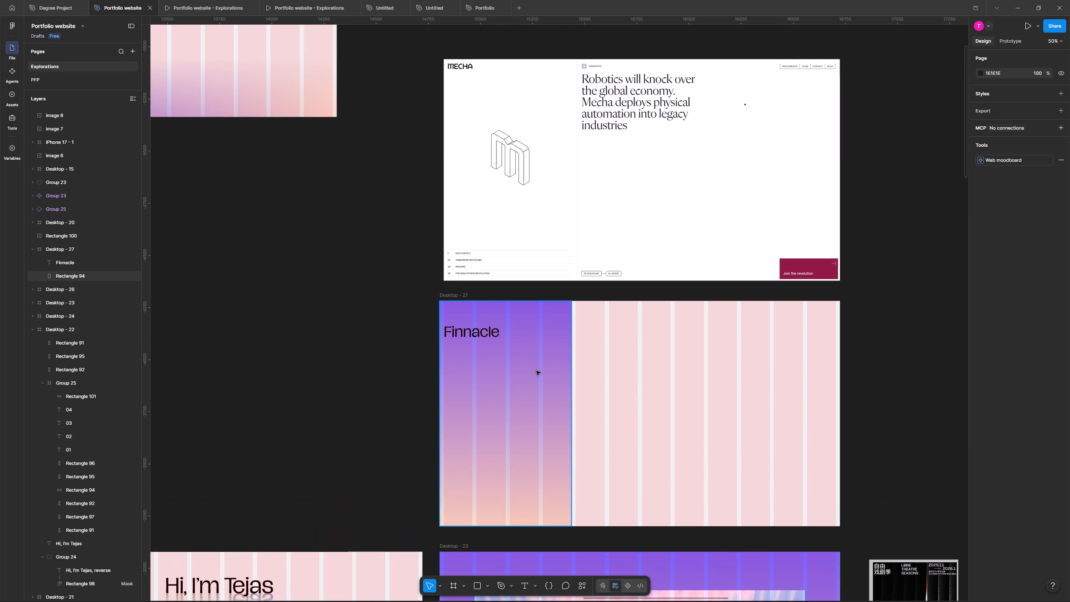
pyautogui.keyDown('alt'); pyautogui.moveTo(465, 329); pyautogui.dragTo(601, 323); pyautogui.keyUp('alt')
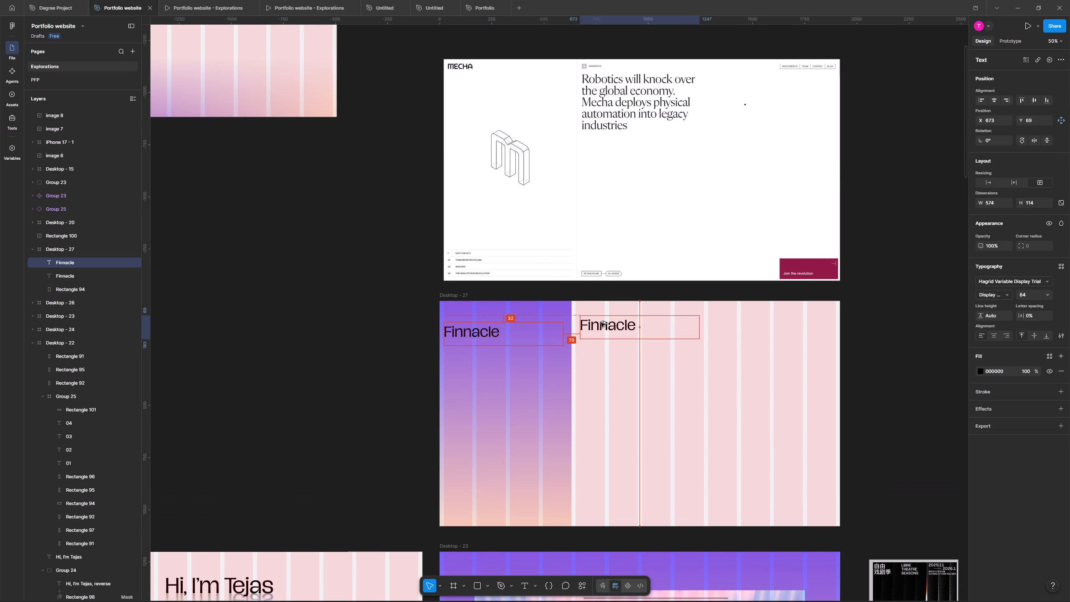
pyautogui.keyDown('alt'); pyautogui.moveTo(601, 323); pyautogui.dragTo(596, 329); pyautogui.keyUp('alt')
# Replace the duplicated heading's text with "Lorem Ipsum sit dolor amet".
pyautogui.doubleClick(604, 335)
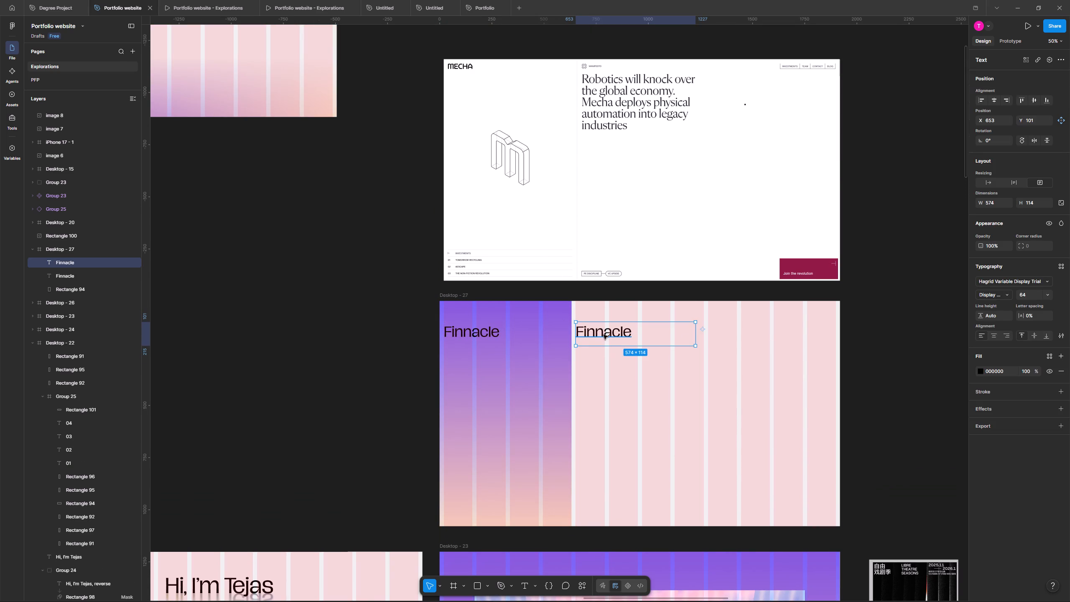
pyautogui.write('Lorem')
pyautogui.press('space')
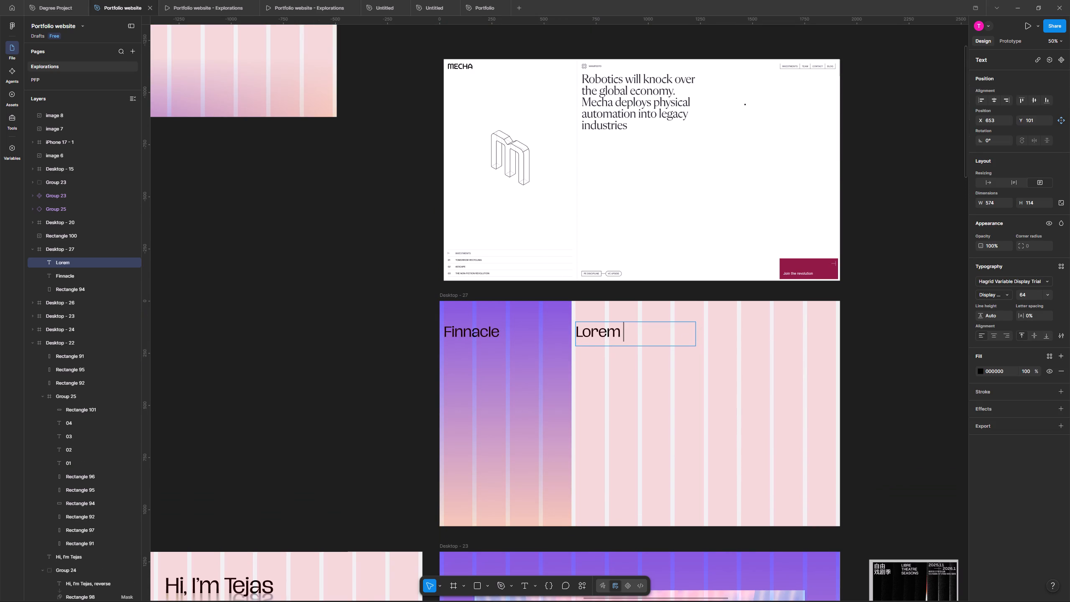
pyautogui.write('Ipsum sit')
pyautogui.press('space')
pyautogui.press('o')
pyautogui.press('BackSpace')
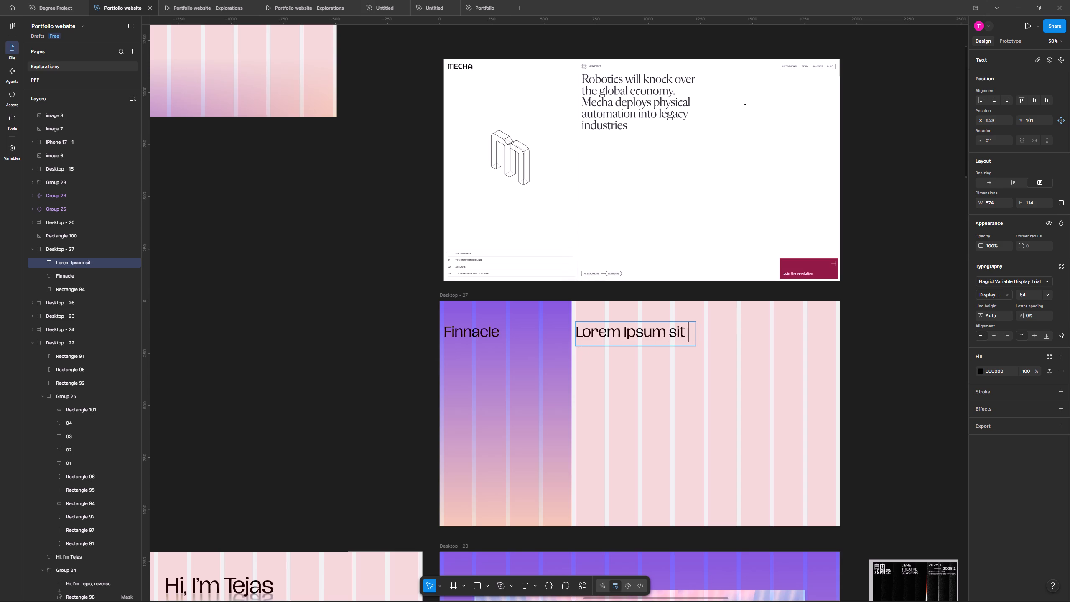
pyautogui.write('dolor ame')
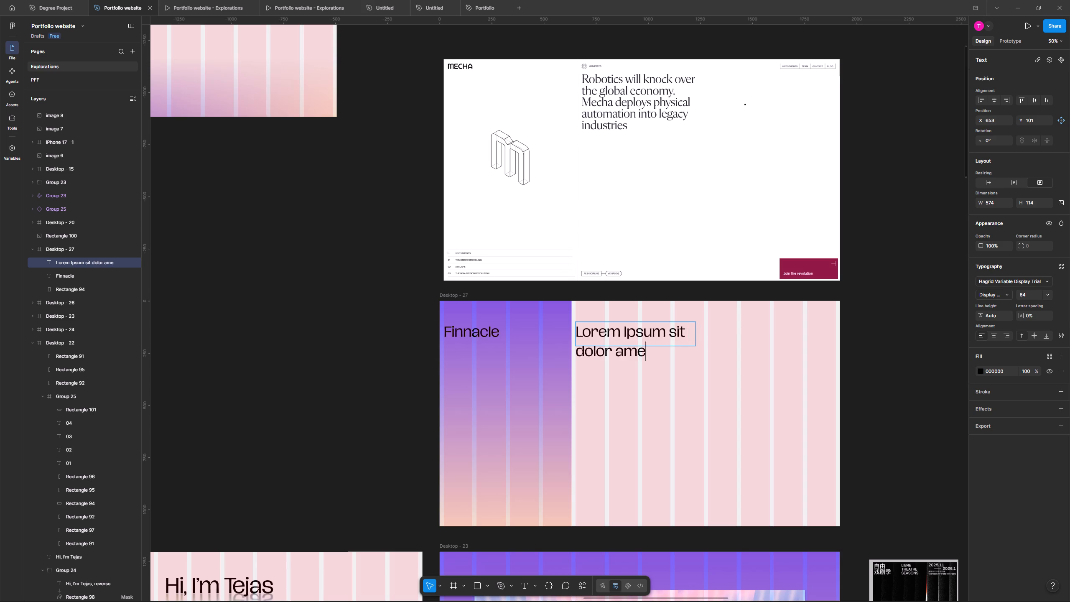
pyautogui.write('t')
pyautogui.press('space')
pyautogui.tripleClick(704, 401)
# Extend the Lorem Ipsum heading's text box downward to hold both lines.
pyautogui.click(629, 336)
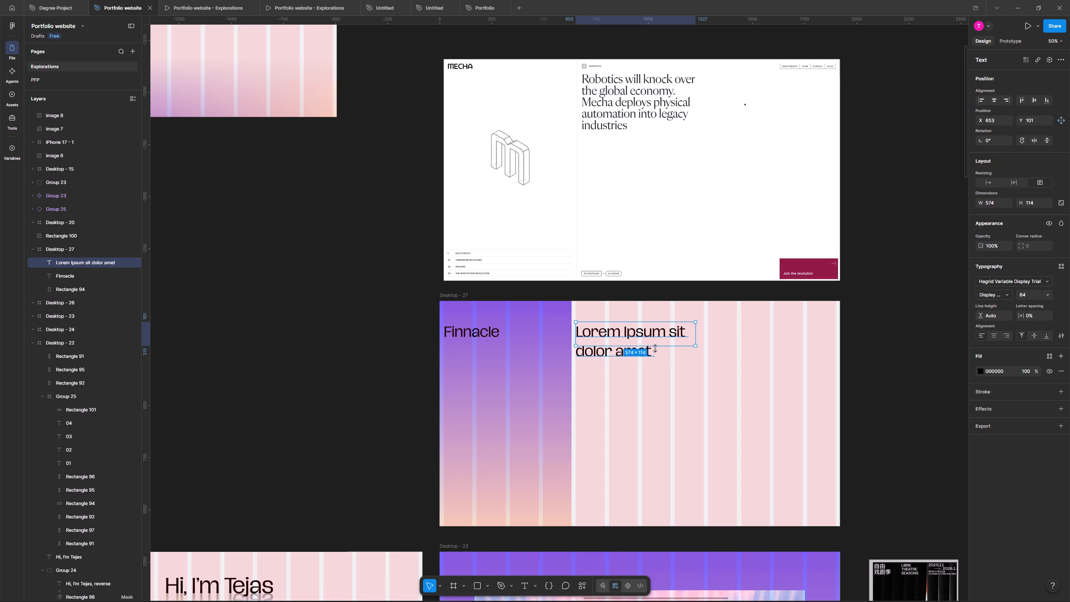
pyautogui.moveTo(655, 347); pyautogui.dragTo(652, 361)
pyautogui.click(682, 449)
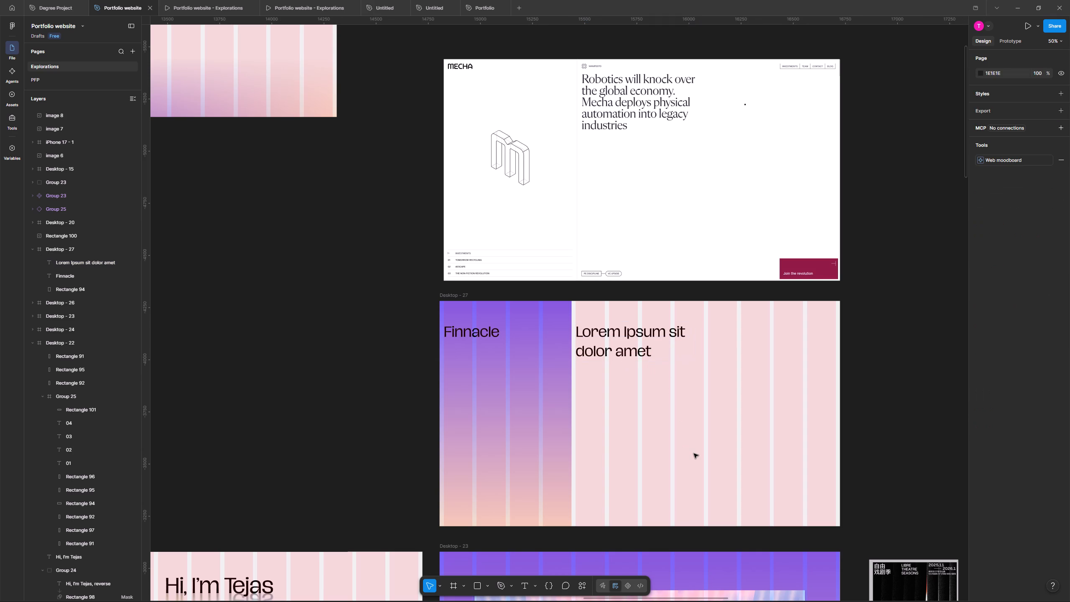
# Switch to the Zen browser and examine how the Mecha site lays out its Tomorrow Recycling and Aescape investment sections.
pyautogui.click(536, 595)
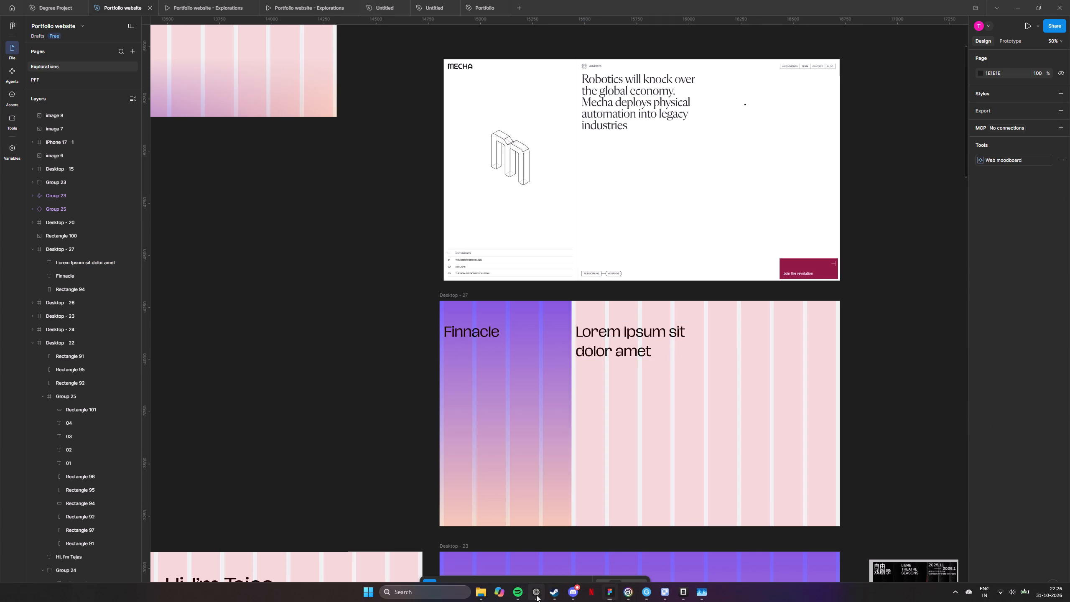
pyautogui.scroll(-7, 343, 256)
pyautogui.scroll(1, 346, 255)
pyautogui.scroll(-3, 417, 266)
pyautogui.scroll(1, 431, 275)
pyautogui.scroll(-3, 431, 275)
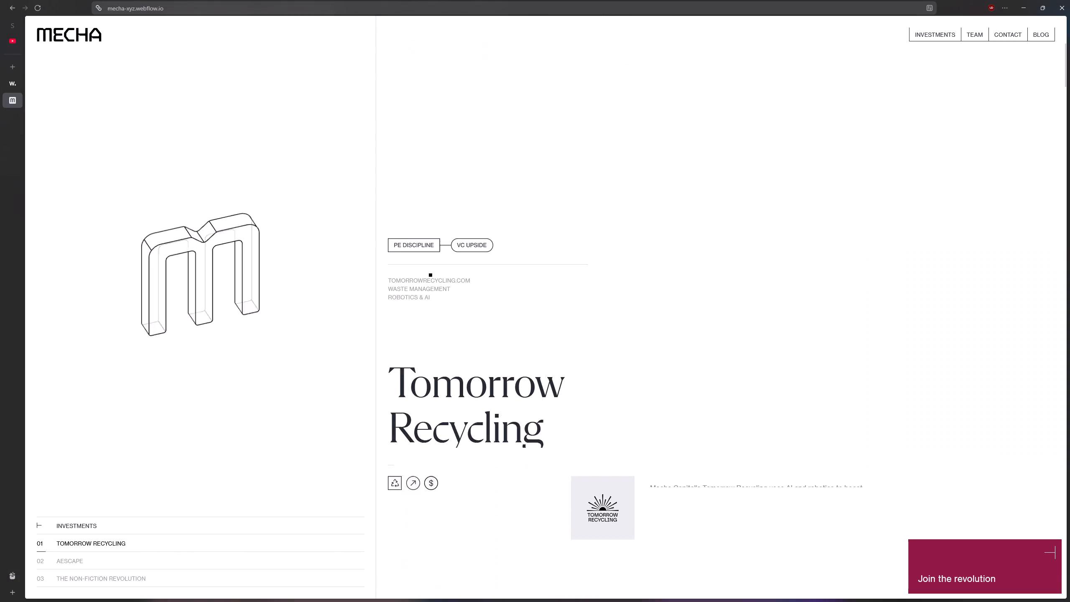
pyautogui.scroll(3, 441, 273)
pyautogui.scroll(-2, 485, 246)
pyautogui.scroll(1, 485, 246)
pyautogui.scroll(-2, 485, 246)
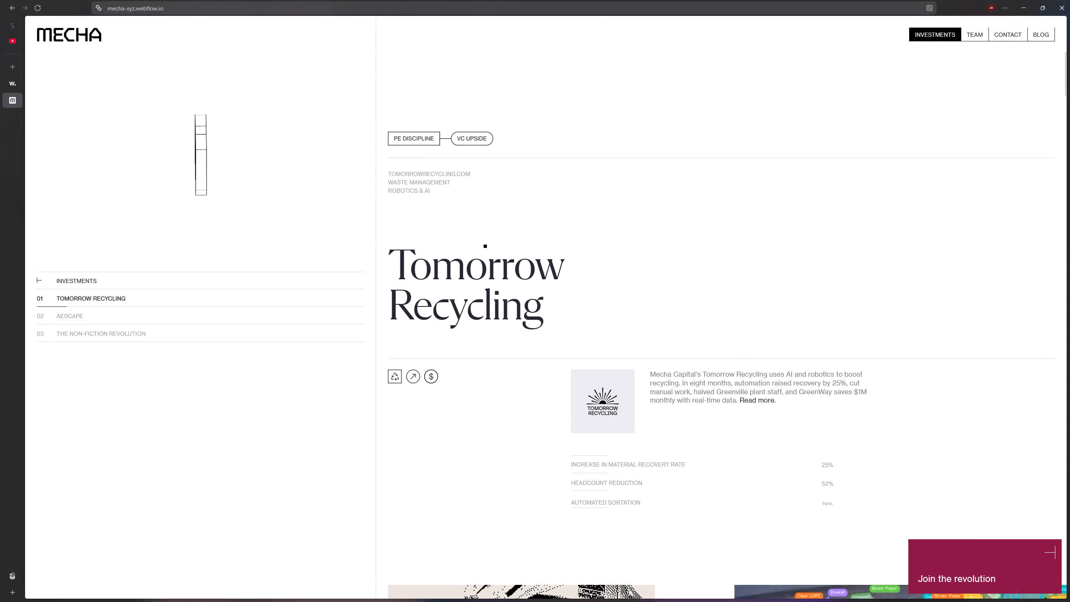
pyautogui.scroll(-20, 485, 246)
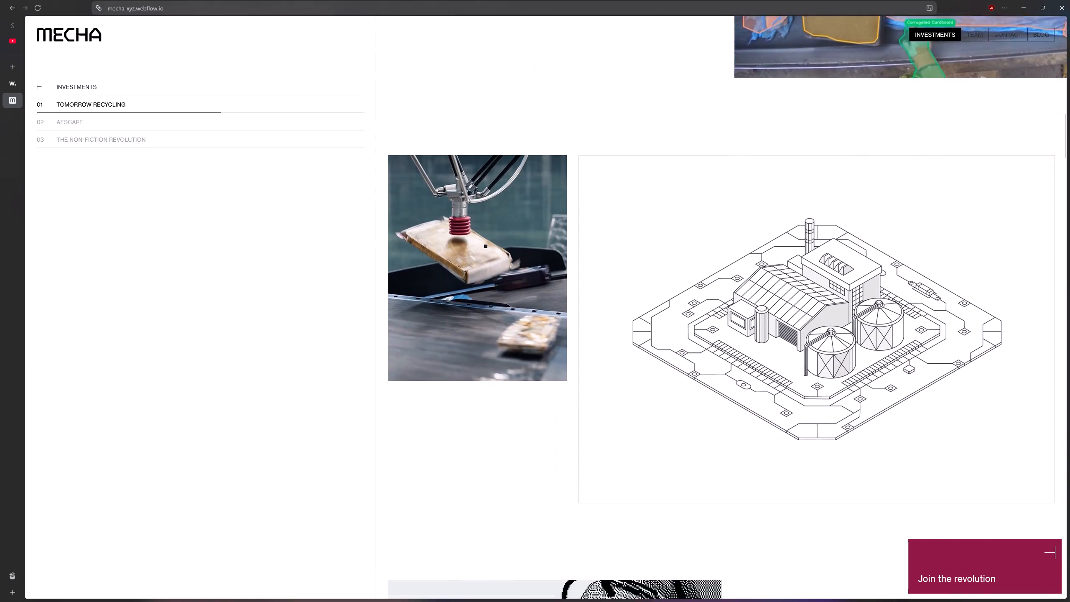
pyautogui.scroll(-3, 486, 246)
pyautogui.scroll(2, 486, 246)
pyautogui.scroll(-11, 486, 246)
pyautogui.scroll(1, 486, 246)
pyautogui.scroll(-8, 486, 246)
pyautogui.scroll(1, 486, 246)
pyautogui.scroll(-1, 486, 246)
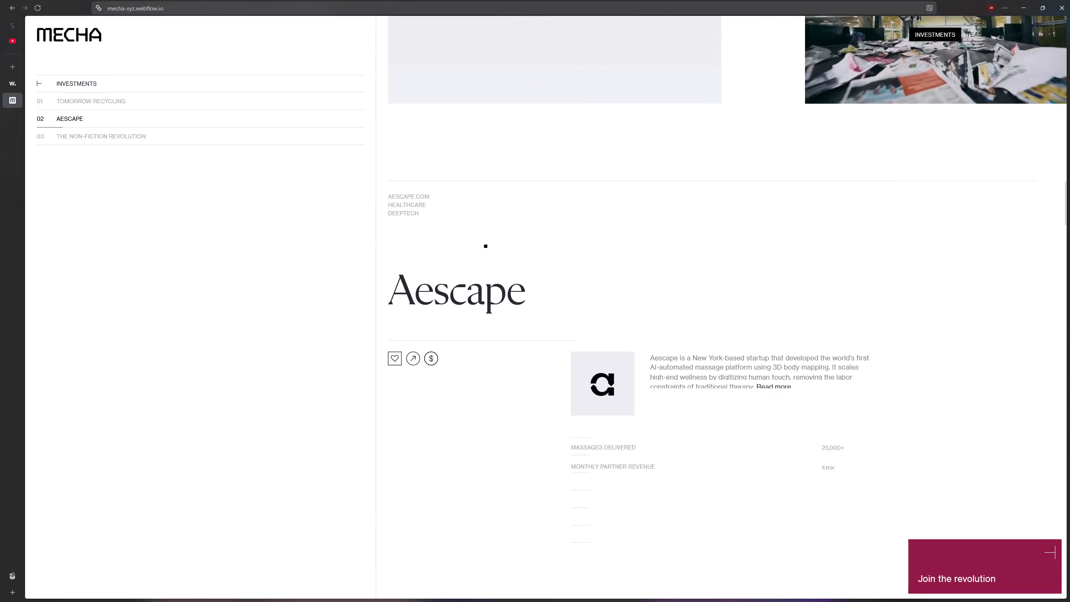
pyautogui.scroll(-6, 486, 246)
pyautogui.scroll(1, 486, 247)
pyautogui.scroll(-1, 486, 247)
pyautogui.scroll(2, 486, 247)
pyautogui.scroll(-1, 486, 247)
pyautogui.scroll(1, 486, 247)
pyautogui.scroll(-1, 486, 247)
pyautogui.scroll(4, 486, 247)
pyautogui.scroll(-1, 486, 247)
pyautogui.scroll(1, 486, 247)
pyautogui.scroll(-4, 486, 247)
pyautogui.scroll(1, 486, 247)
pyautogui.scroll(-3, 486, 247)
pyautogui.scroll(2, 486, 247)
pyautogui.scroll(-1, 486, 247)
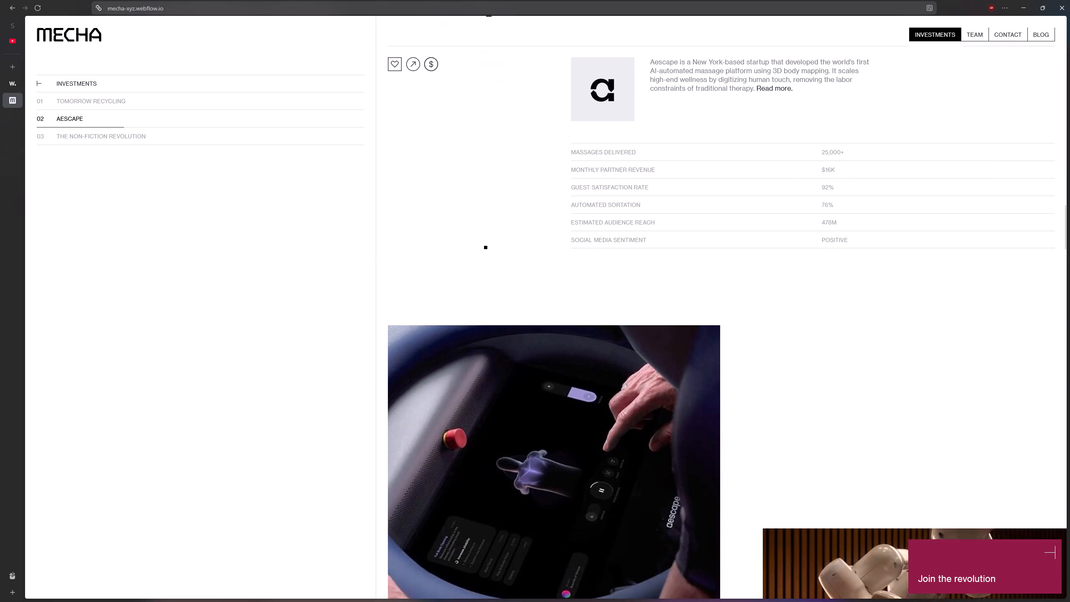
pyautogui.scroll(-6, 486, 247)
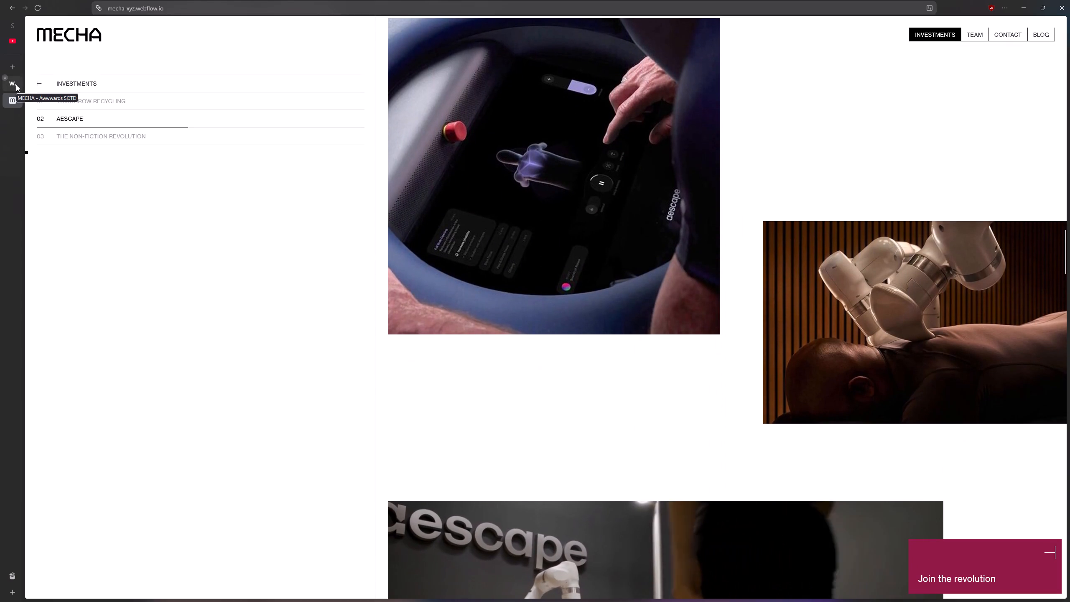
# Look through the highlighted design elements on Mecha's Awwwards page.
pyautogui.click(16, 85)
pyautogui.scroll(-5, 226, 238)
pyautogui.scroll(1, 229, 240)
pyautogui.scroll(-5, 229, 239)
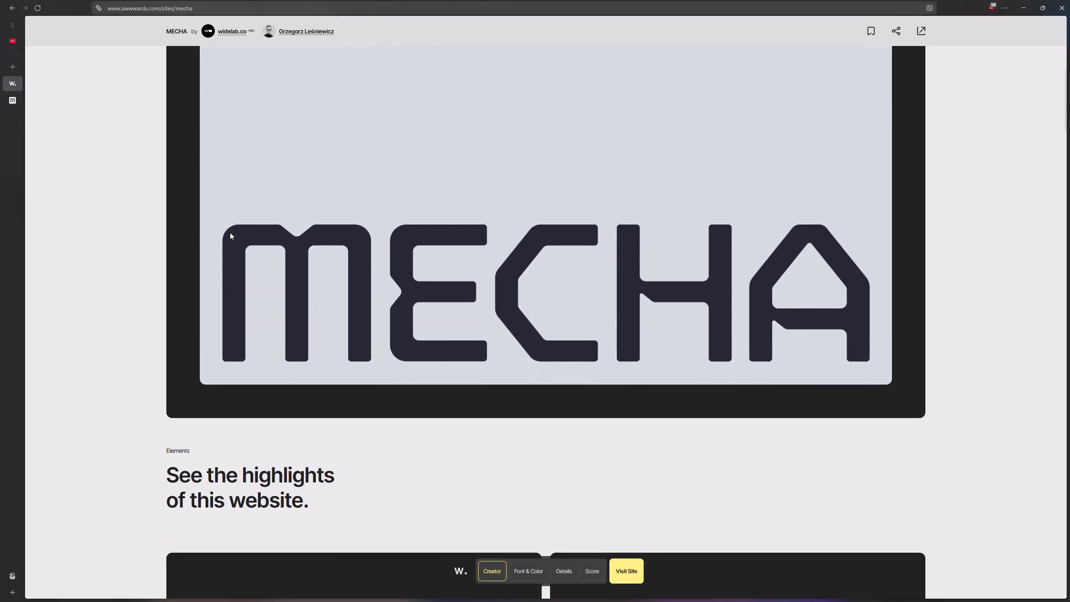
pyautogui.scroll(-1, 230, 232)
pyautogui.scroll(1, 230, 232)
pyautogui.scroll(-5, 230, 232)
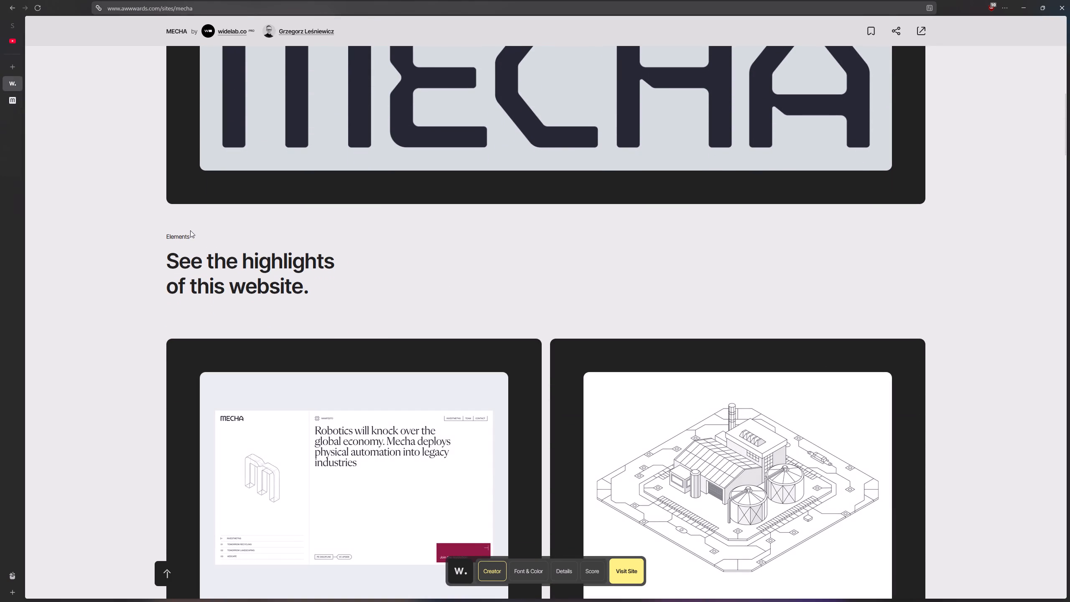
pyautogui.scroll(-3, 219, 258)
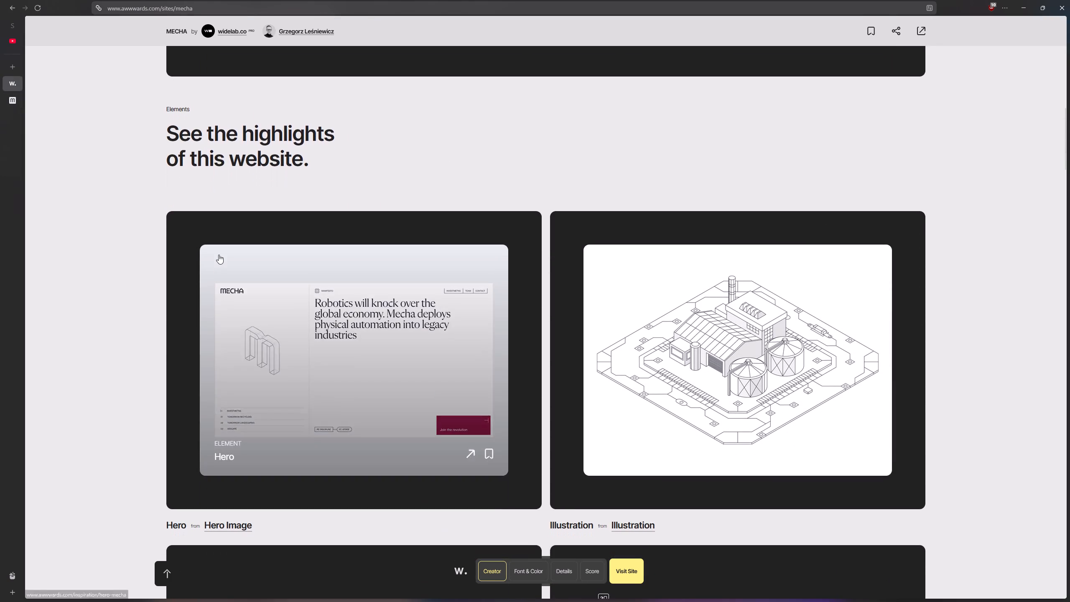
pyautogui.scroll(-7, 147, 256)
# Search the web for "paper extensions" in a new browser tab.
pyautogui.doubleClick(15, 71)
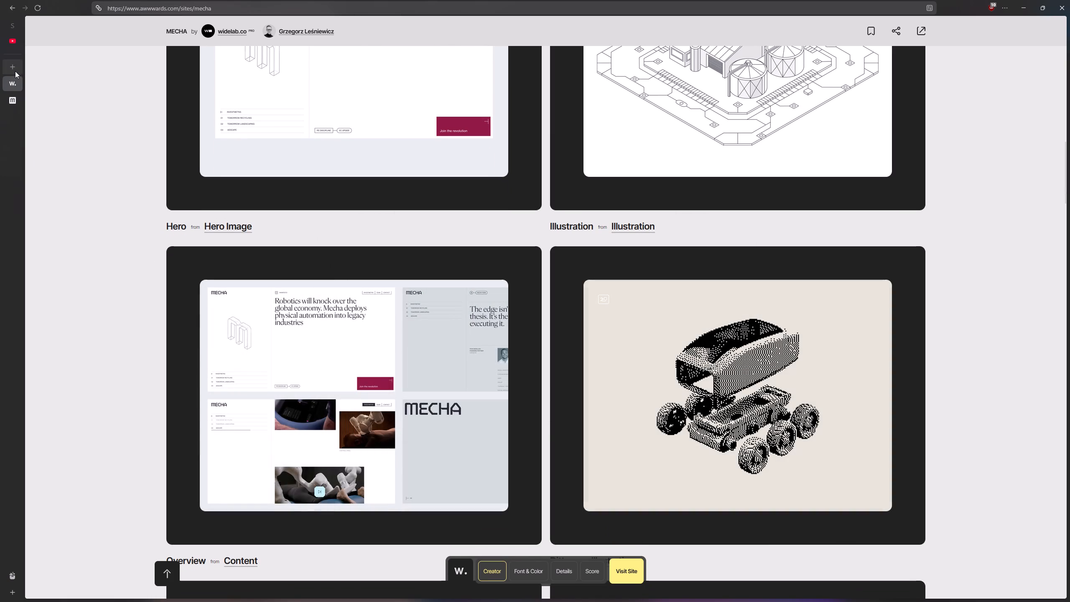
pyautogui.click(6, 69)
pyautogui.write('pape rex')
pyautogui.press('BackSpace')
pyautogui.press('BackSpace')
pyautogui.press('BackSpace')
pyautogui.press('BackSpace')
pyautogui.write('r exter')
pyautogui.press('BackSpace')
pyautogui.write('nsips')
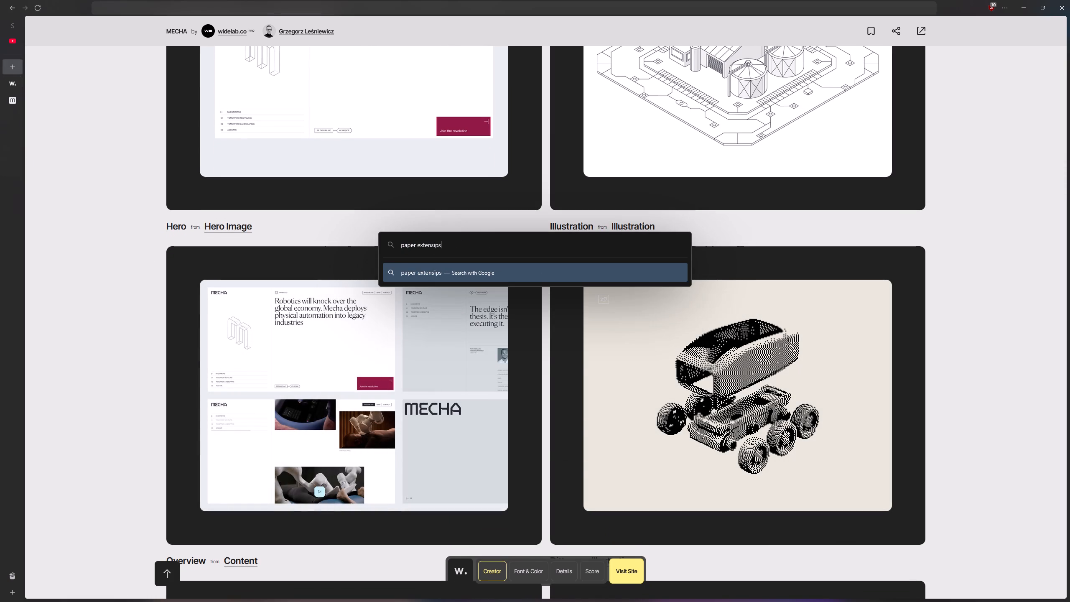
pyautogui.press('BackSpace')
pyautogui.press('BackSpace')
pyautogui.write('ons')
pyautogui.press('Return')
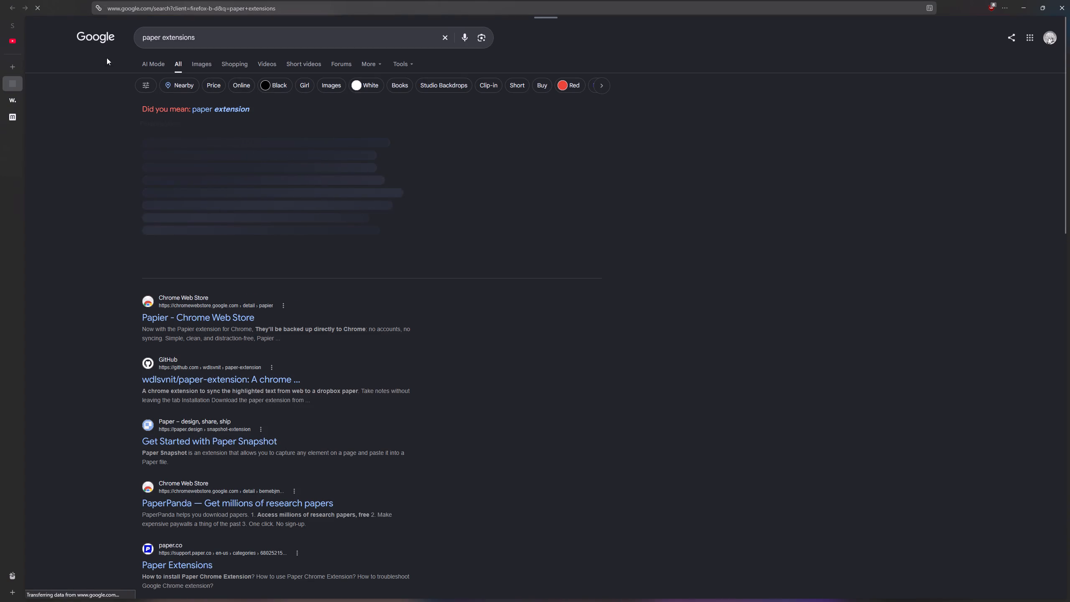
# Refine the web search to "paper design extensions".
pyautogui.click(159, 36)
pyautogui.click(158, 37)
pyautogui.click(162, 37)
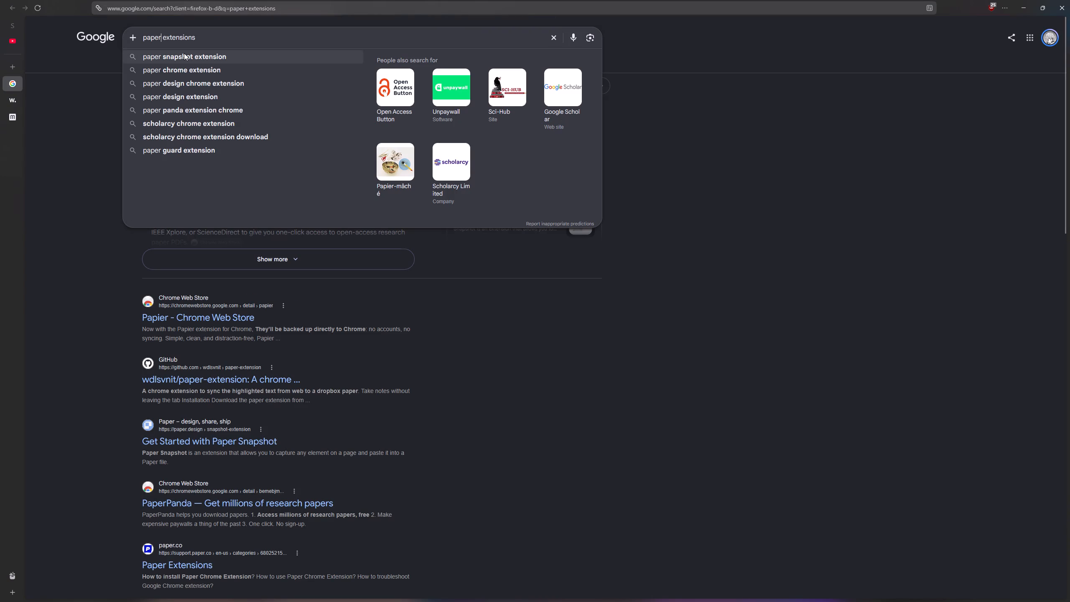
pyautogui.press('space')
pyautogui.write('design')
pyautogui.press('Return')
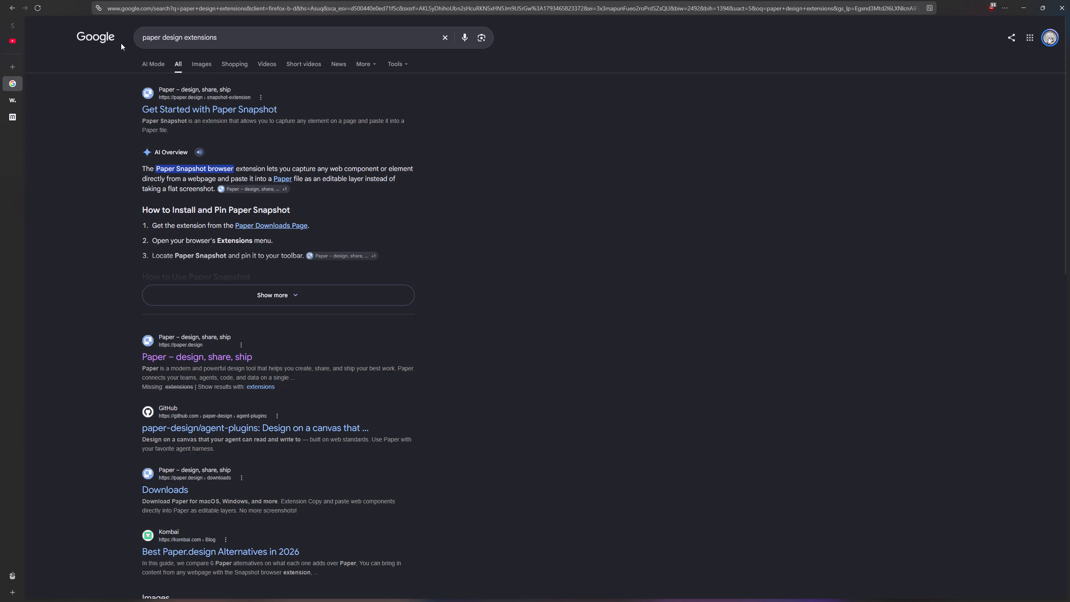
# Switch to Spotify and go back to the previous track, Valentine's Day Freestyle by JPEGMAFIA.
pyautogui.click(515, 591)
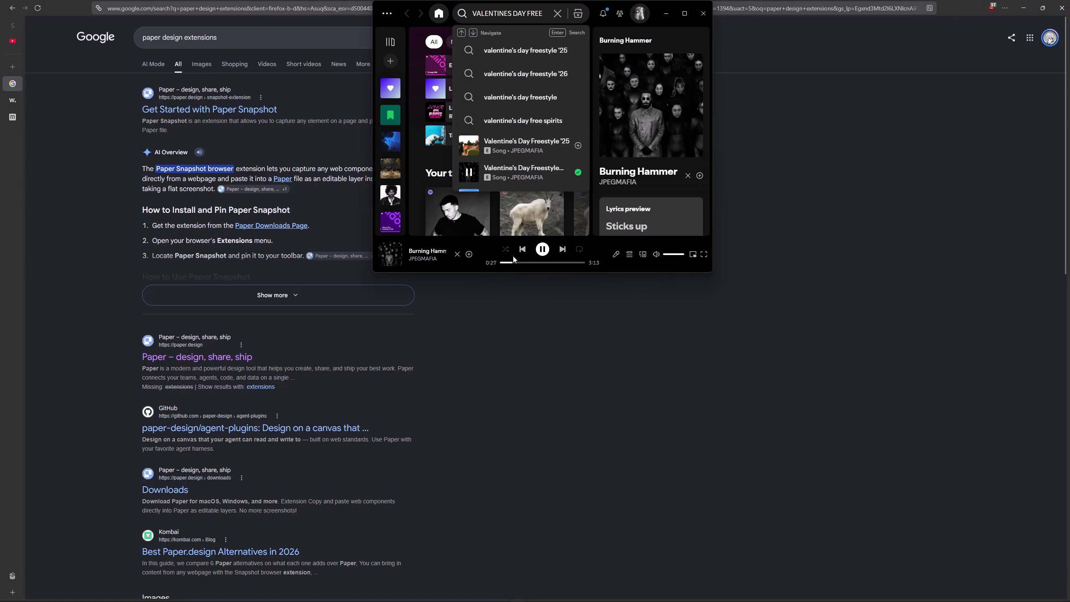
pyautogui.click(522, 253)
pyautogui.click(523, 251)
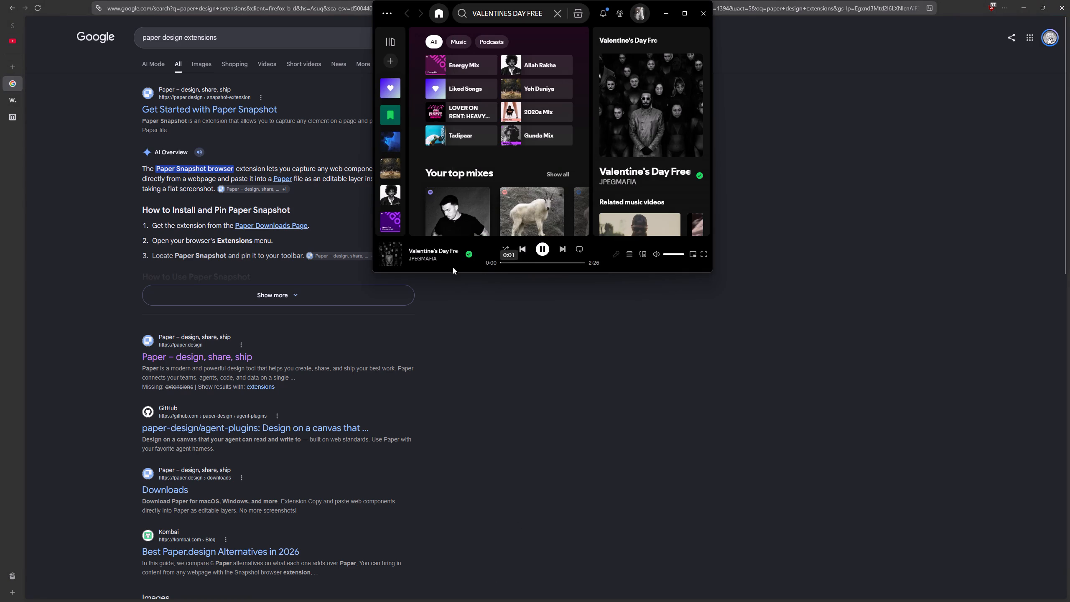
# Search Spotify for "jpe" and open JPEGMAFIA's artist page.
pyautogui.doubleClick(559, 10)
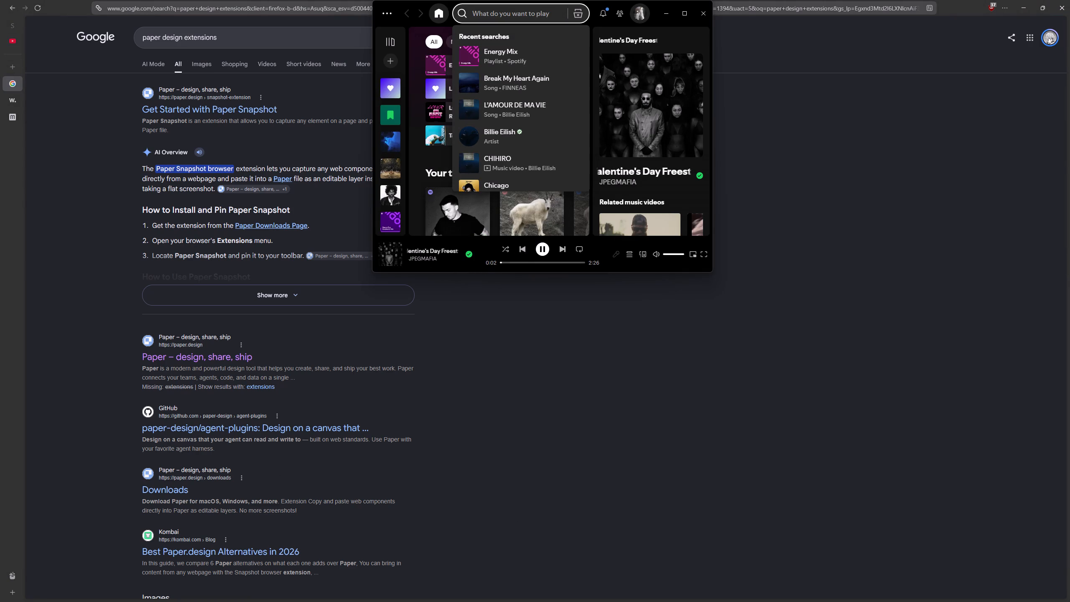
pyautogui.write('jepg')
pyautogui.press('BackSpace')
pyautogui.press('BackSpace')
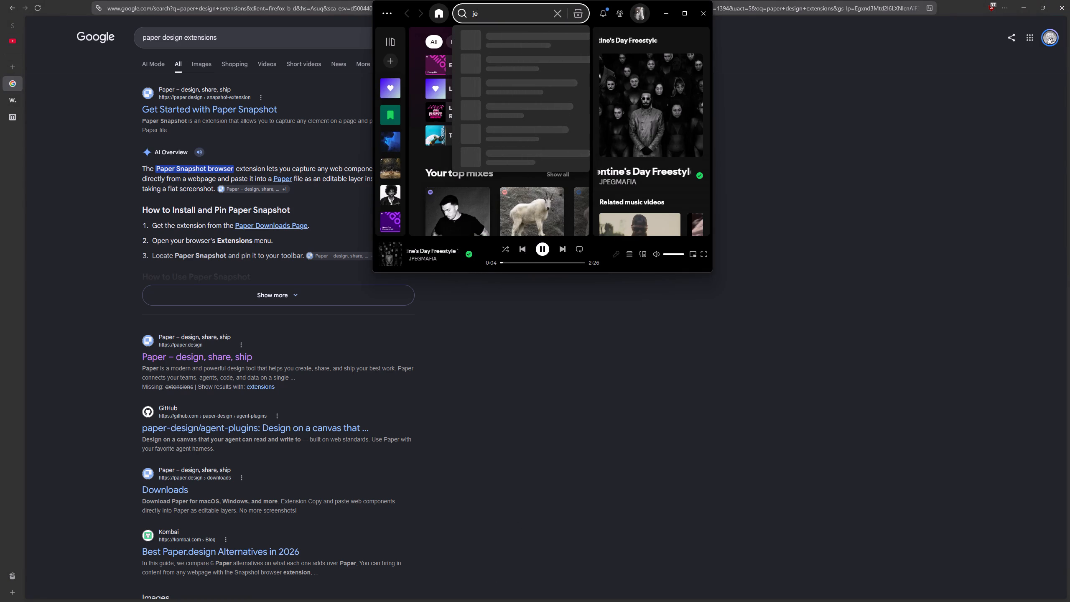
pyautogui.press('BackSpace')
pyautogui.write('pe')
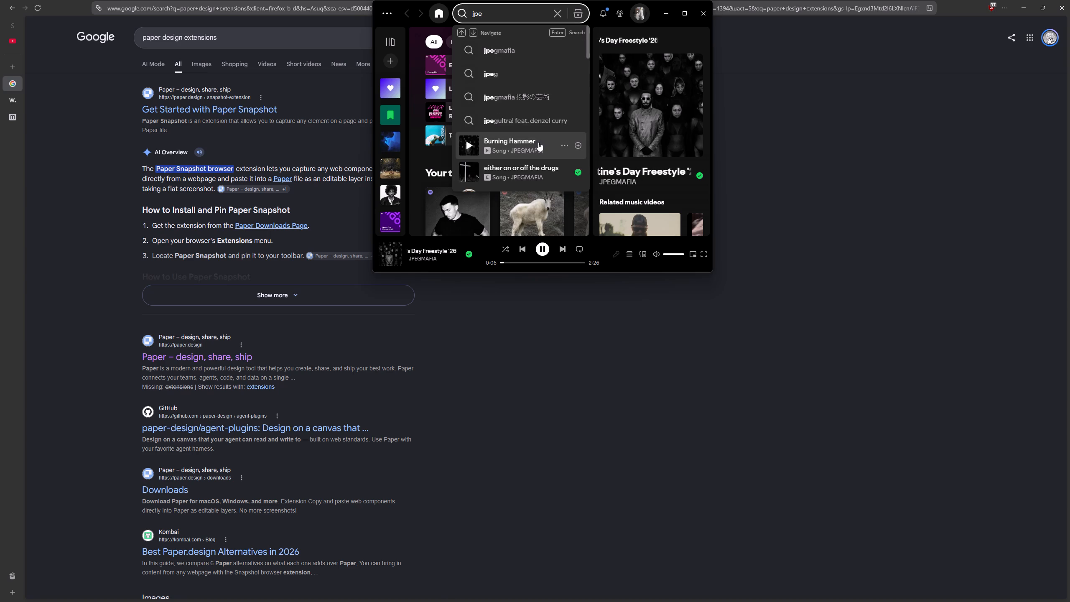
pyautogui.click(533, 151)
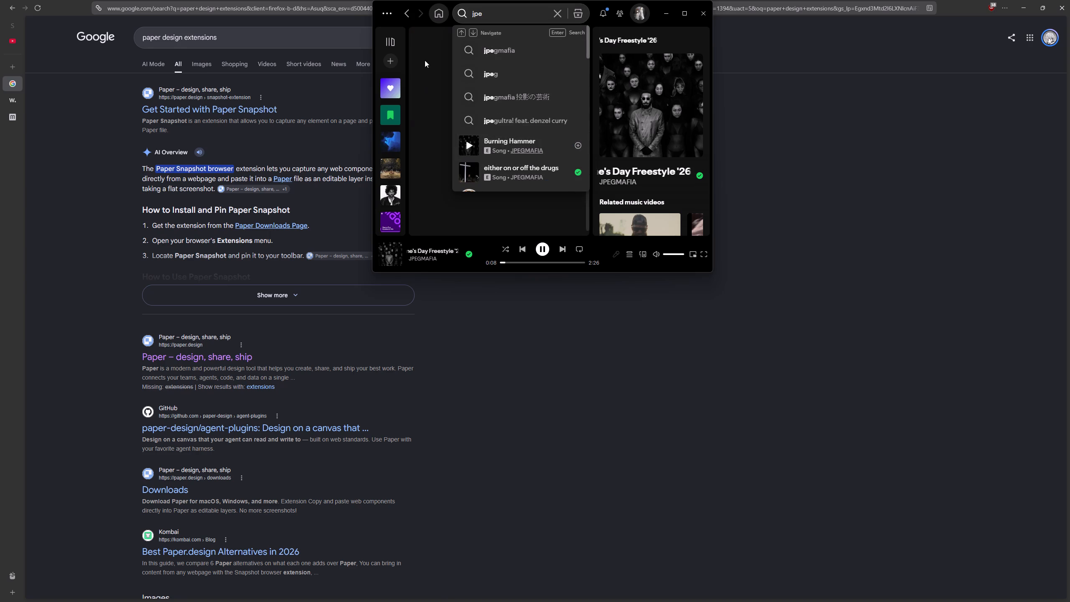
# Open the album EXPERIMENTAL RAP from JPEGMAFIA's artist page.
pyautogui.scroll(-4, 545, 108)
pyautogui.scroll(1, 545, 107)
pyautogui.scroll(-6, 545, 107)
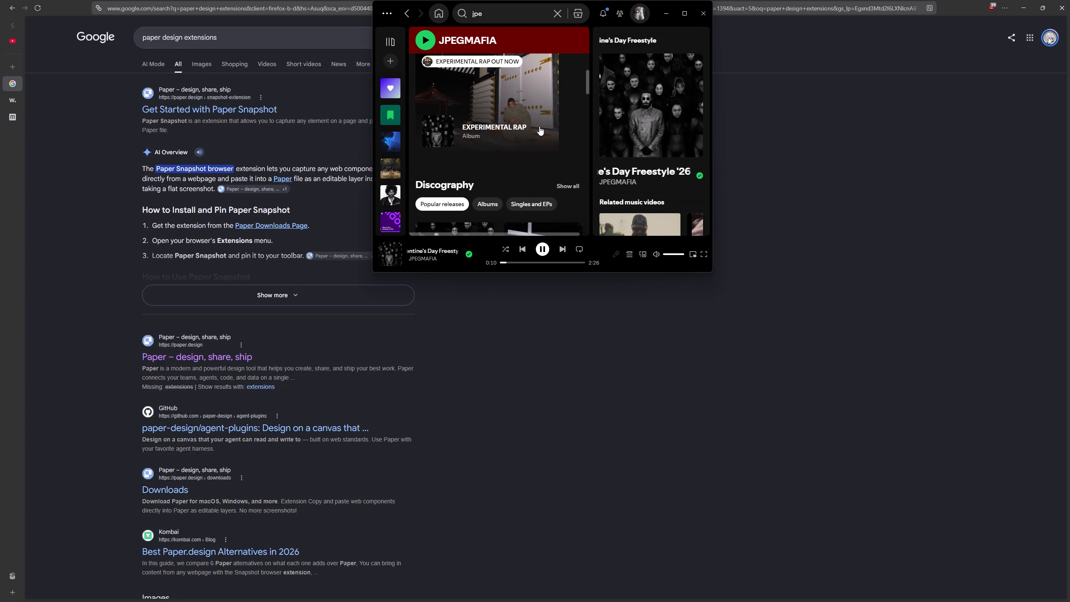
pyautogui.scroll(-3, 568, 128)
pyautogui.click(483, 199)
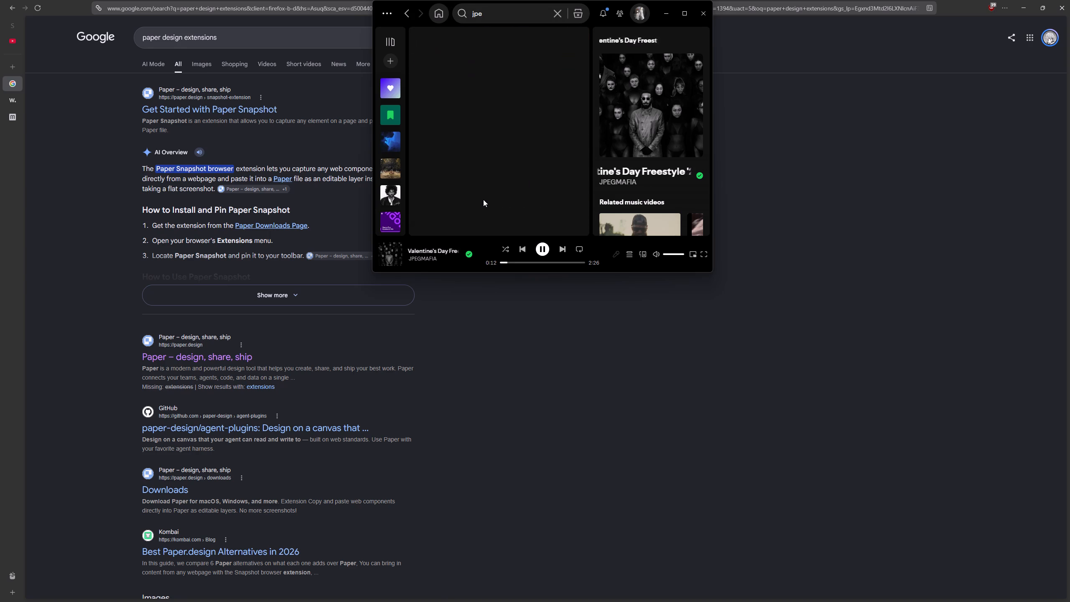
# Look through the track list of EXPERIMENTAL RAP and minimize Spotify to return to the browser.
pyautogui.scroll(-4, 548, 106)
pyautogui.scroll(-6, 527, 158)
pyautogui.scroll(3, 527, 158)
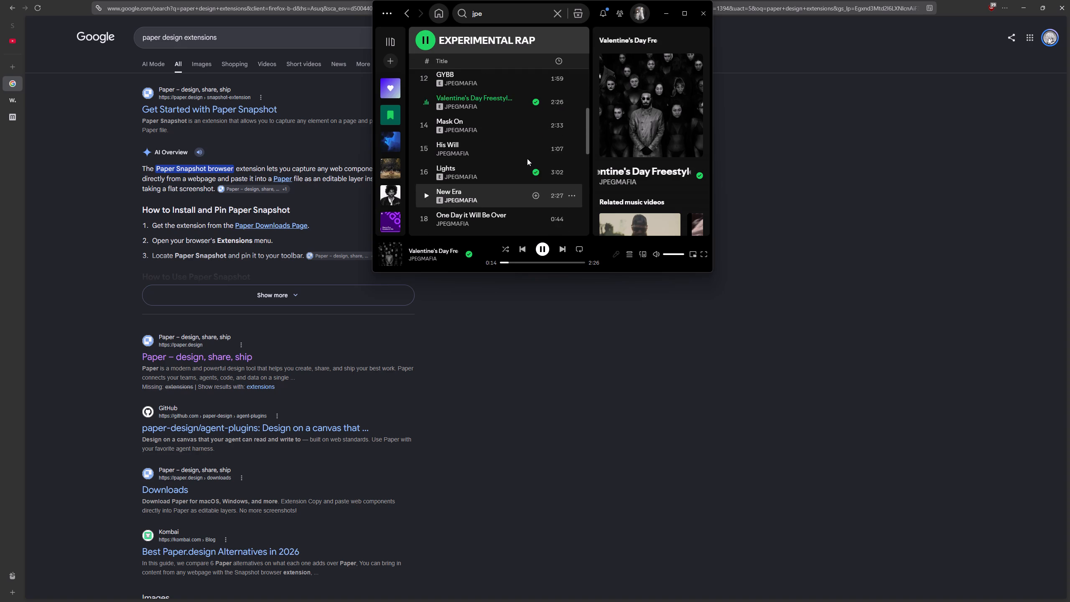
pyautogui.scroll(-5, 527, 158)
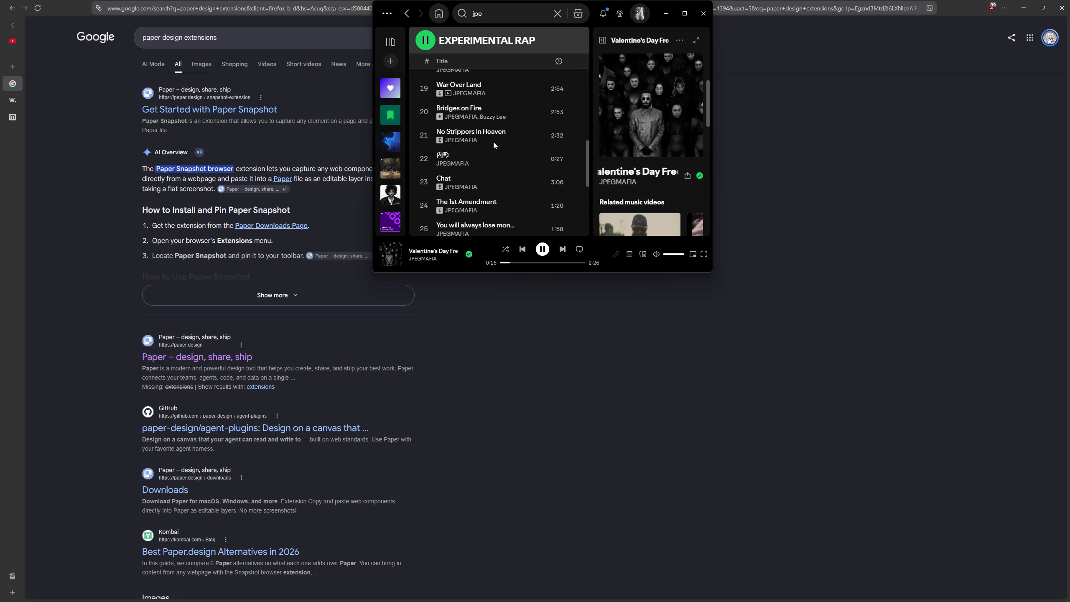
pyautogui.scroll(1, 424, 179)
pyautogui.scroll(-2, 424, 179)
pyautogui.scroll(1, 425, 179)
pyautogui.scroll(-2, 428, 178)
pyautogui.click(666, 13)
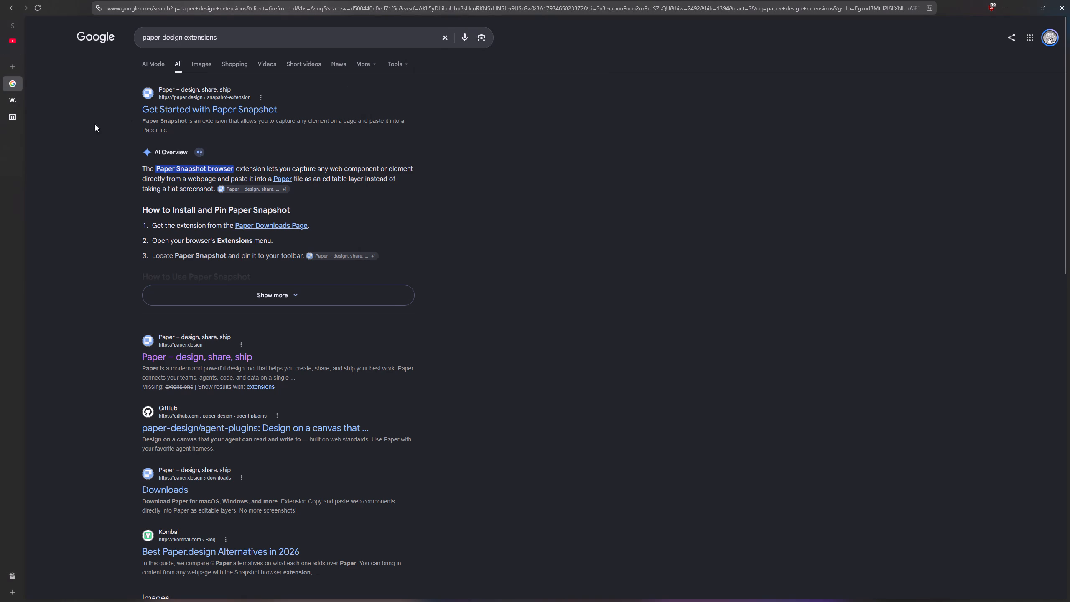
# Switch to Mecha's Awwwards page and review its highlighted elements, from the hero image to the scroll and mobile previews.
pyautogui.doubleClick(24, 106)
pyautogui.click(20, 105)
pyautogui.scroll(-6, 541, 240)
pyautogui.scroll(2, 853, 242)
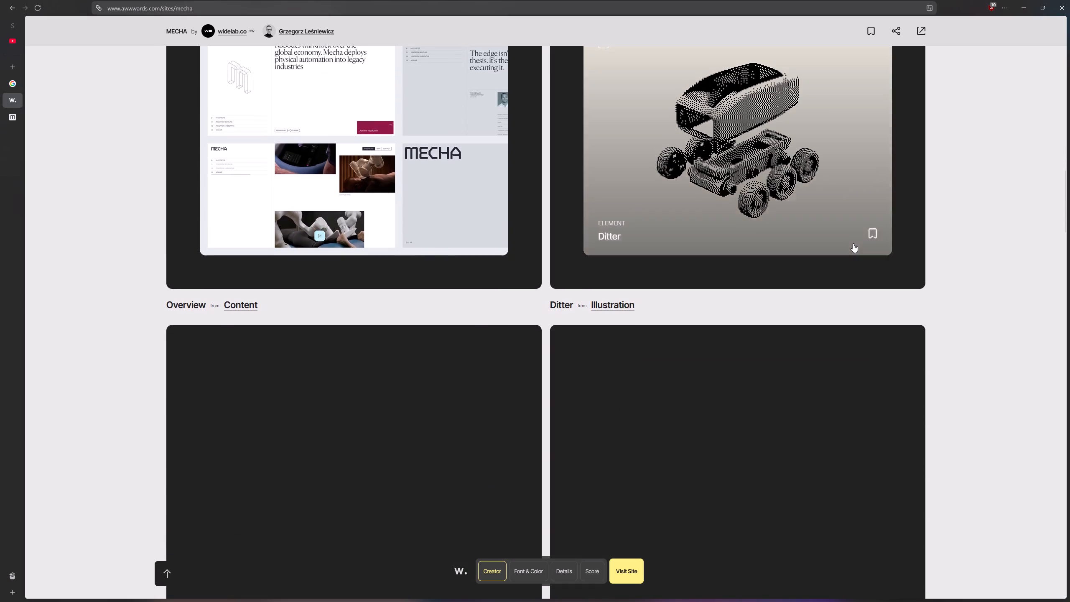
pyautogui.scroll(3, 853, 243)
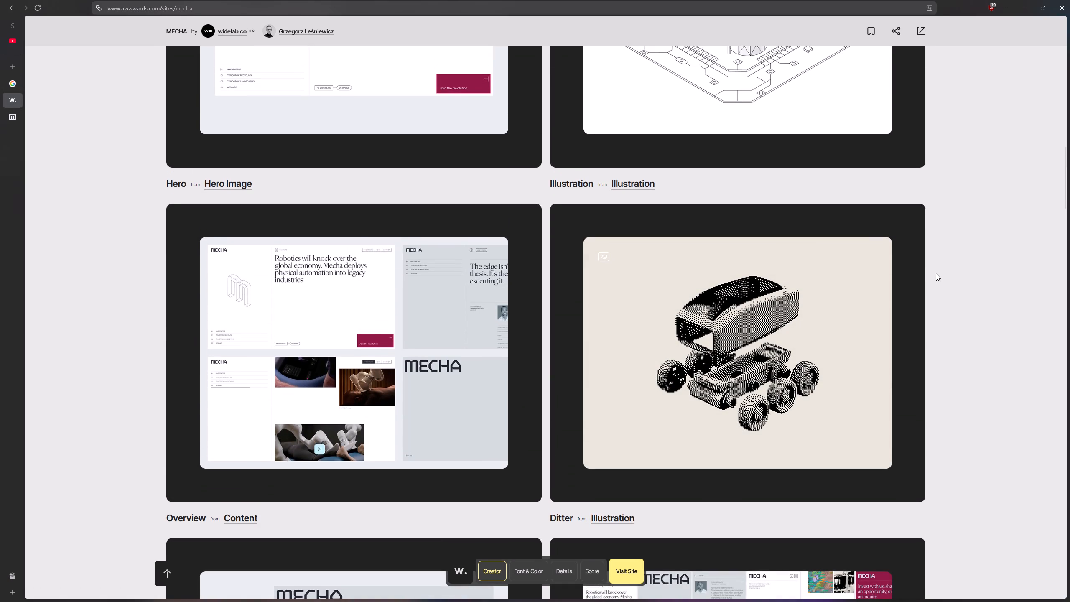
pyautogui.scroll(-9, 937, 277)
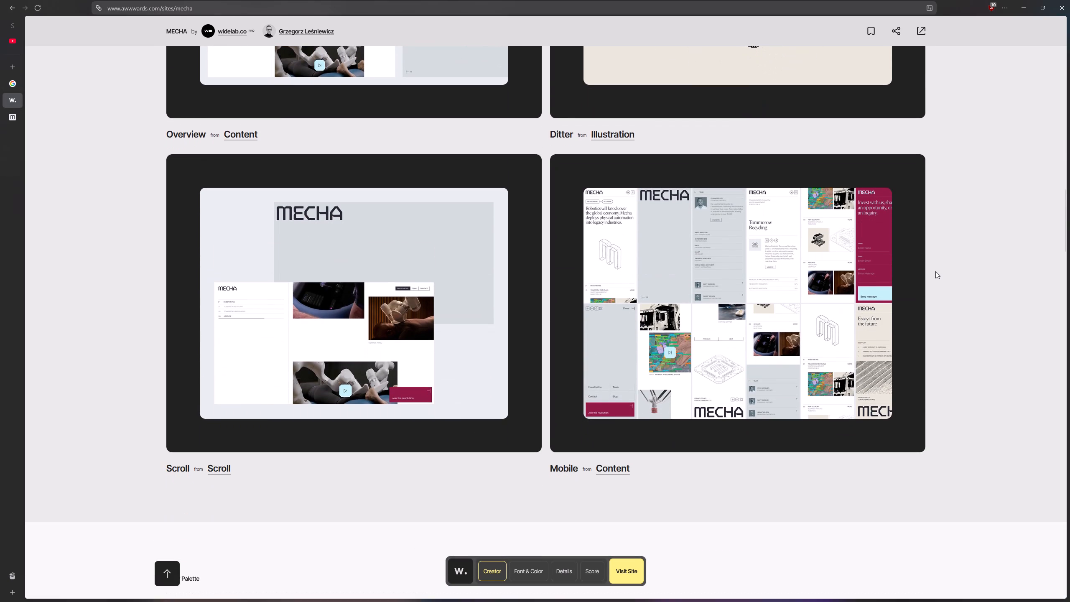
pyautogui.scroll(-9, 935, 271)
pyautogui.scroll(7, 933, 269)
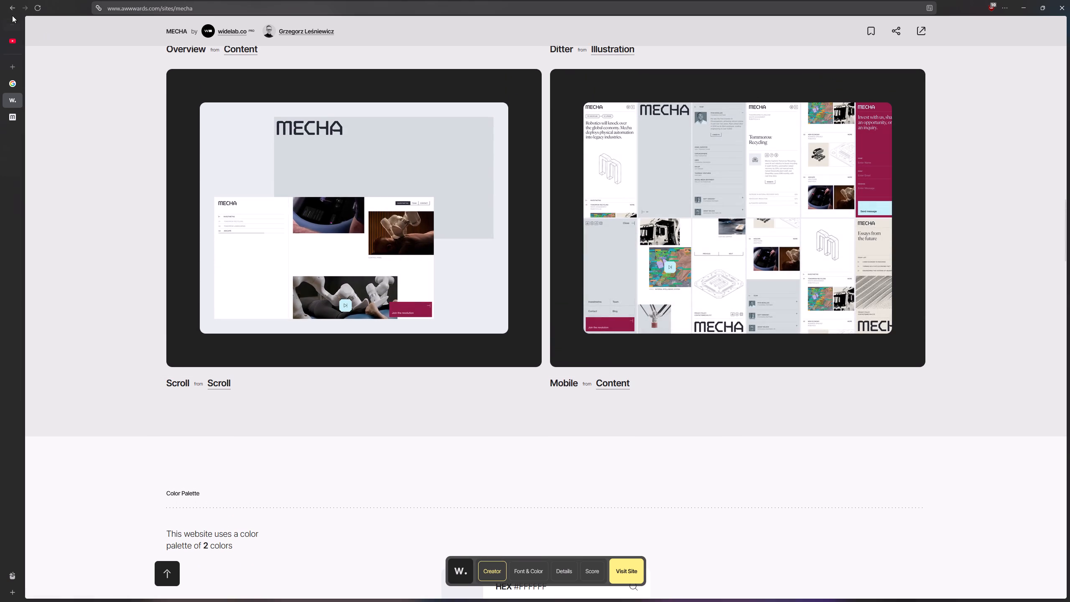
# Open the Awwwards home page in a new tab and examine the Site of the Day feature.
pyautogui.middleClick(12, 8)
pyautogui.scroll(3, 94, 74)
pyautogui.scroll(-1, 104, 86)
pyautogui.scroll(-6, 181, 145)
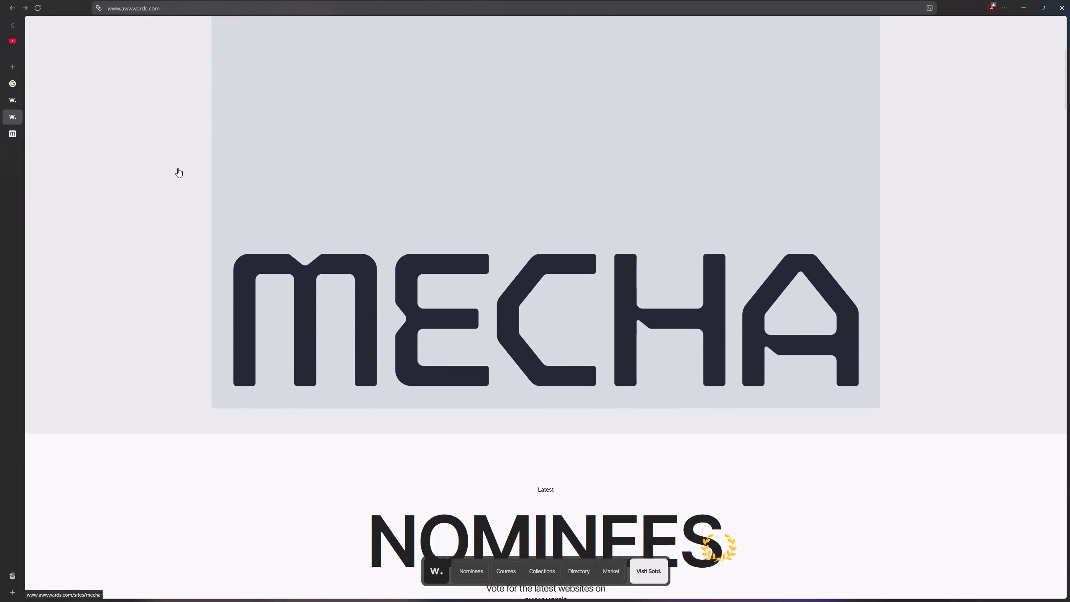
pyautogui.scroll(-7, 180, 169)
pyautogui.scroll(2, 186, 177)
pyautogui.scroll(-1, 191, 197)
pyautogui.scroll(9, 191, 200)
pyautogui.scroll(-1, 187, 232)
pyautogui.scroll(1, 187, 232)
pyautogui.scroll(-1, 187, 232)
pyautogui.scroll(5, 188, 233)
pyautogui.scroll(-2, 188, 234)
pyautogui.scroll(4, 188, 234)
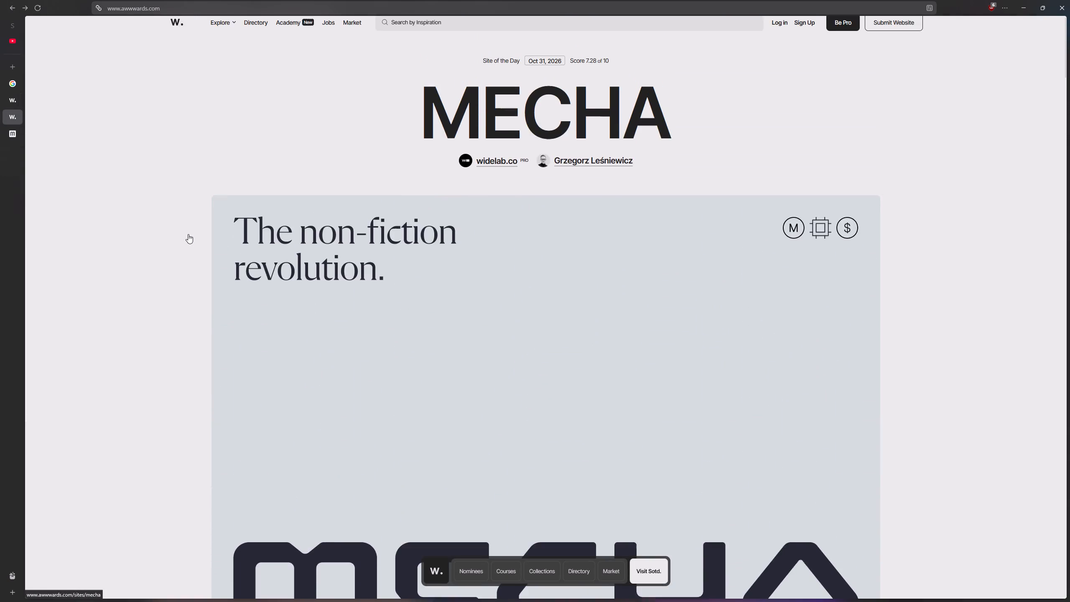
pyautogui.scroll(2, 188, 234)
pyautogui.scroll(-10, 188, 233)
pyautogui.scroll(2, 189, 226)
pyautogui.scroll(-5, 189, 225)
pyautogui.scroll(-5, 239, 258)
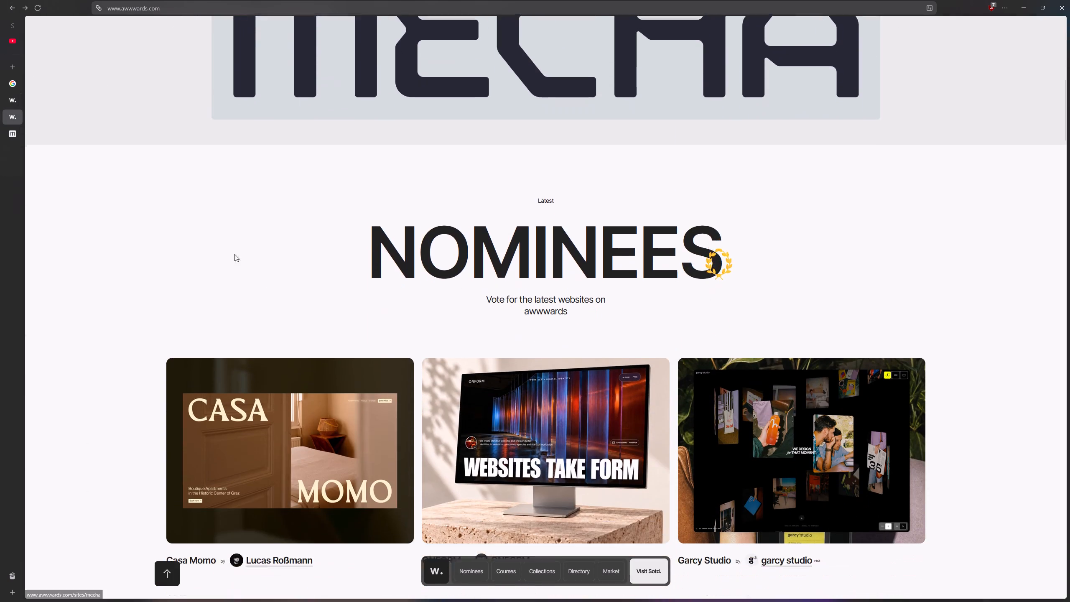
# Browse the Awwwards nominees, recent Sites of the Day and academy courses for inspiration.
pyautogui.scroll(-2, 234, 254)
pyautogui.scroll(-7, 951, 228)
pyautogui.scroll(1, 984, 228)
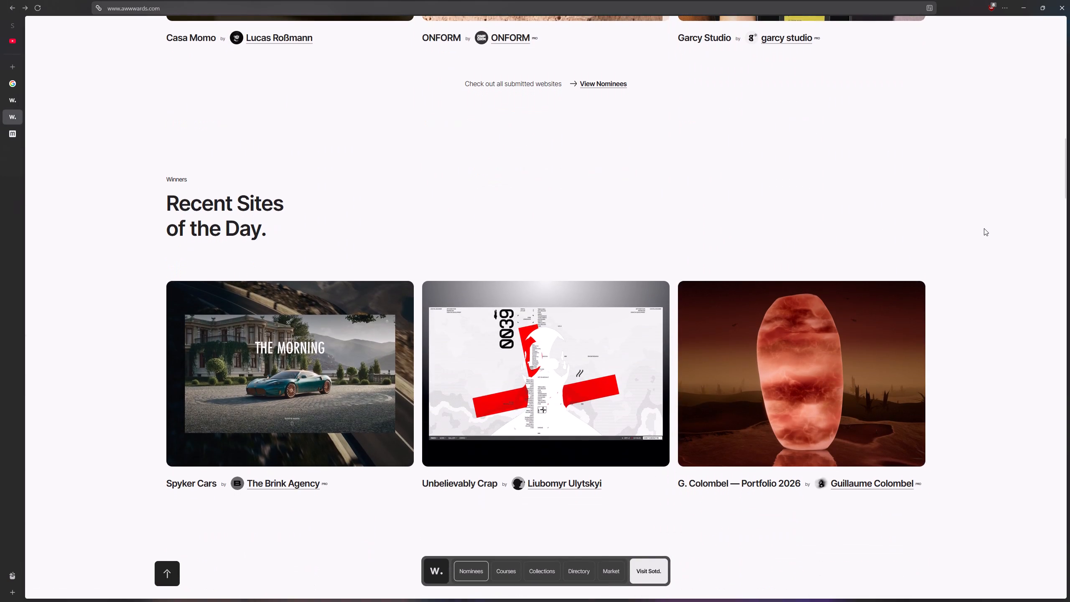
pyautogui.scroll(-7, 984, 228)
pyautogui.scroll(1, 983, 227)
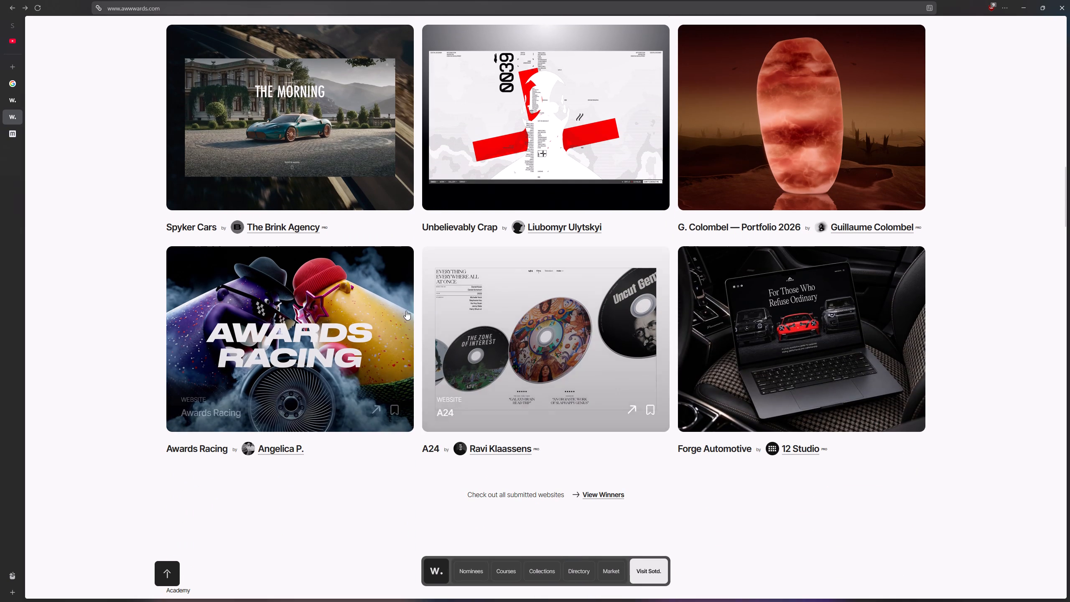
pyautogui.scroll(-3, 371, 310)
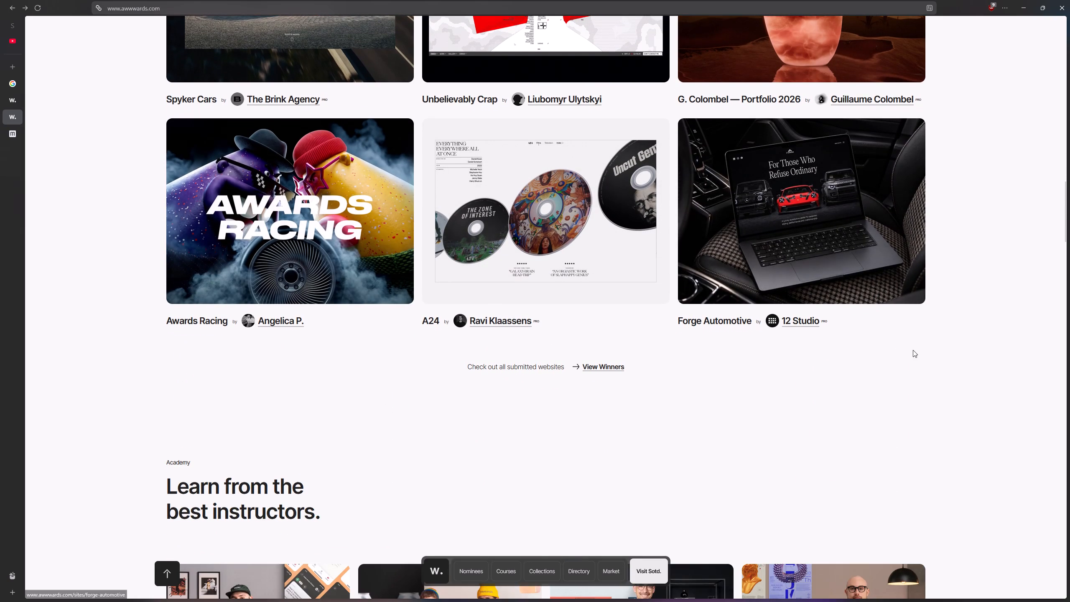
pyautogui.scroll(-6, 913, 350)
pyautogui.scroll(1, 914, 342)
pyautogui.scroll(-1, 914, 342)
pyautogui.scroll(4, 914, 342)
pyautogui.scroll(-8, 914, 342)
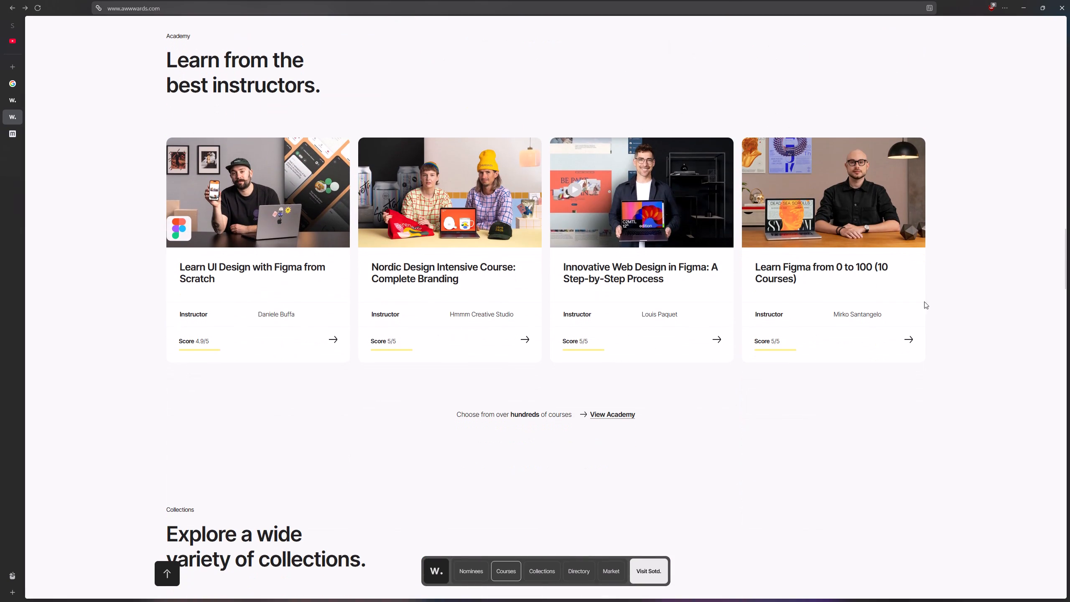
# Return to Figma and set the "Lorem Ipsum sit dolor amet" heading in Desktop - 27 to font size 48.
pyautogui.click(1027, 3)
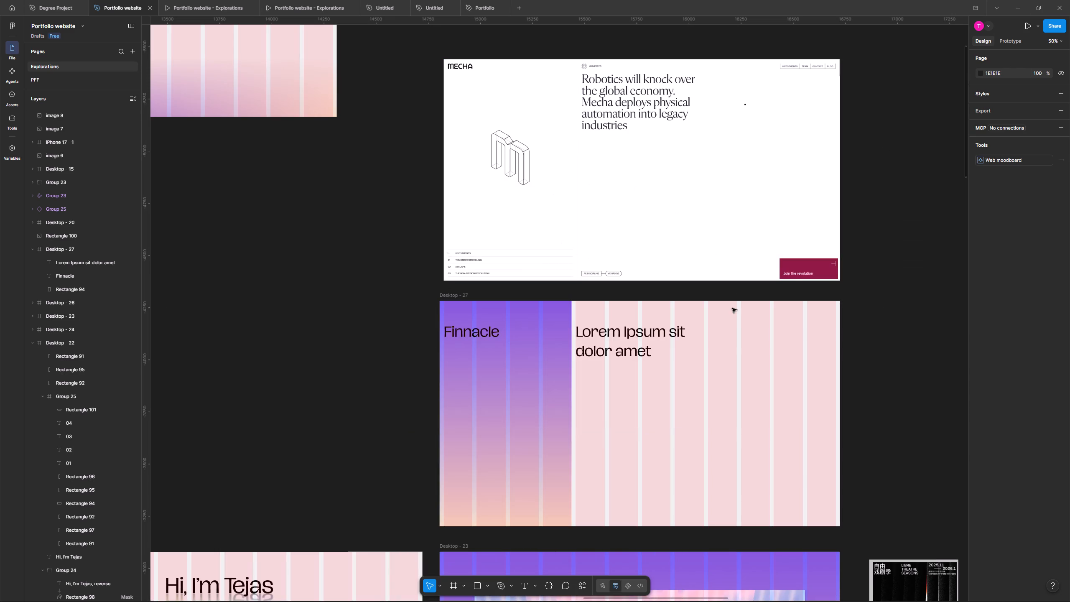
pyautogui.click(614, 337)
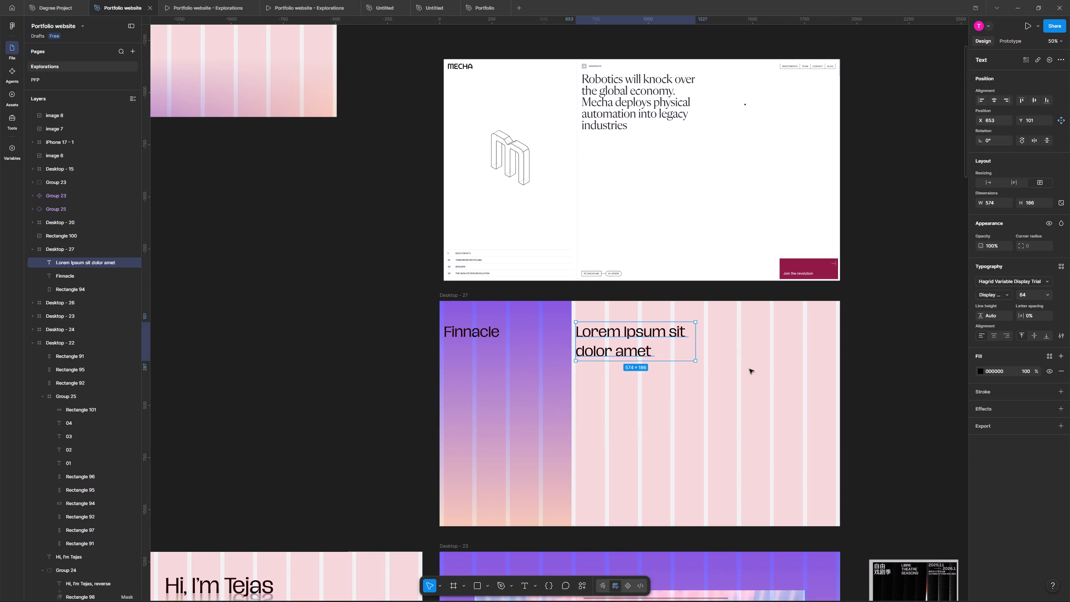
pyautogui.click(1032, 297)
pyautogui.press('BackSpace')
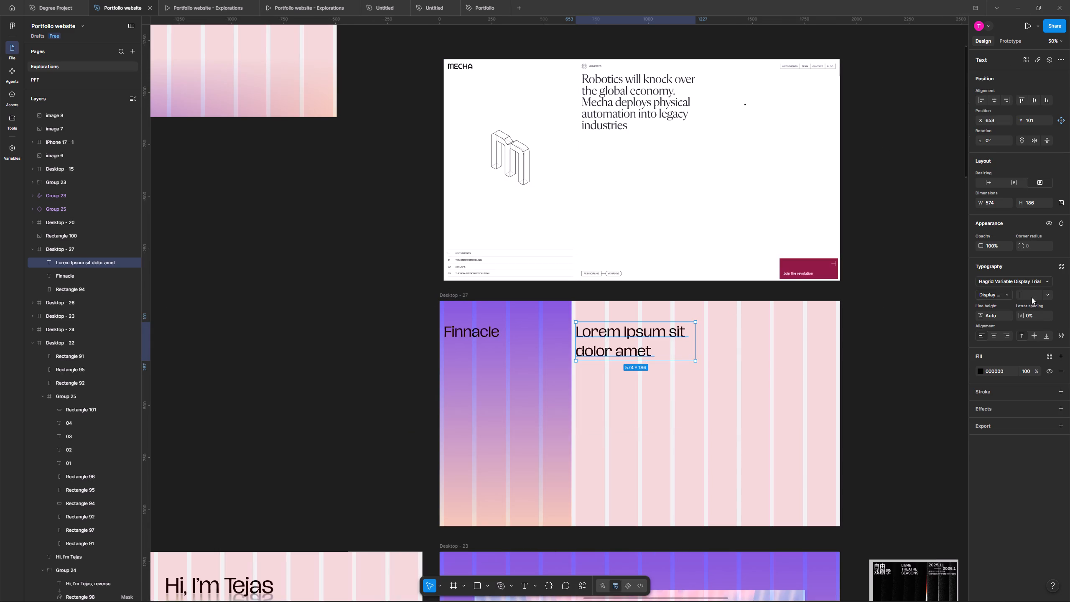
pyautogui.write('48')
pyautogui.press('Return')
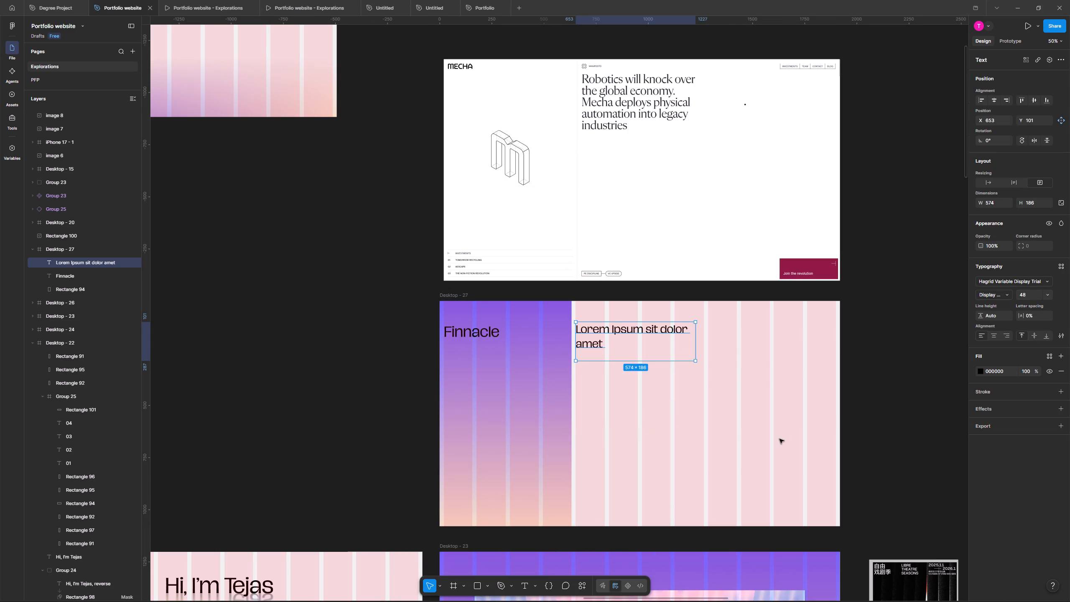
# Hide the layout guides on the canvas.
pyautogui.click(780, 439)
pyautogui.hotkey('shift', 'g')
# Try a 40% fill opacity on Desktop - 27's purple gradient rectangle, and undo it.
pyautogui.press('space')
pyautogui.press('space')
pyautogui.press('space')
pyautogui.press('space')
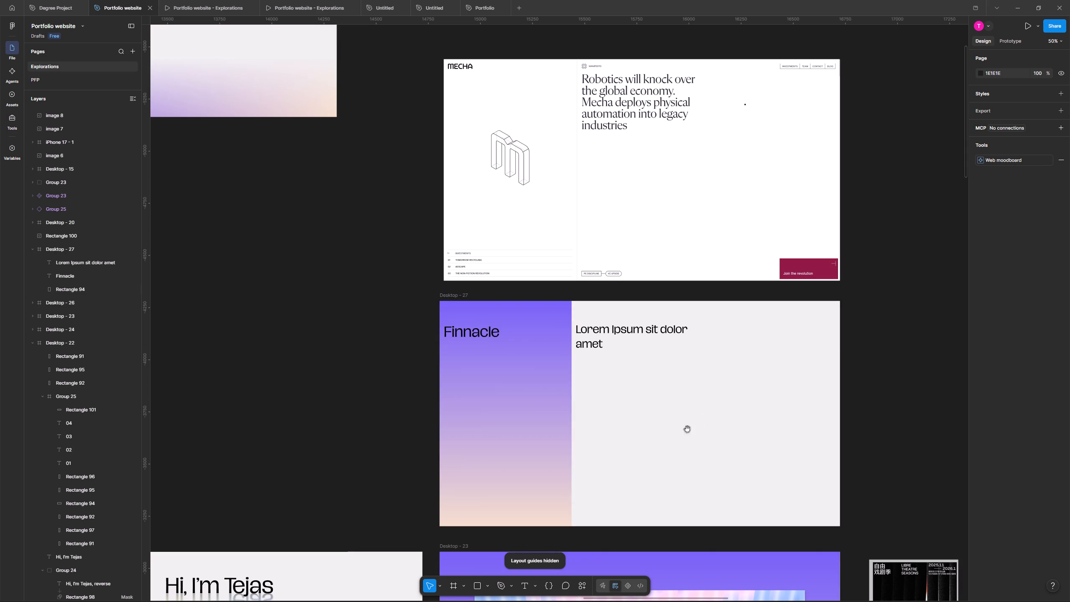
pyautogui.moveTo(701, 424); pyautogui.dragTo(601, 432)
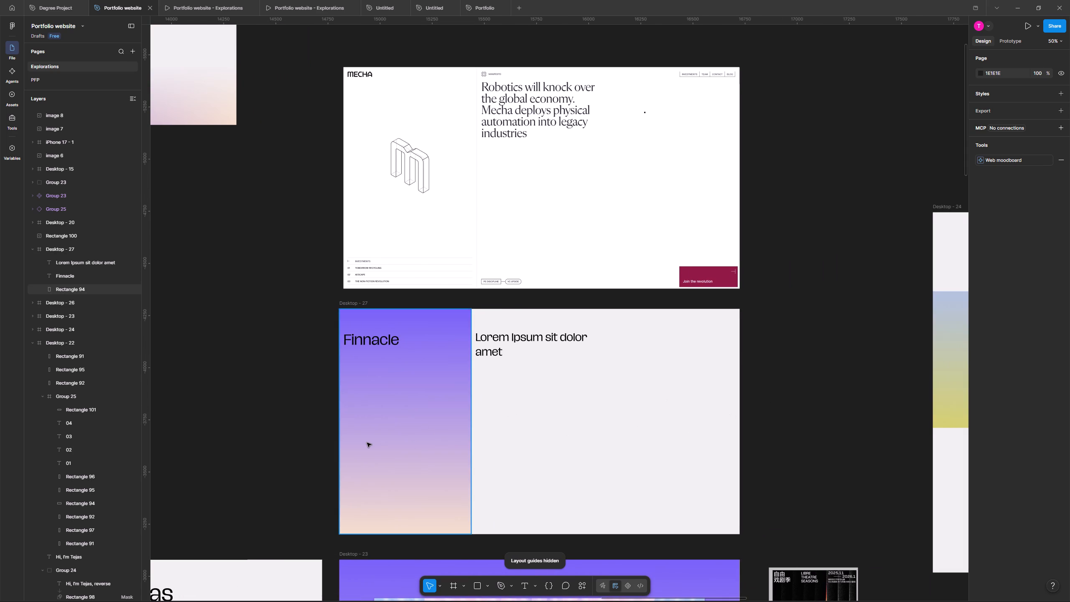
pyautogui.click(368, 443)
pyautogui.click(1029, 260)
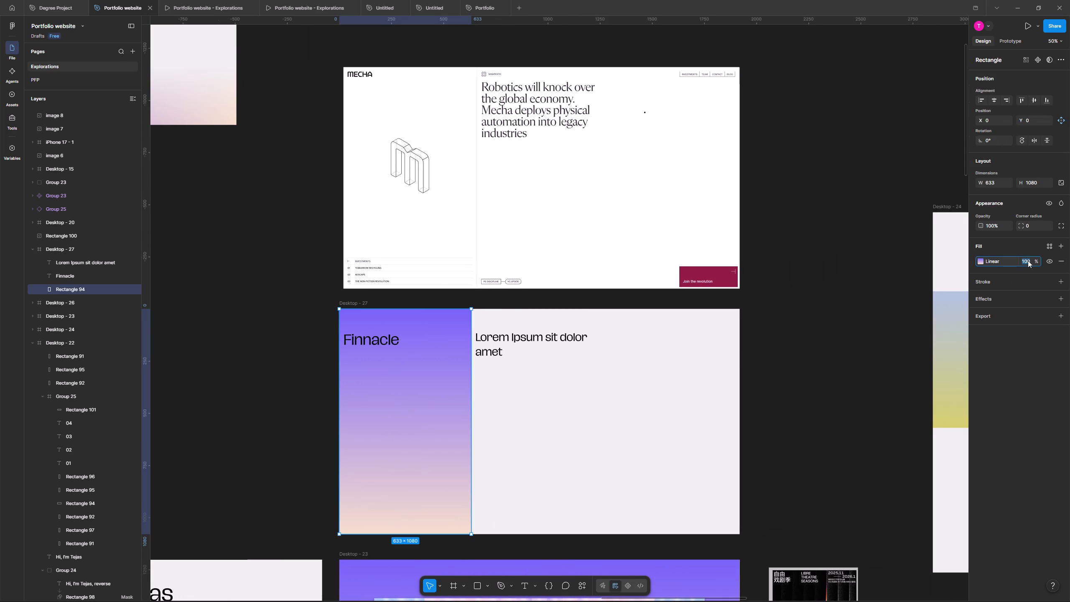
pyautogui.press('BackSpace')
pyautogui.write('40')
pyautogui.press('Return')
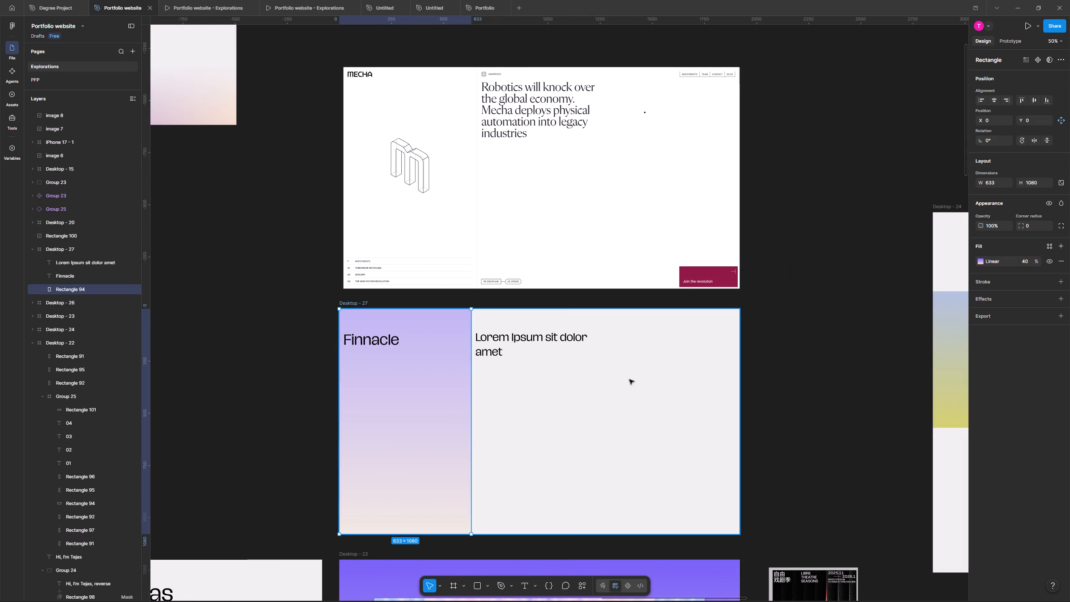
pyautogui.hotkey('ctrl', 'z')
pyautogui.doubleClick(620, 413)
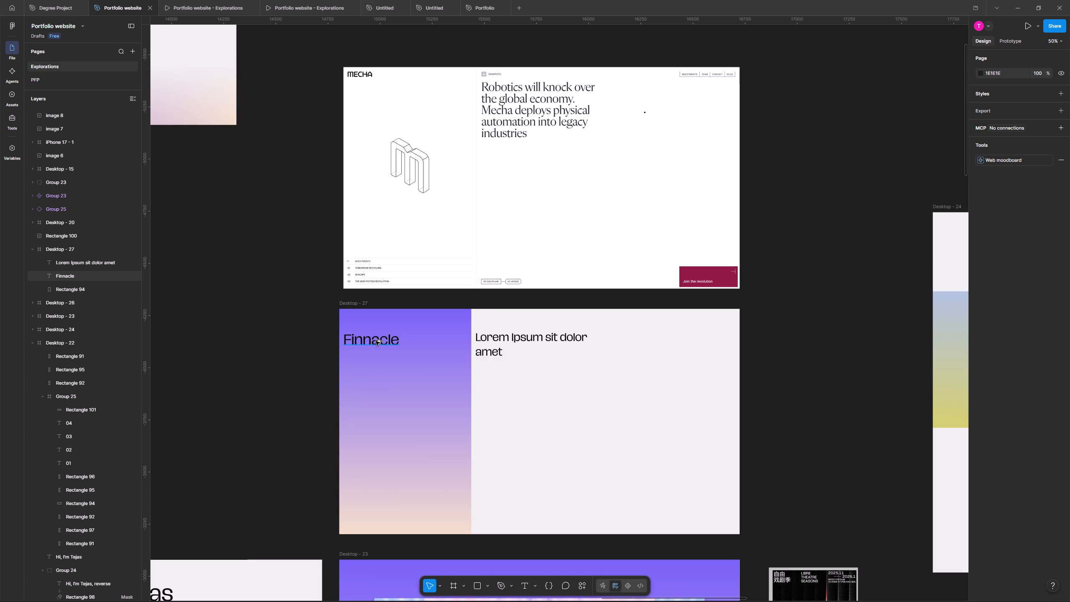
# Duplicate the Finnacle title to X 40, Y 828 in the gradient panel, with font size 32 and box height 46.
pyautogui.keyDown('alt'); pyautogui.moveTo(375, 341); pyautogui.dragTo(379, 493); pyautogui.keyUp('alt')
pyautogui.click(1029, 289)
pyautogui.click(1030, 294)
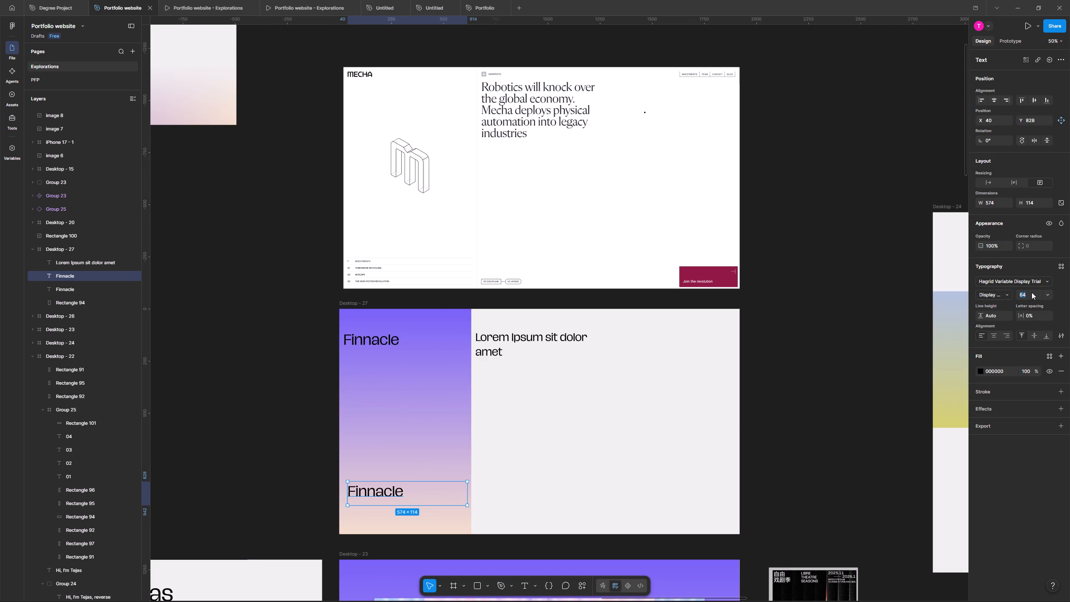
pyautogui.press('BackSpace')
pyautogui.write('32')
pyautogui.press('Return')
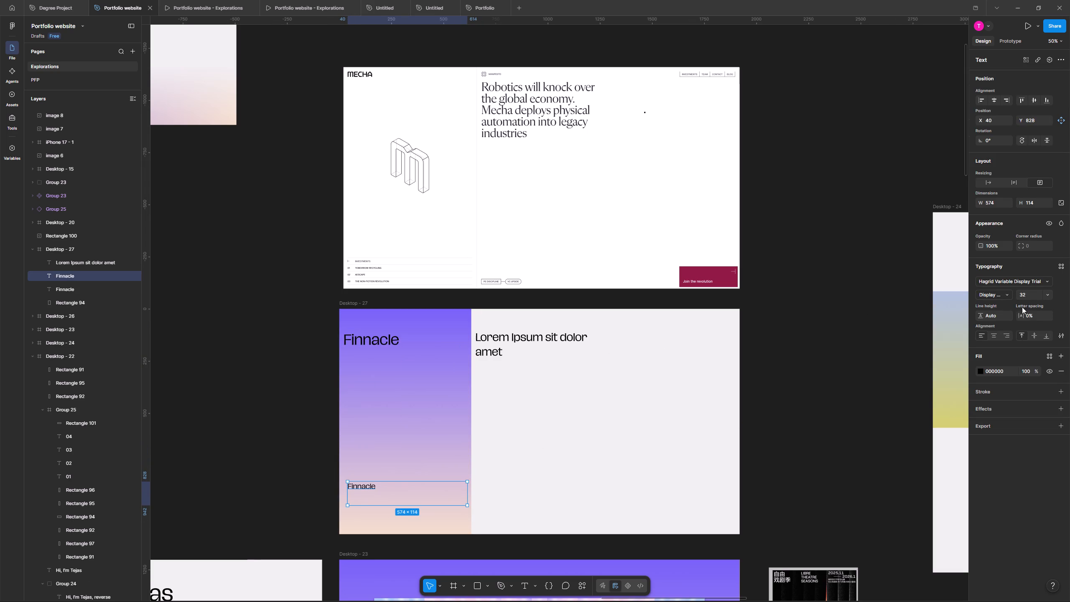
pyautogui.moveTo(408, 506); pyautogui.dragTo(406, 491)
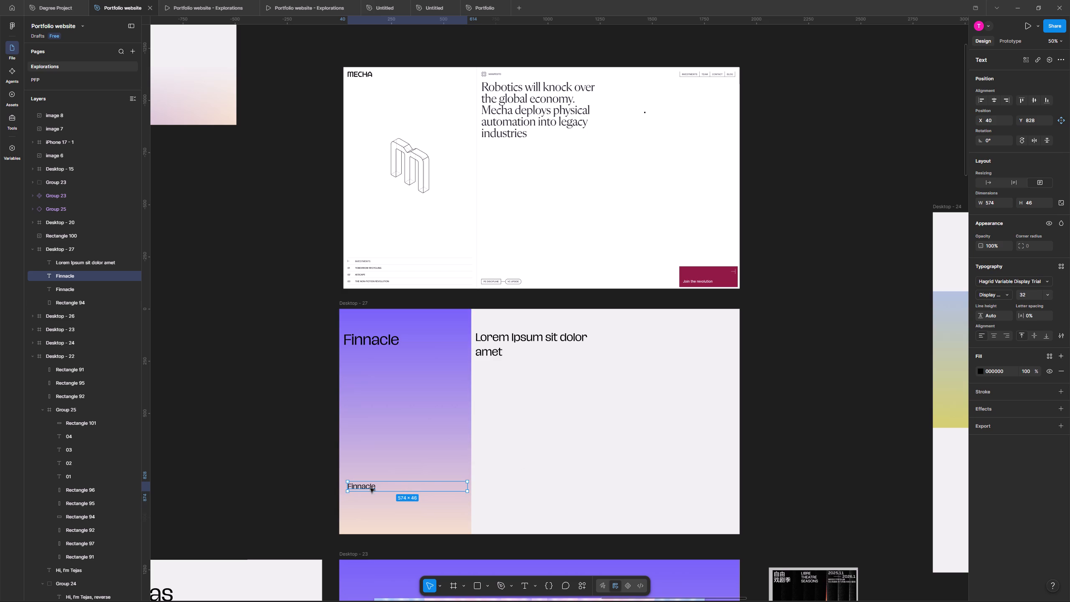
# Replace the duplicated Finnacle text in the lower gradient panel with "Solving the problem".
pyautogui.doubleClick(362, 487)
pyautogui.press('BackSpace')
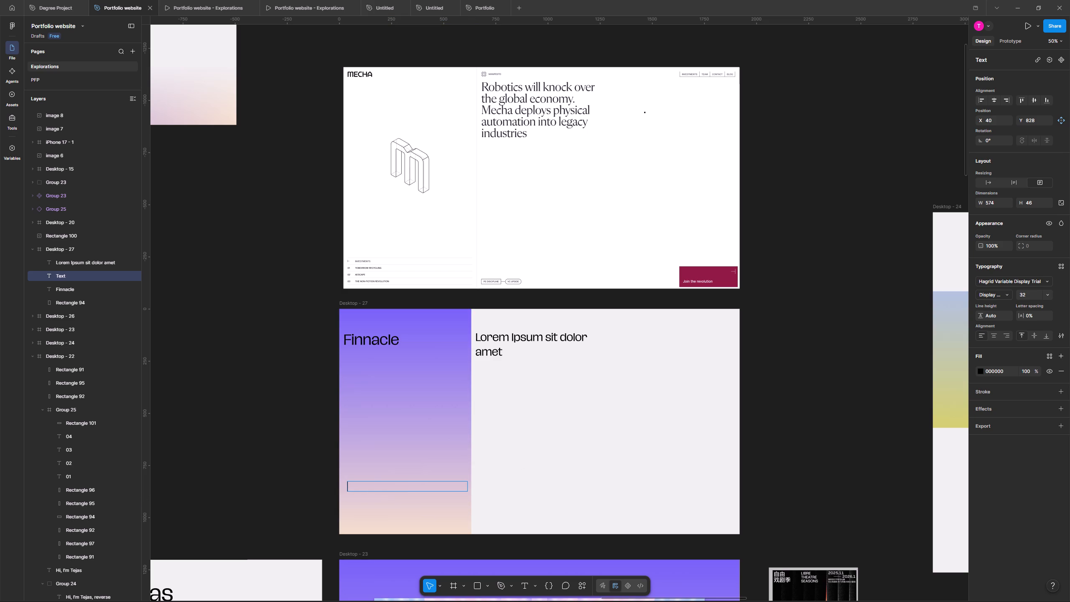
pyautogui.write('Sta')
pyautogui.press('BackSpace')
pyautogui.press('BackSpace')
pyautogui.write('ol')
pyautogui.write('ving h')
pyautogui.press('BackSpace')
pyautogui.write('the porble')
pyautogui.press('BackSpace')
pyautogui.press('BackSpace')
pyautogui.press('BackSpace')
pyautogui.press('BackSpace')
pyautogui.press('BackSpace')
pyautogui.write('roblem')
pyautogui.doubleClick(549, 453)
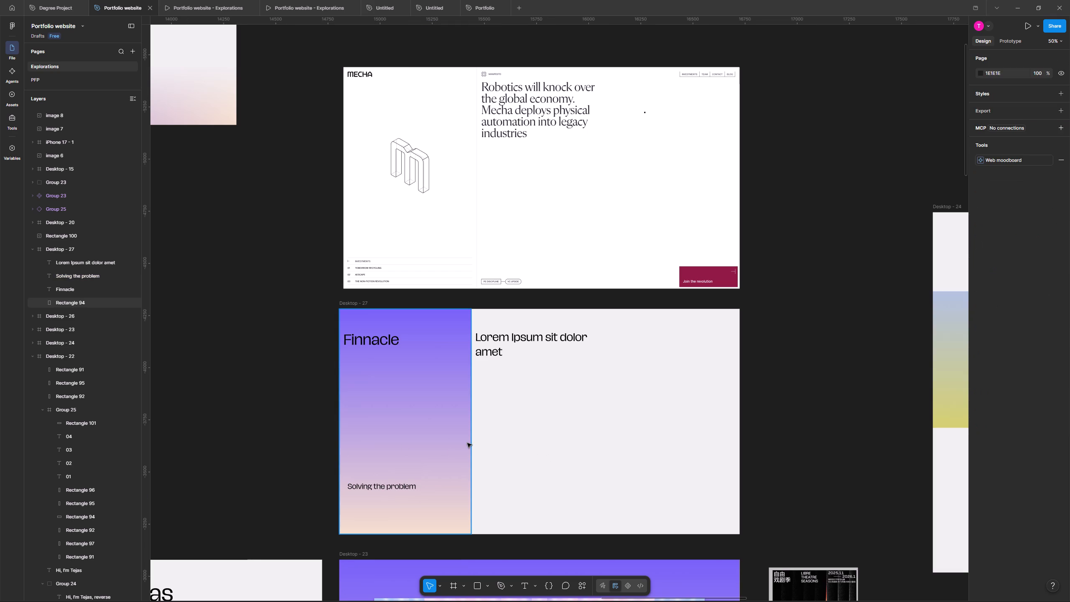
# Move the Finnacle title out of Desktop - 27 onto the canvas, at about X 14448, Y -4195.
pyautogui.scroll(2, 467, 443)
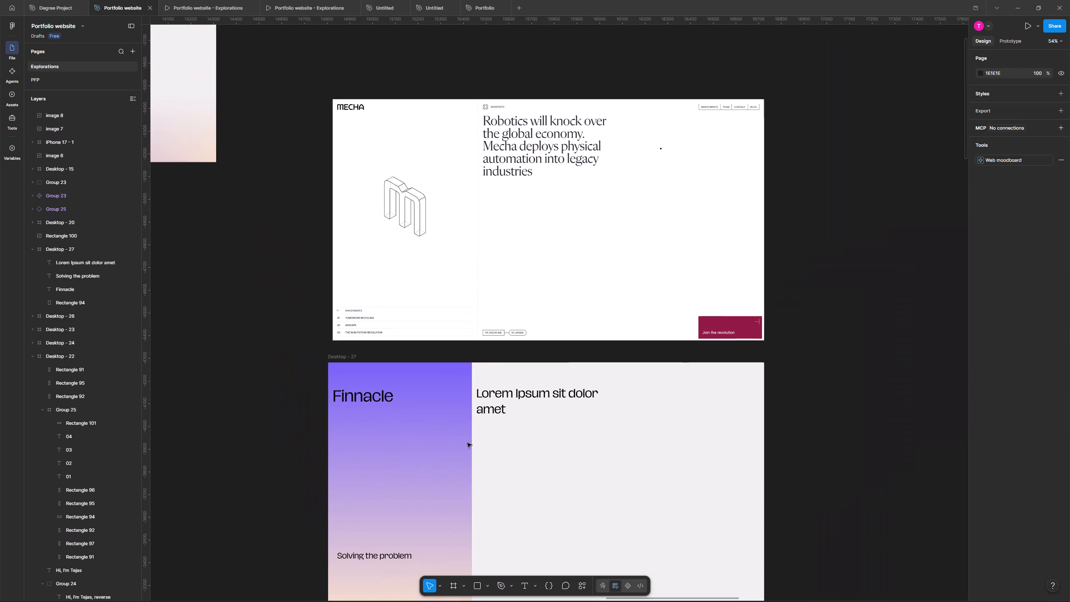
pyautogui.scroll(1, 467, 443)
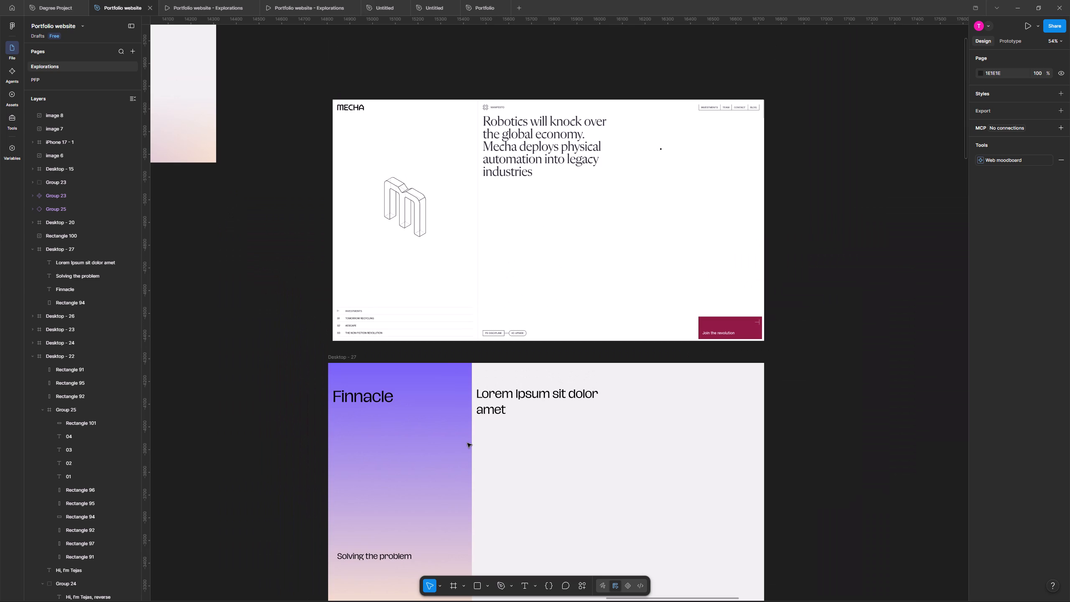
pyautogui.scroll(-1, 467, 443)
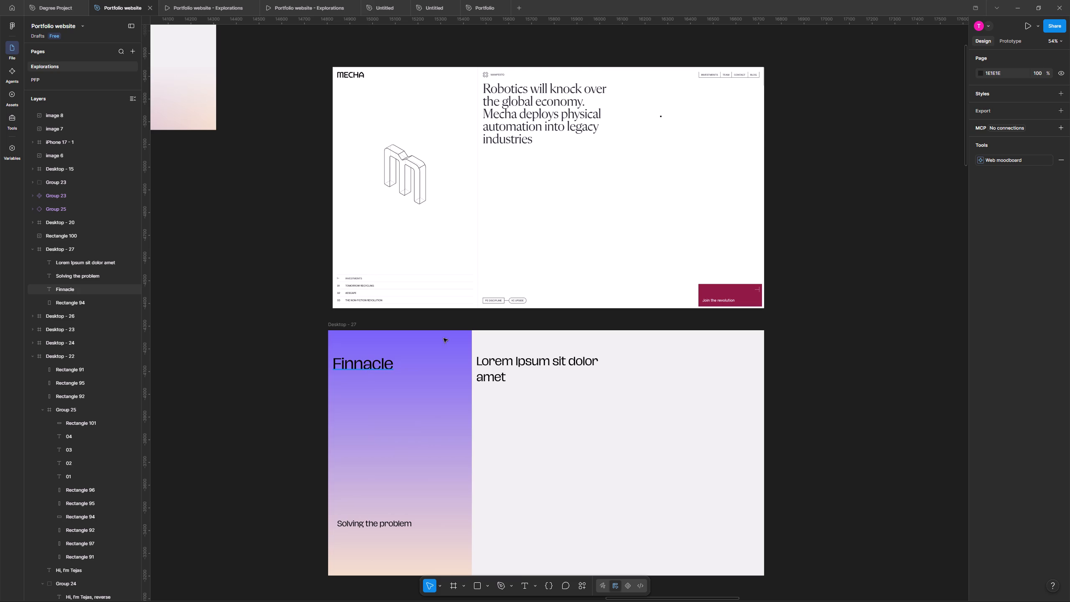
pyautogui.moveTo(367, 366); pyautogui.dragTo(281, 362)
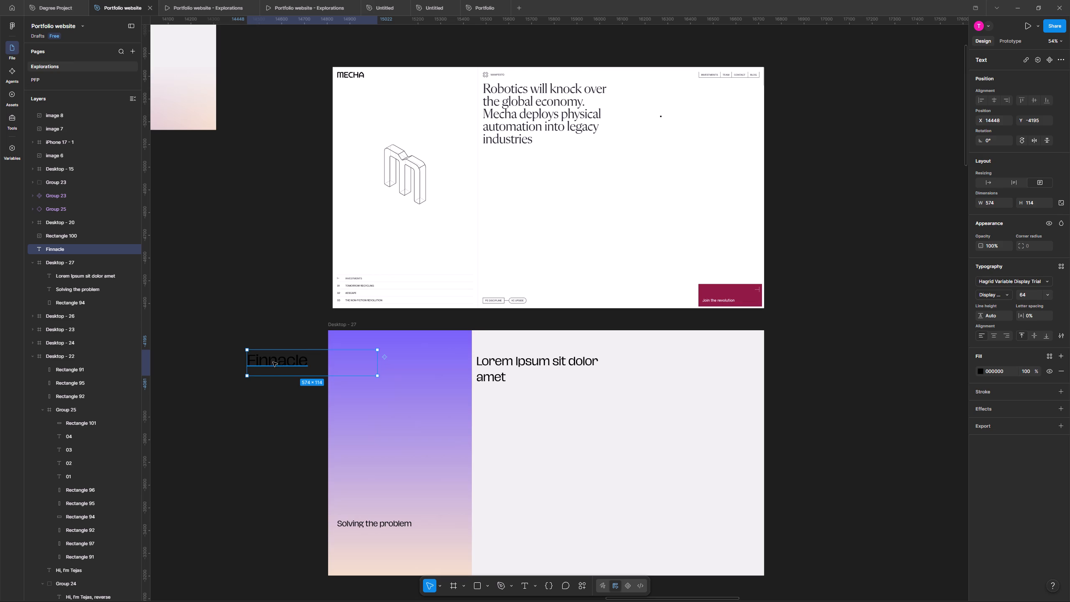
# Switch to the Zen browser, search the web for "lorem ipsum" and open the lipsum.com generator.
pyautogui.click(534, 592)
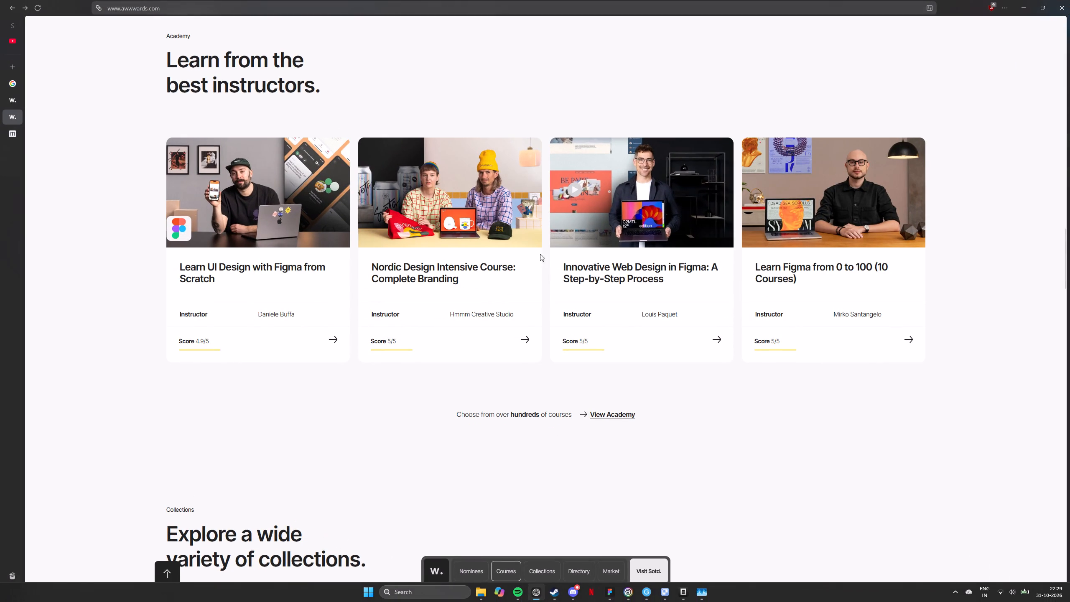
pyautogui.click(15, 83)
pyautogui.click(152, 5)
pyautogui.write('lorem i[p')
pyautogui.press('BackSpace')
pyautogui.press('BackSpace')
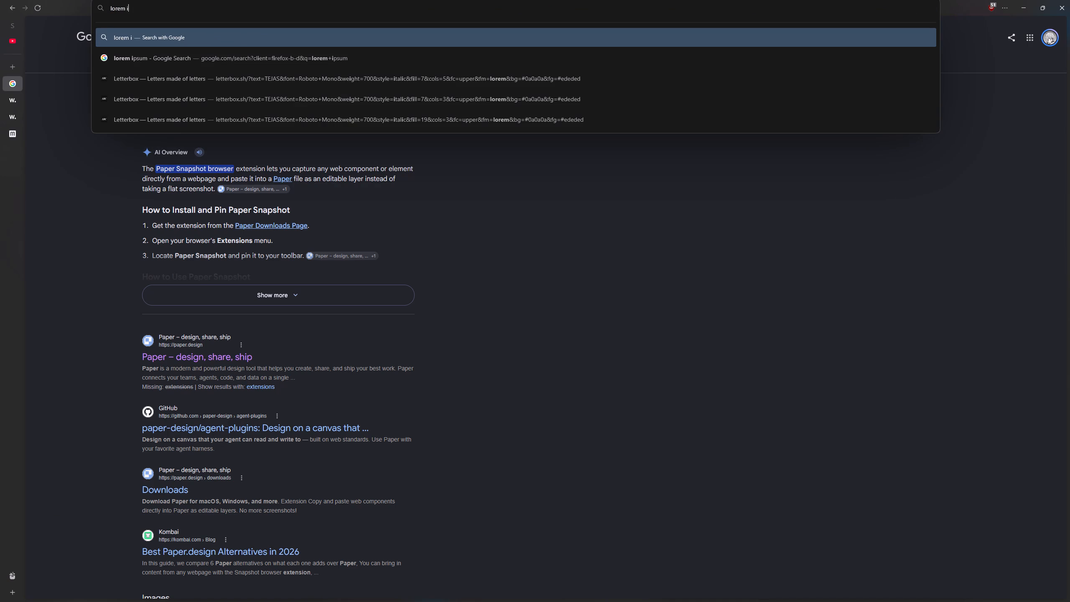
pyautogui.write('psum')
pyautogui.press('Return')
pyautogui.click(214, 106)
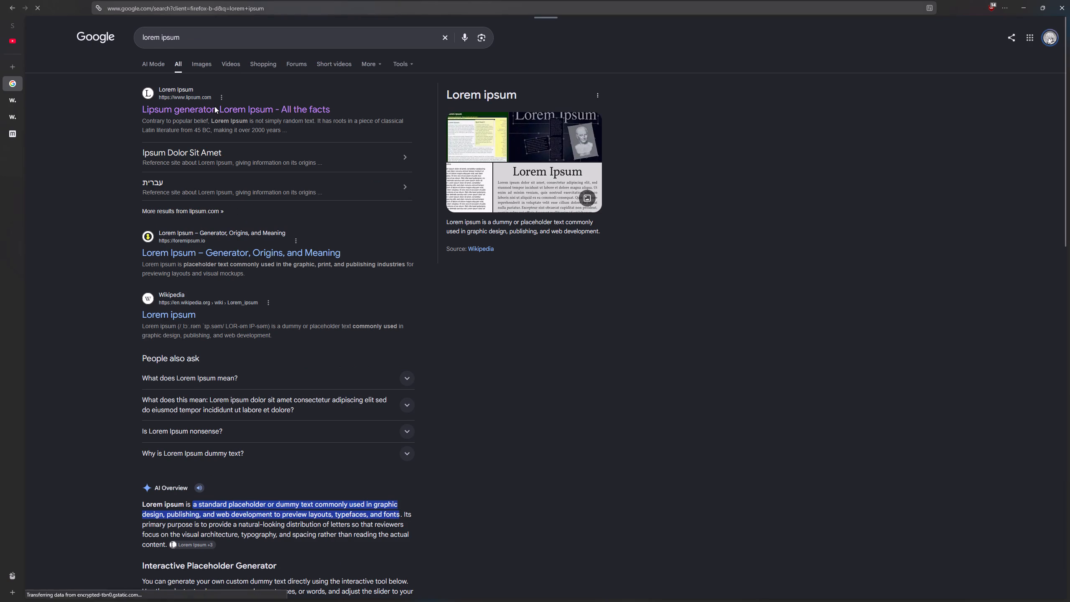
pyautogui.click(250, 110)
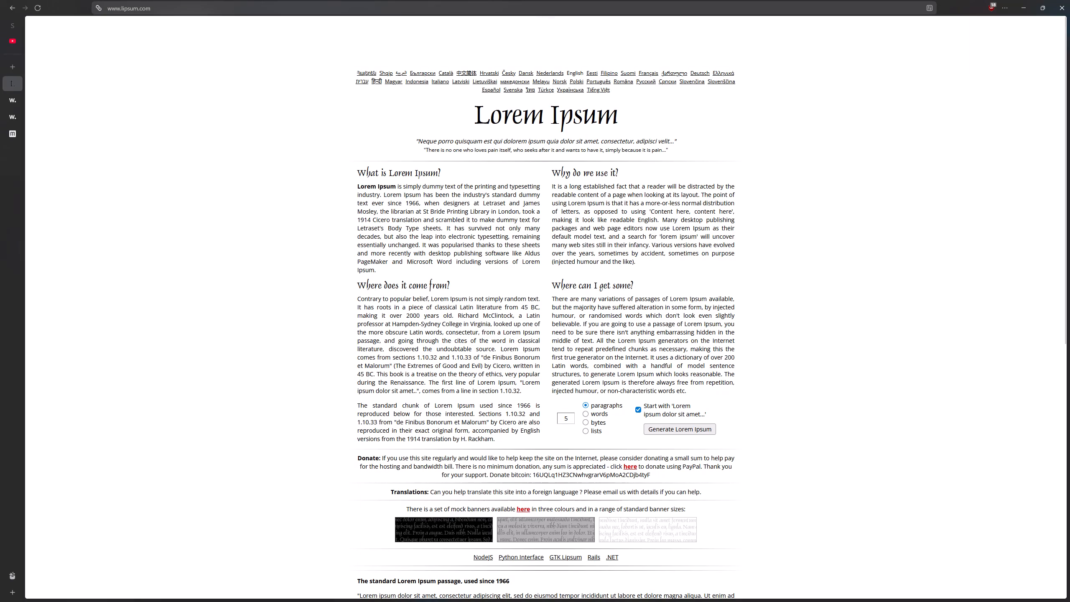
# Generate five paragraphs of Lorem Ipsum and copy the first sentence, "Lorem ipsum dolor sit amet, consectetur adipiscing elit.".
pyautogui.scroll(-1, 420, 247)
pyautogui.scroll(1, 419, 247)
pyautogui.scroll(-1, 420, 247)
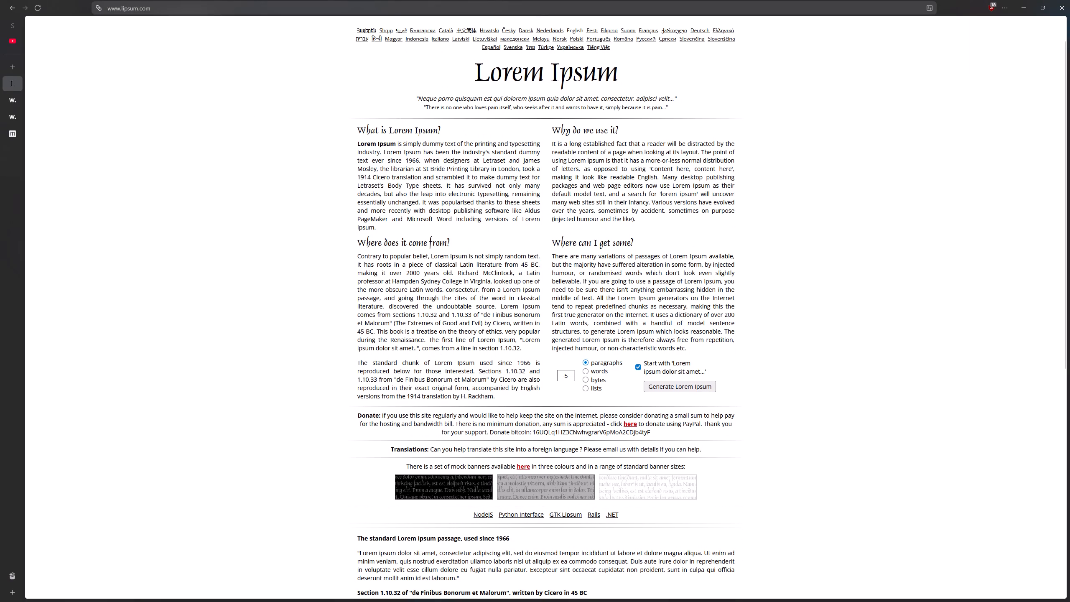
pyautogui.click(677, 384)
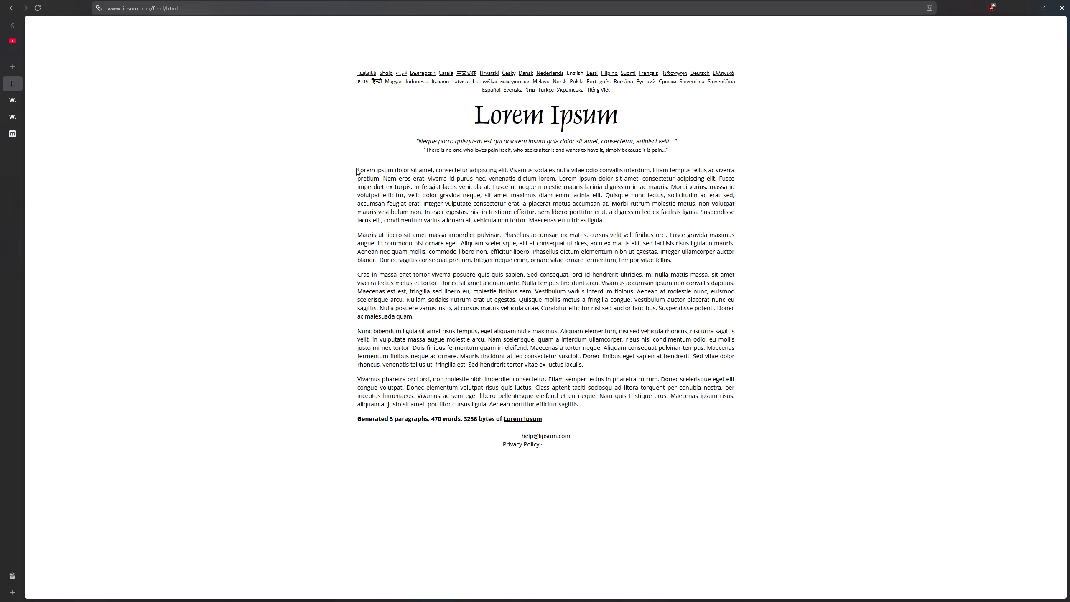
pyautogui.moveTo(356, 168); pyautogui.dragTo(508, 167)
pyautogui.hotkey('ctrl', 'c')
# Return to Figma, replace Desktop - 27's heading with the copied Lorem ipsum sentence, and extend its text box height to 223.
pyautogui.click(1029, 5)
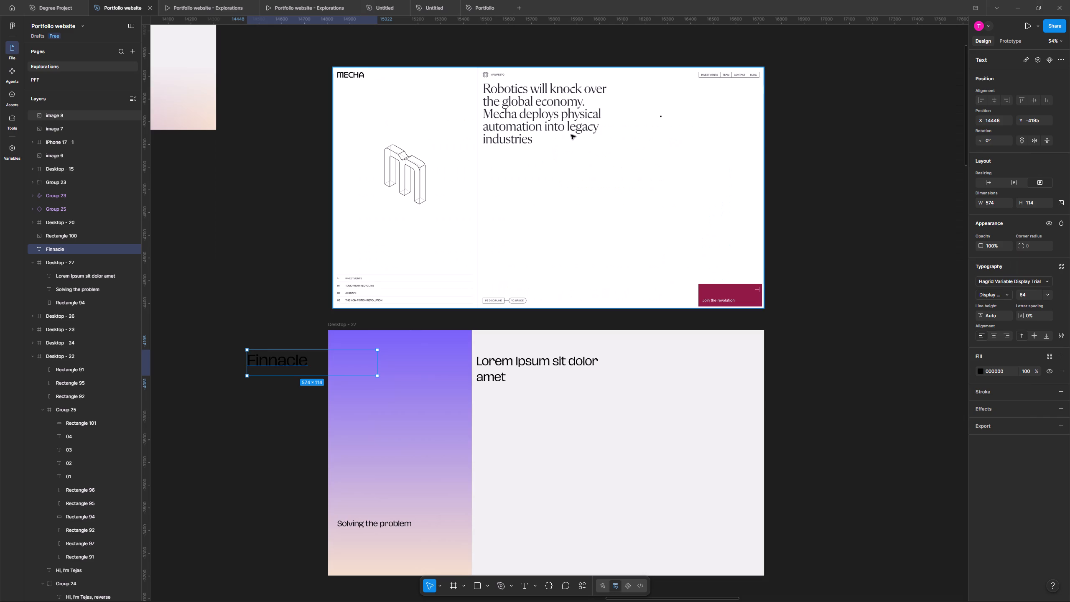
pyautogui.doubleClick(496, 373)
pyautogui.press('BackSpace')
pyautogui.hotkey('ctrl', 'v')
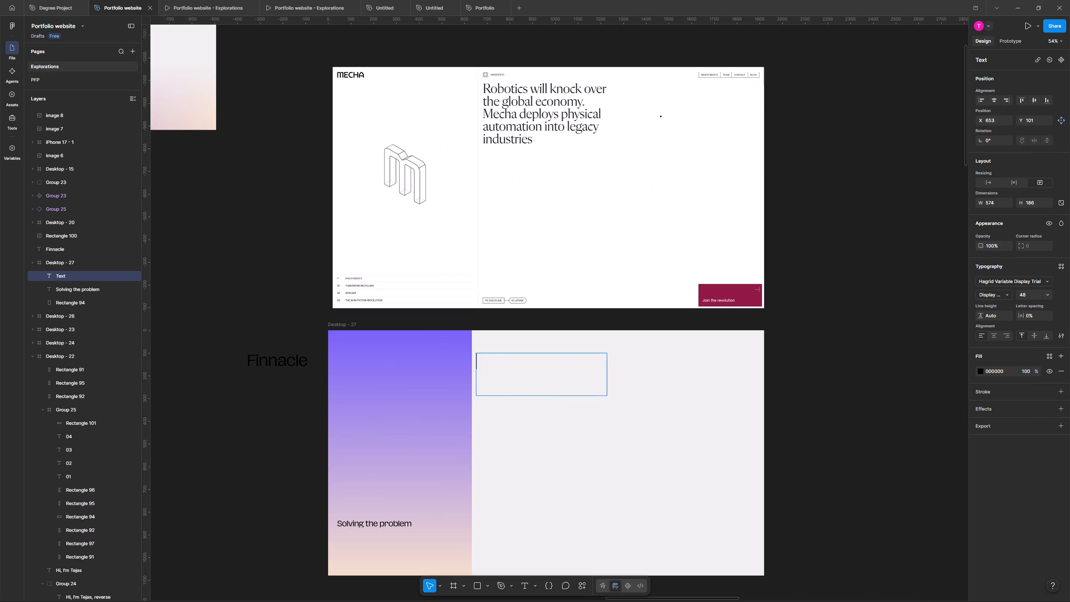
pyautogui.click(556, 492)
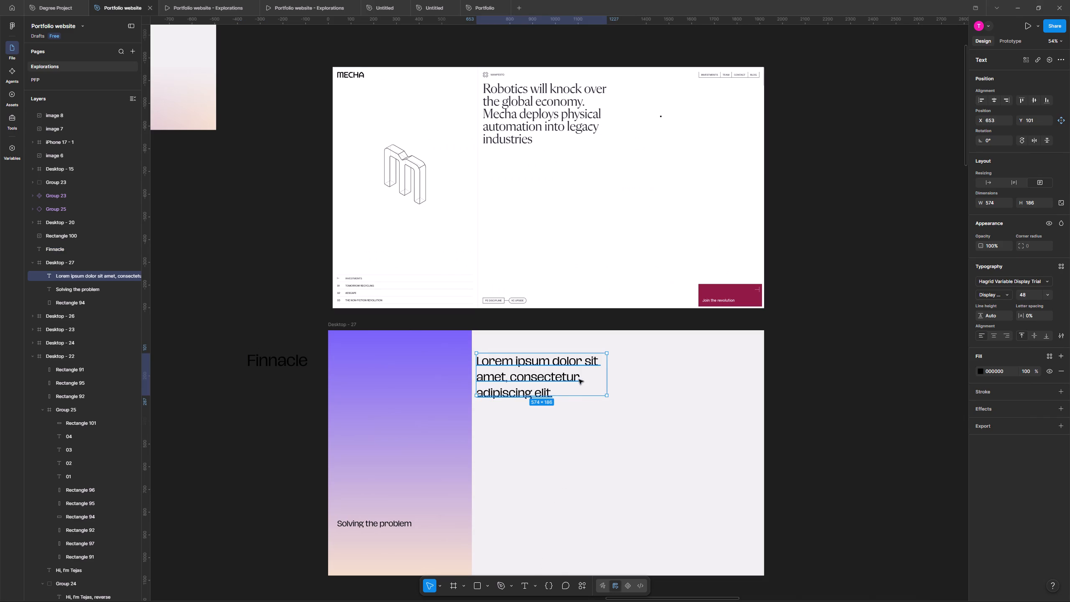
pyautogui.moveTo(565, 395); pyautogui.dragTo(563, 404)
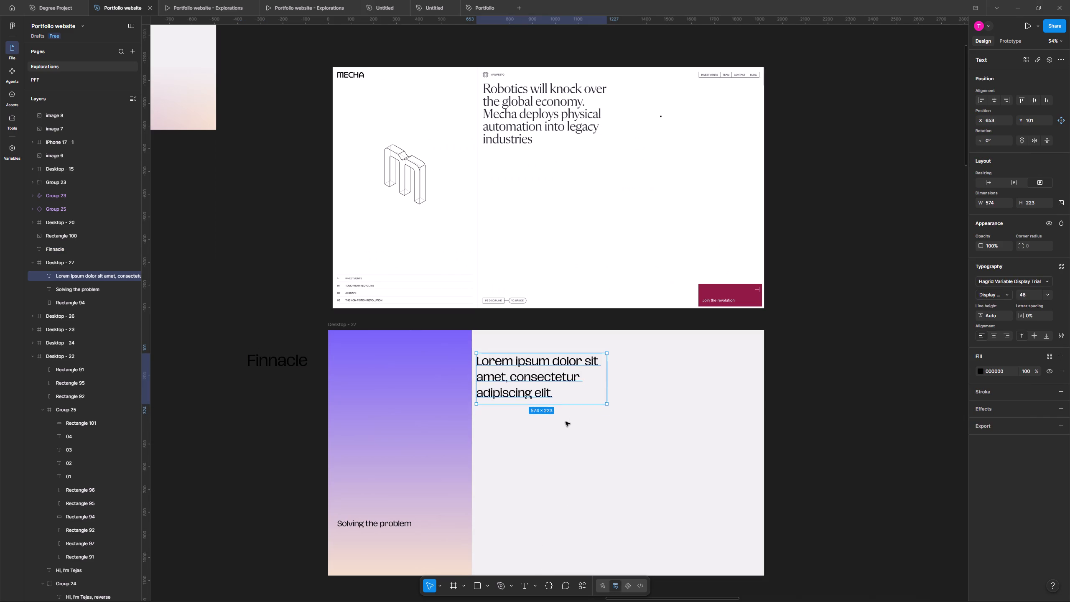
pyautogui.click(566, 425)
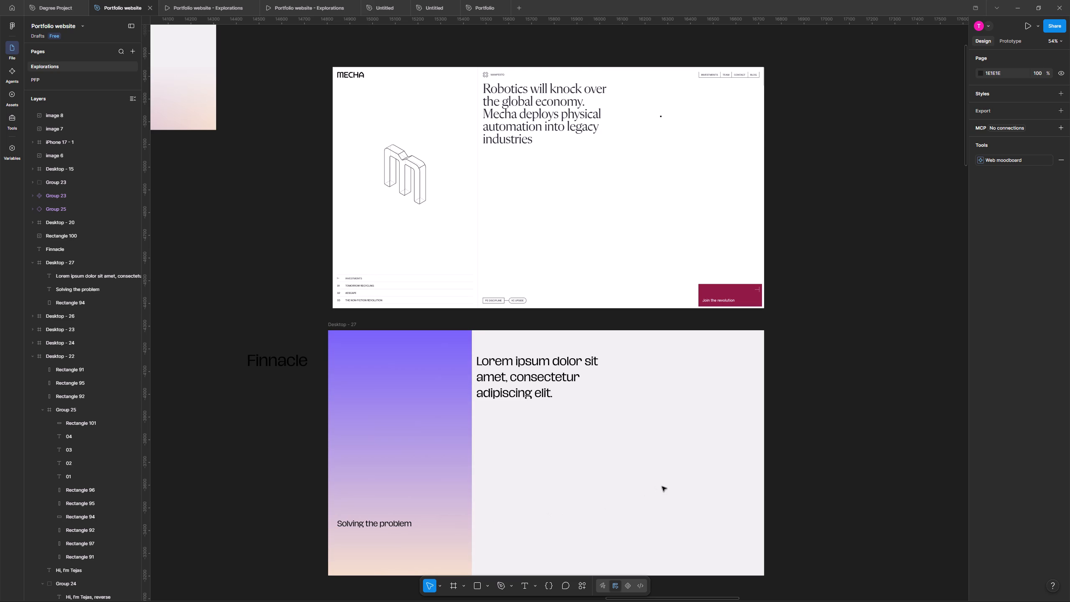
# Look over Desktop - 27 alongside the Mecha reference and neighbouring frames, and select the "Solving the problem" text.
pyautogui.scroll(-6, 662, 486)
pyautogui.scroll(5, 654, 472)
pyautogui.scroll(-6, 604, 447)
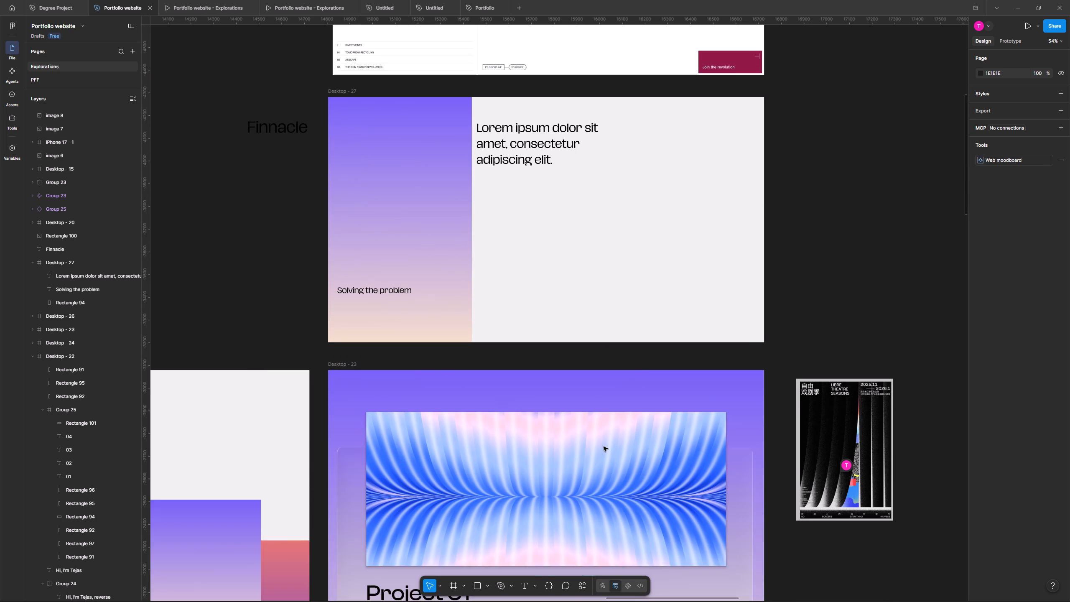
pyautogui.scroll(2, 600, 445)
pyautogui.scroll(-1, 598, 444)
pyautogui.scroll(1, 594, 440)
pyautogui.scroll(-1, 586, 435)
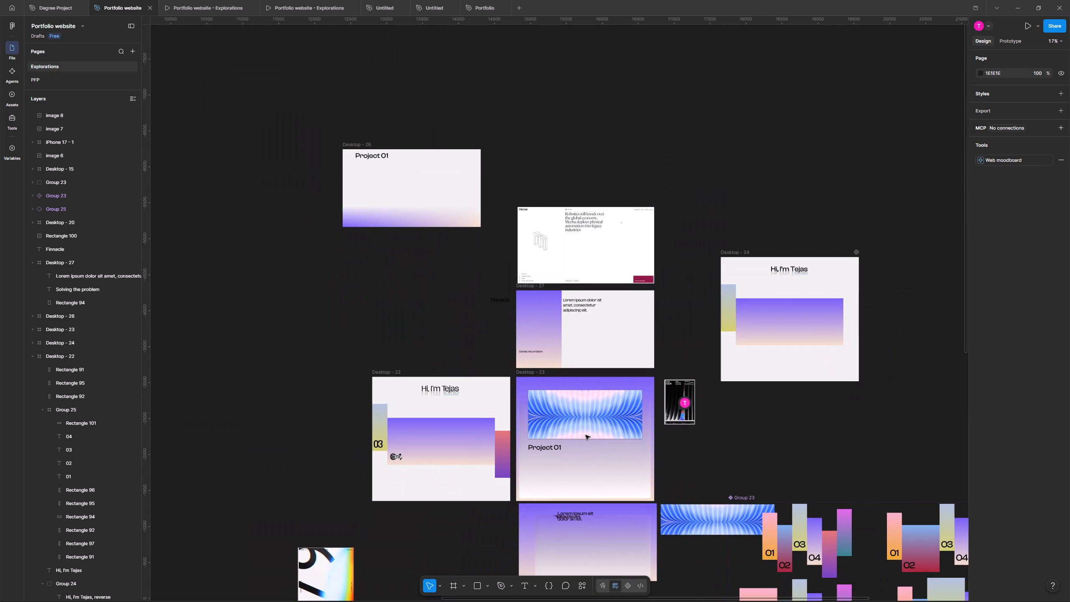
pyautogui.scroll(-1, 586, 435)
pyautogui.scroll(1, 586, 435)
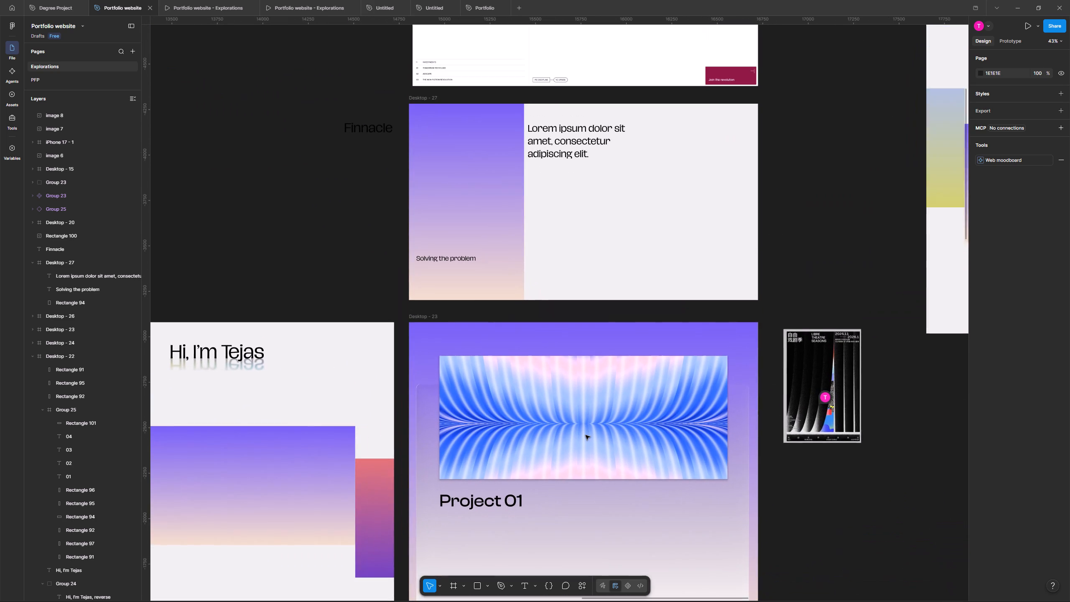
pyautogui.scroll(3, 586, 435)
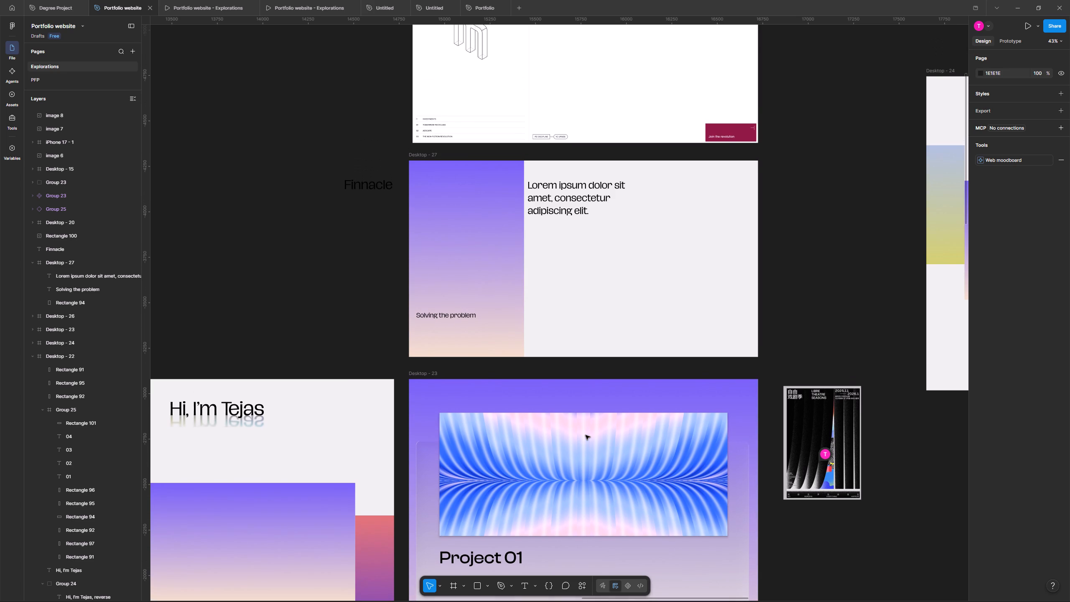
pyautogui.scroll(-1, 469, 303)
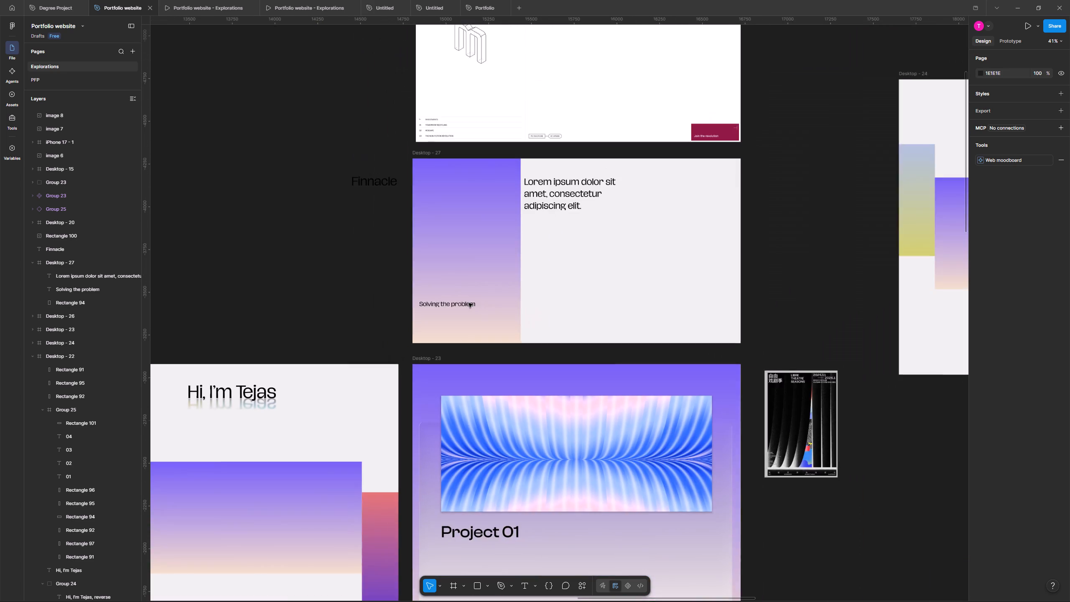
pyautogui.scroll(4, 469, 303)
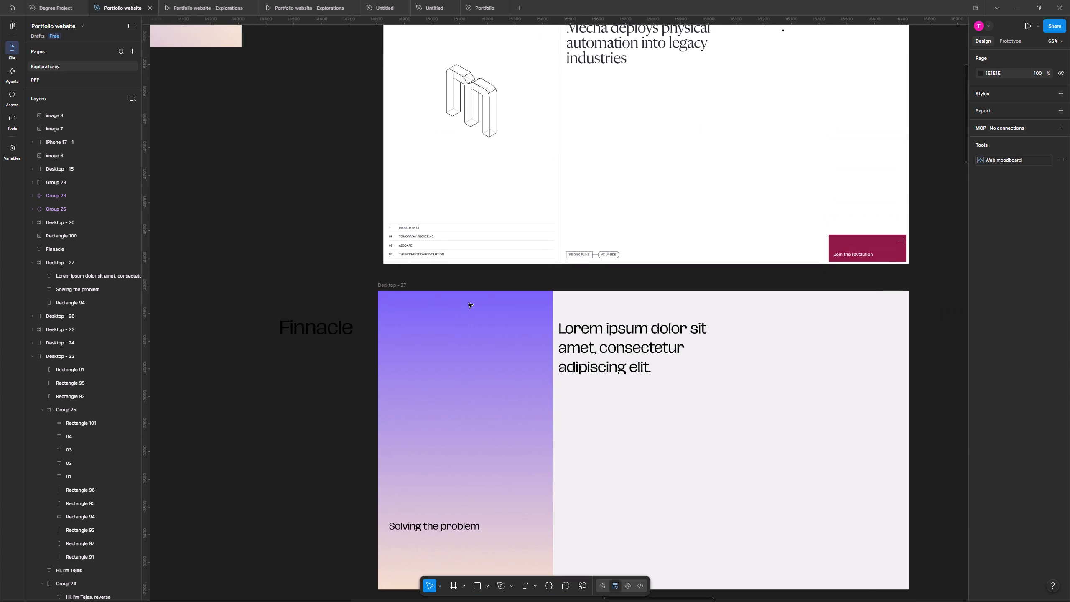
pyautogui.scroll(1, 469, 303)
pyautogui.scroll(-2, 469, 303)
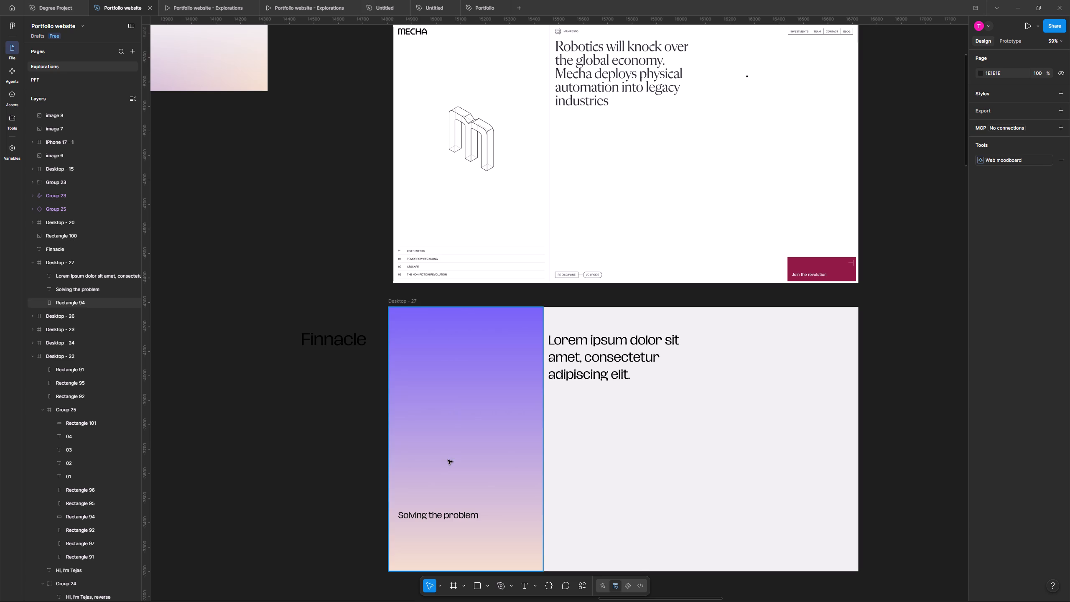
pyautogui.click(454, 513)
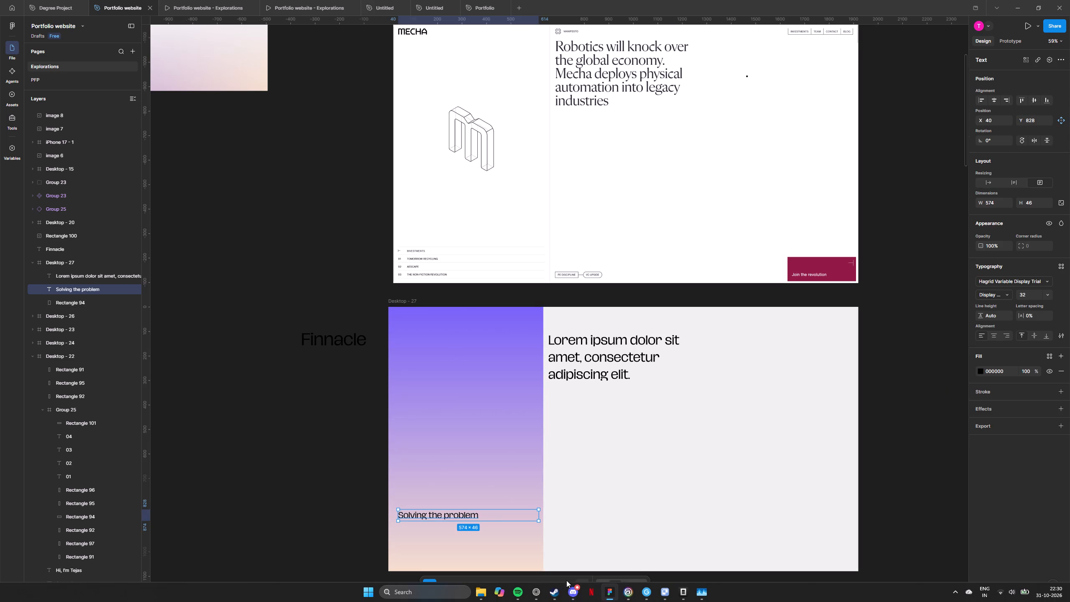
# Switch to Spotify, play the album EXPERIMENTAL RAP from its first track, and return to Figma.
pyautogui.click(519, 592)
pyautogui.scroll(5, 502, 107)
pyautogui.scroll(-1, 502, 106)
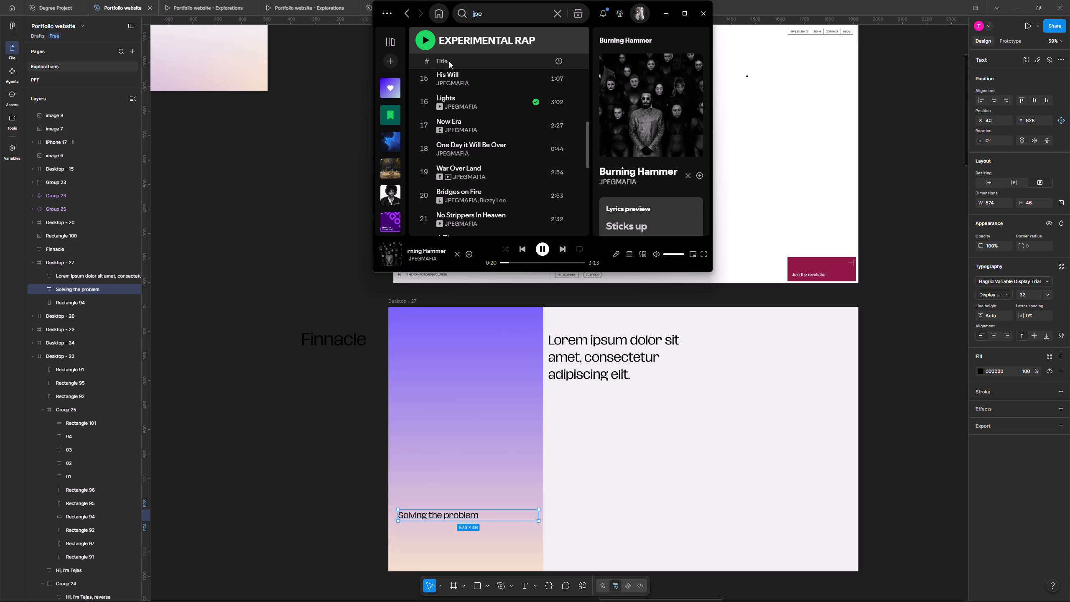
pyautogui.scroll(7, 467, 87)
pyautogui.scroll(-1, 469, 105)
pyautogui.scroll(2, 469, 107)
pyautogui.scroll(-1, 471, 108)
pyautogui.scroll(3, 472, 109)
pyautogui.scroll(-1, 475, 110)
pyautogui.scroll(7, 475, 110)
pyautogui.scroll(-1, 478, 114)
pyautogui.scroll(1, 478, 114)
pyautogui.click(425, 123)
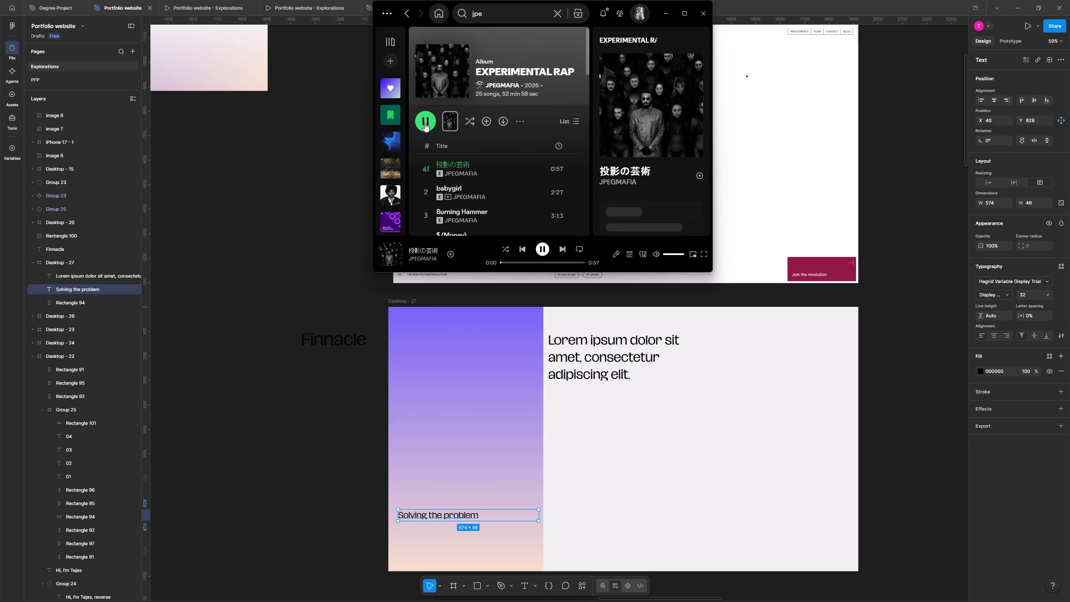
pyautogui.click(661, 18)
# Change the font of the "Solving the problem" text to Hagrid Text Trial.
pyautogui.click(1047, 293)
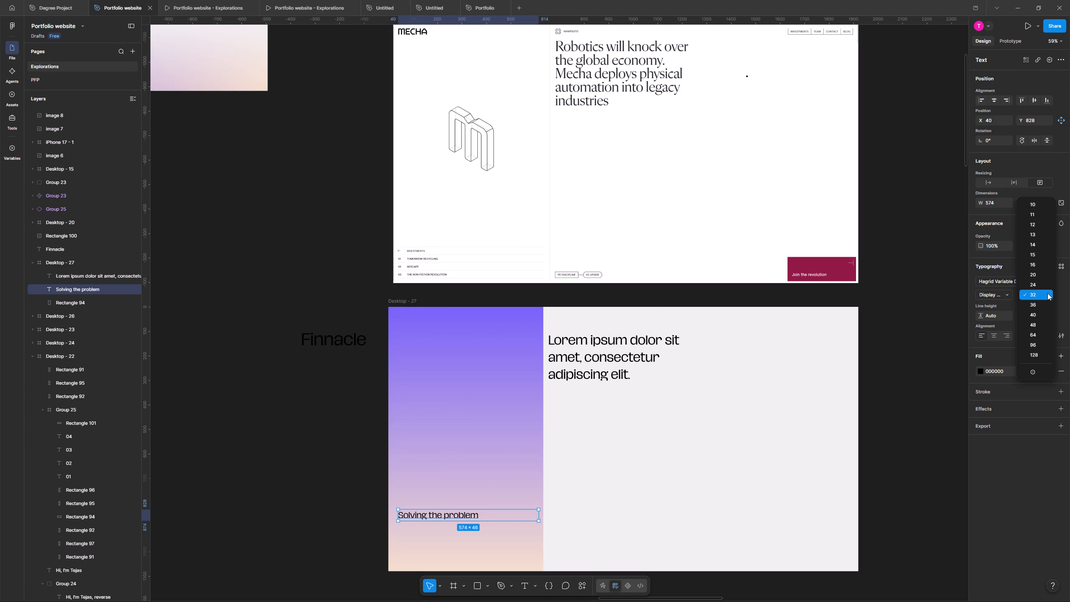
pyautogui.click(1047, 293)
pyautogui.click(1031, 283)
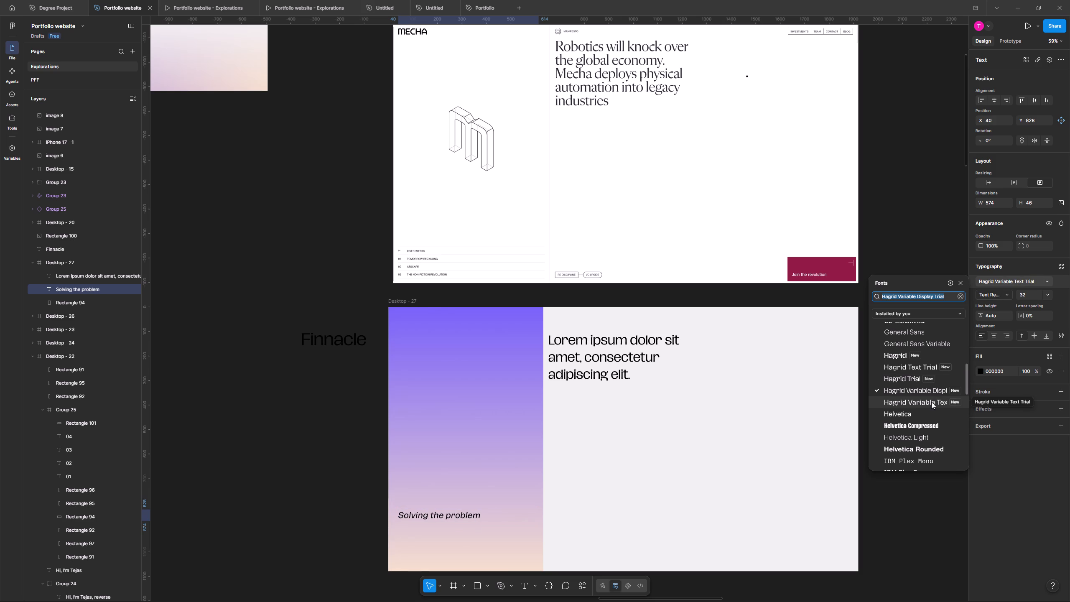
pyautogui.click(915, 369)
pyautogui.click(564, 459)
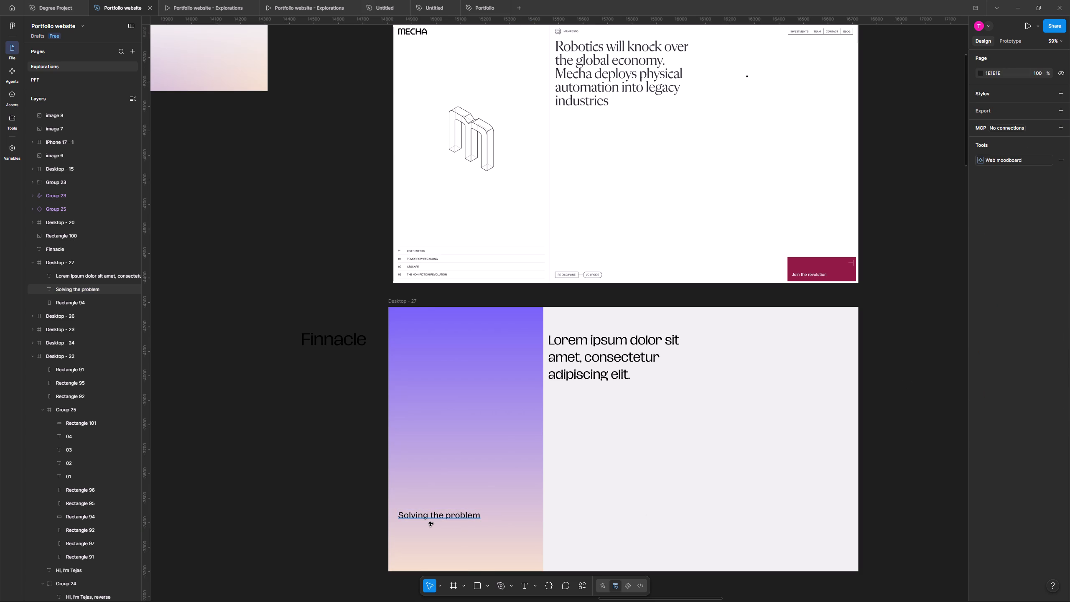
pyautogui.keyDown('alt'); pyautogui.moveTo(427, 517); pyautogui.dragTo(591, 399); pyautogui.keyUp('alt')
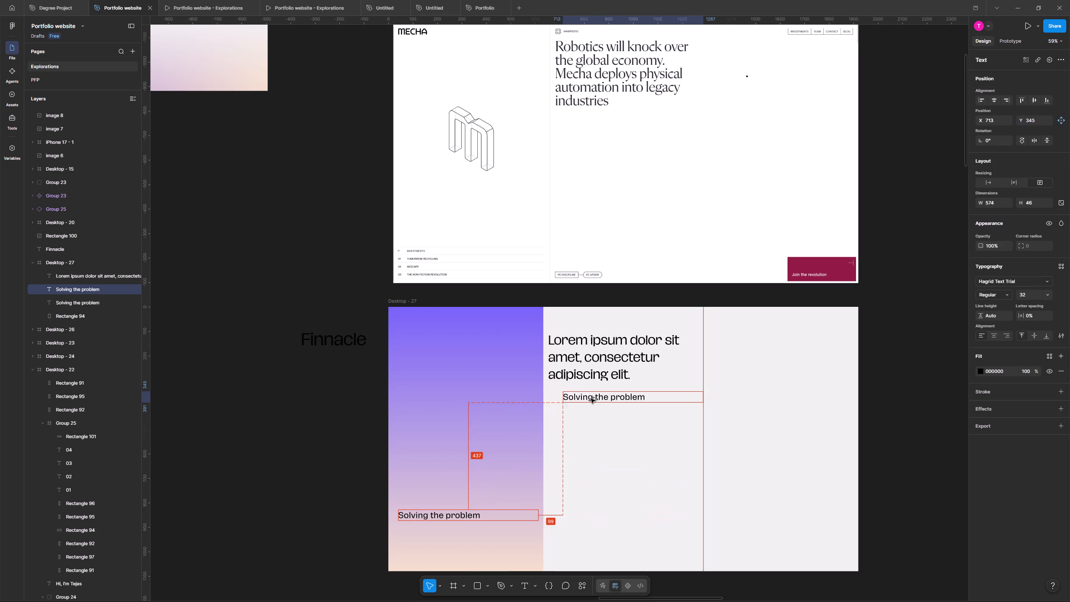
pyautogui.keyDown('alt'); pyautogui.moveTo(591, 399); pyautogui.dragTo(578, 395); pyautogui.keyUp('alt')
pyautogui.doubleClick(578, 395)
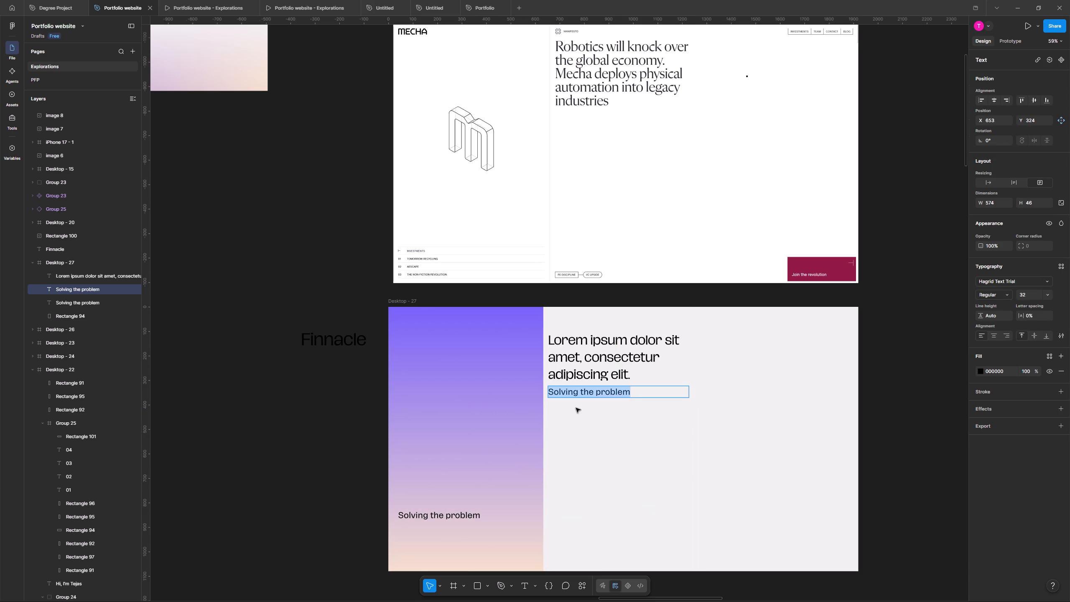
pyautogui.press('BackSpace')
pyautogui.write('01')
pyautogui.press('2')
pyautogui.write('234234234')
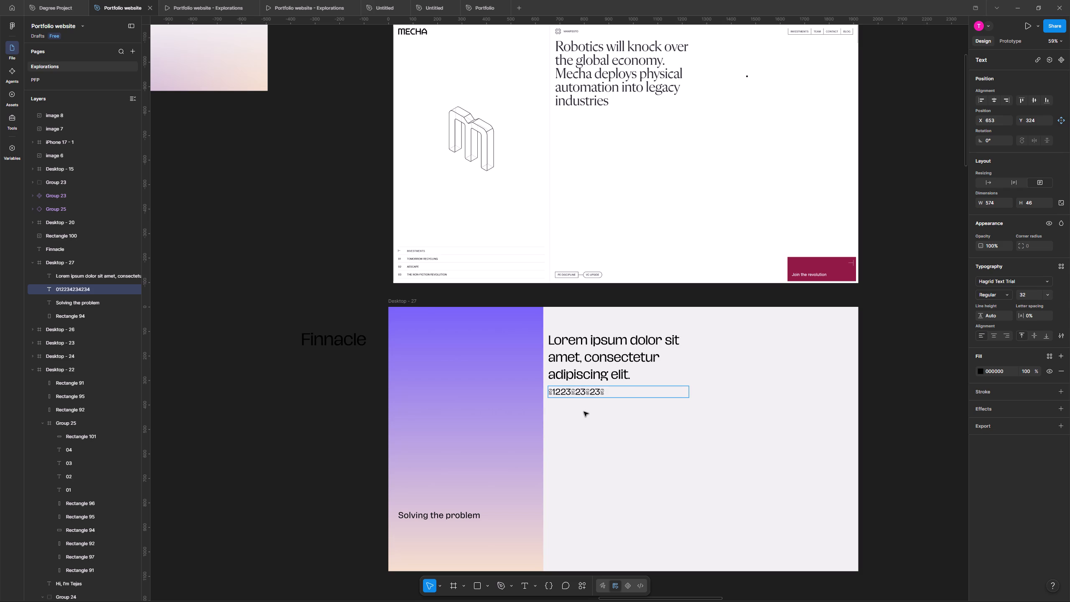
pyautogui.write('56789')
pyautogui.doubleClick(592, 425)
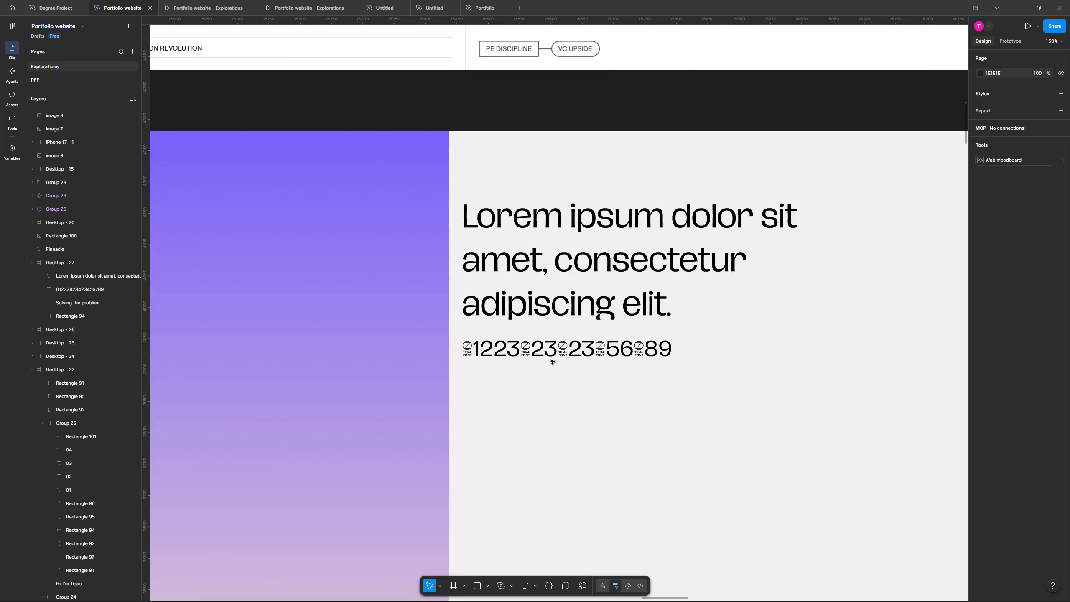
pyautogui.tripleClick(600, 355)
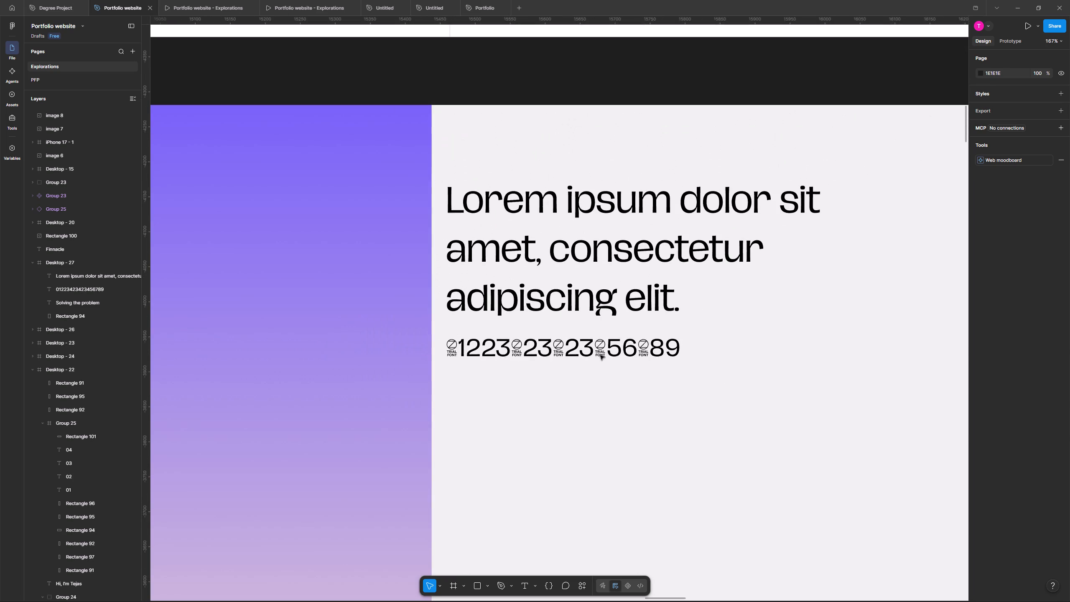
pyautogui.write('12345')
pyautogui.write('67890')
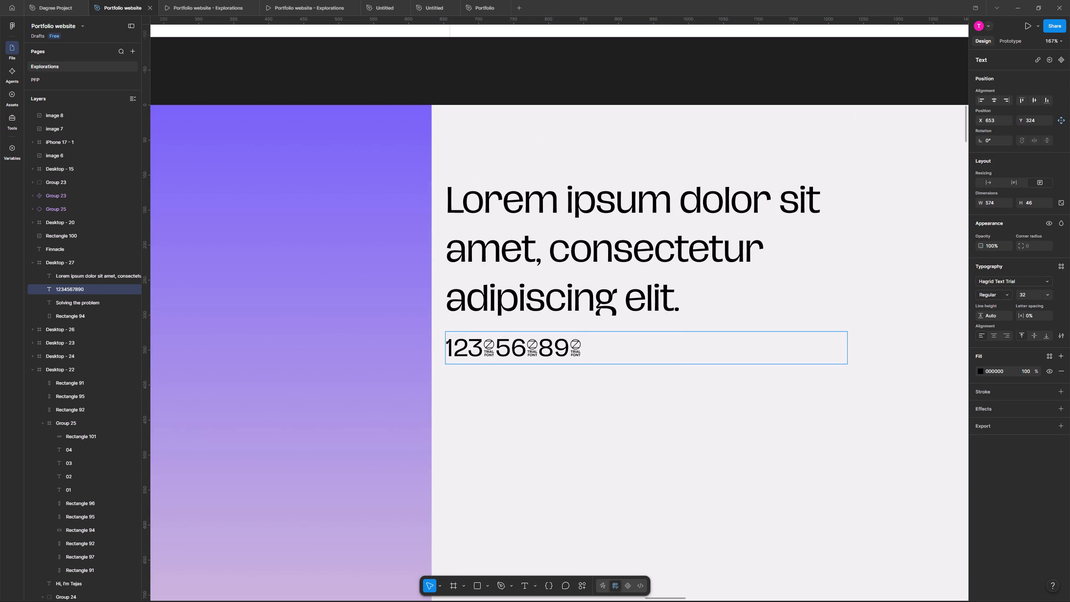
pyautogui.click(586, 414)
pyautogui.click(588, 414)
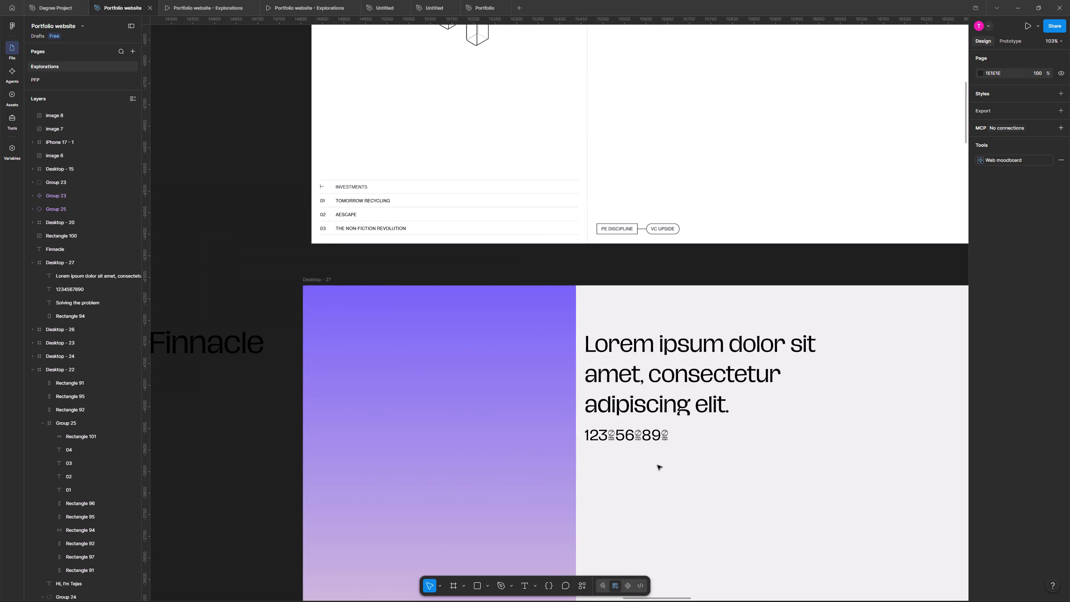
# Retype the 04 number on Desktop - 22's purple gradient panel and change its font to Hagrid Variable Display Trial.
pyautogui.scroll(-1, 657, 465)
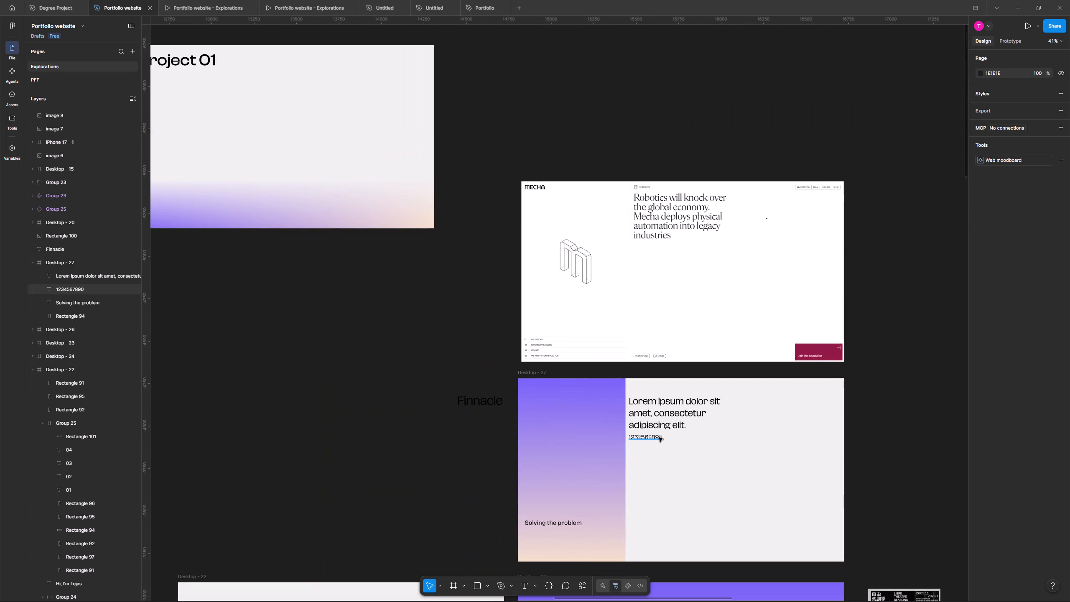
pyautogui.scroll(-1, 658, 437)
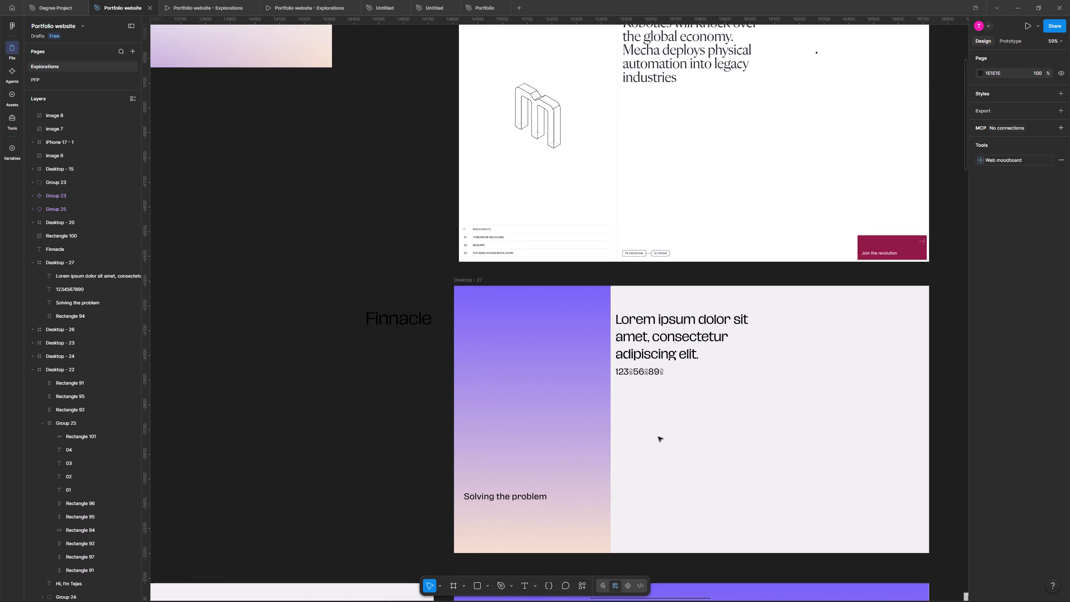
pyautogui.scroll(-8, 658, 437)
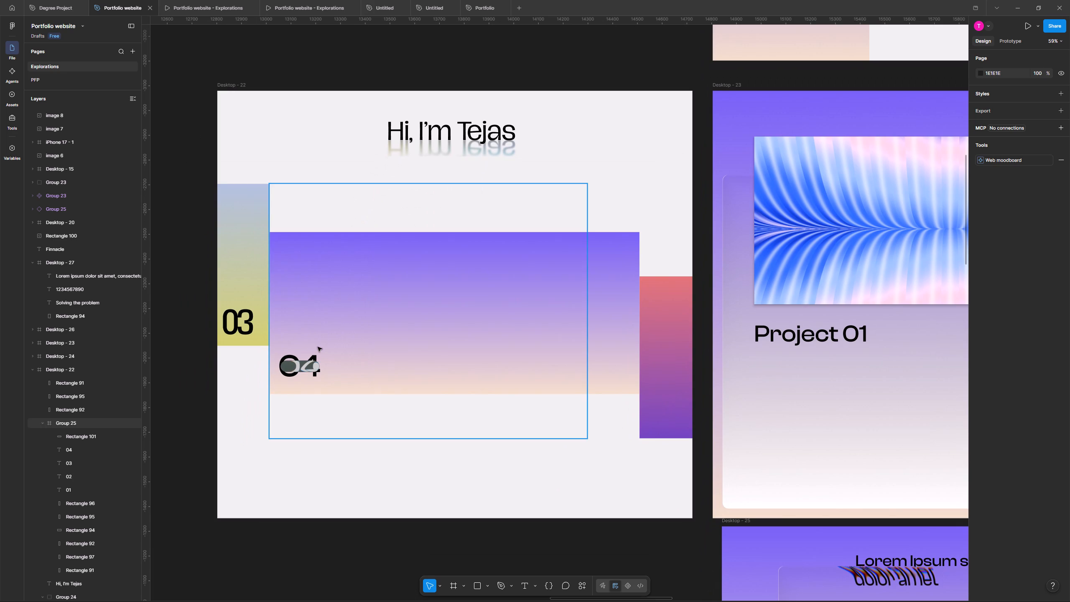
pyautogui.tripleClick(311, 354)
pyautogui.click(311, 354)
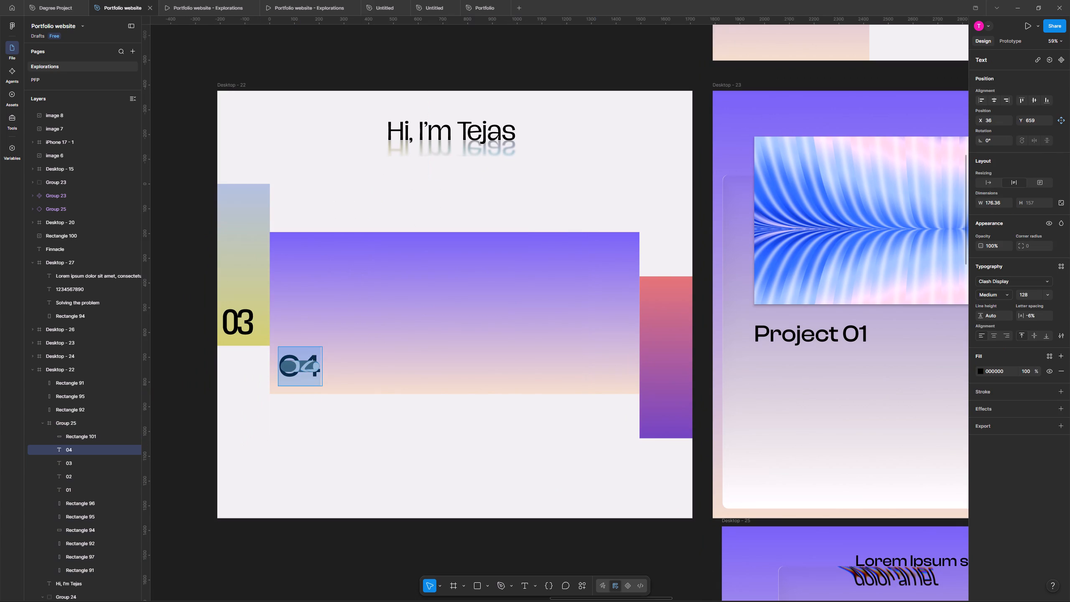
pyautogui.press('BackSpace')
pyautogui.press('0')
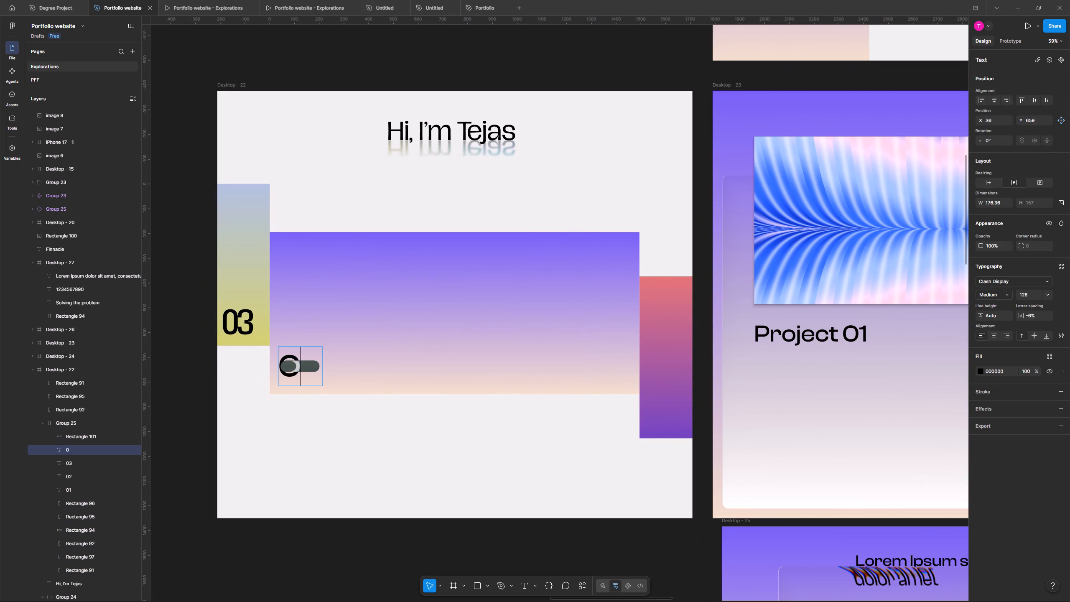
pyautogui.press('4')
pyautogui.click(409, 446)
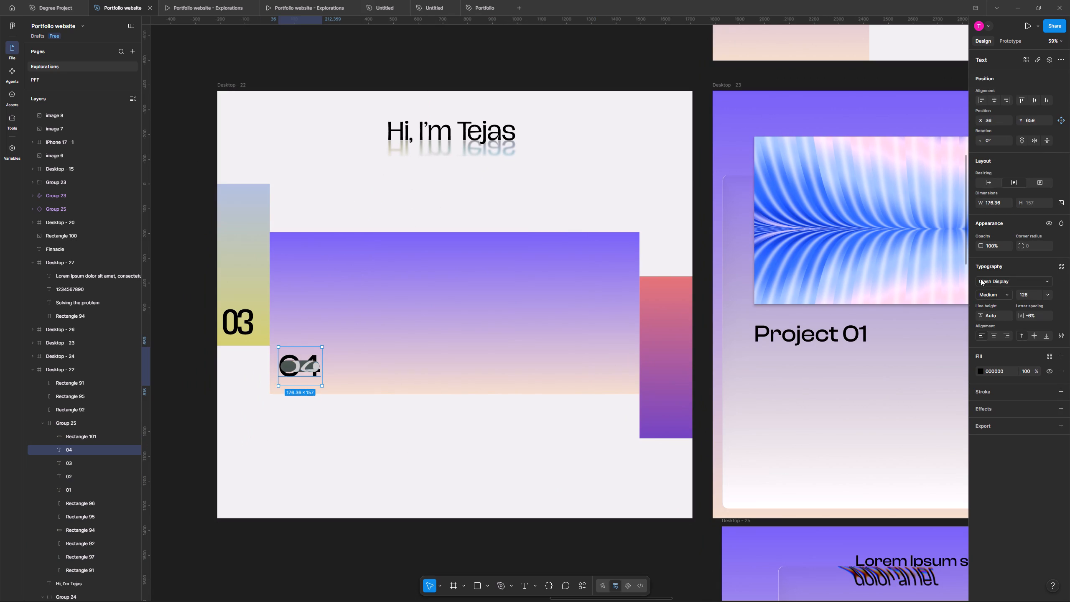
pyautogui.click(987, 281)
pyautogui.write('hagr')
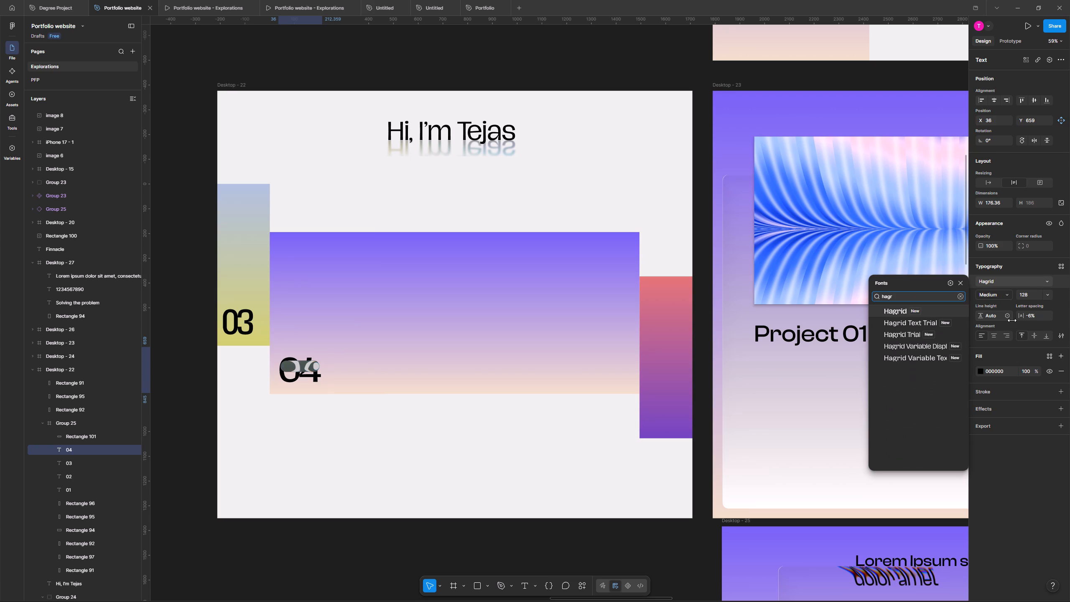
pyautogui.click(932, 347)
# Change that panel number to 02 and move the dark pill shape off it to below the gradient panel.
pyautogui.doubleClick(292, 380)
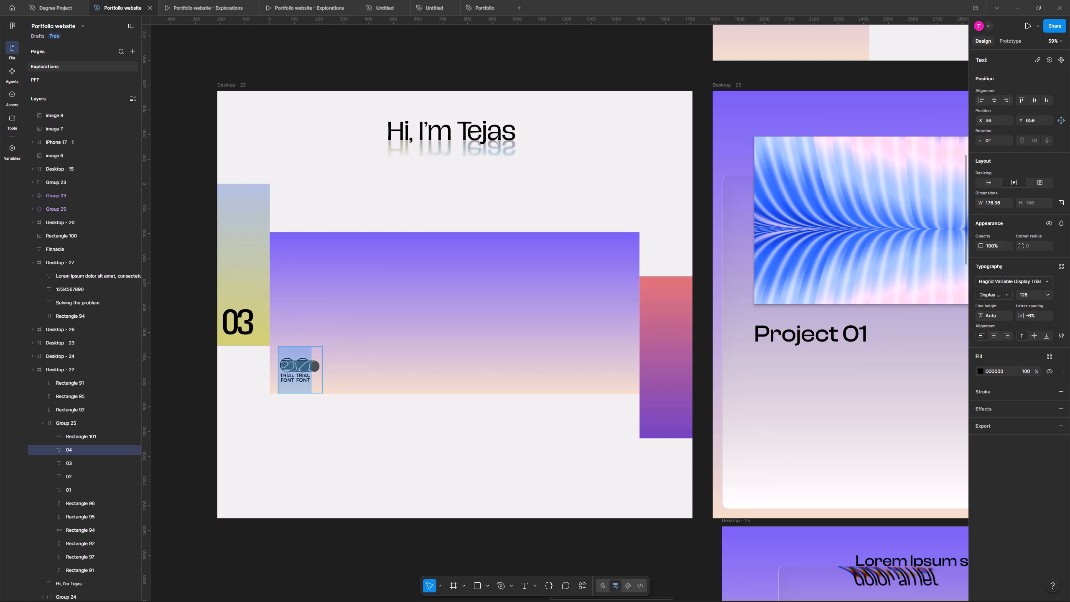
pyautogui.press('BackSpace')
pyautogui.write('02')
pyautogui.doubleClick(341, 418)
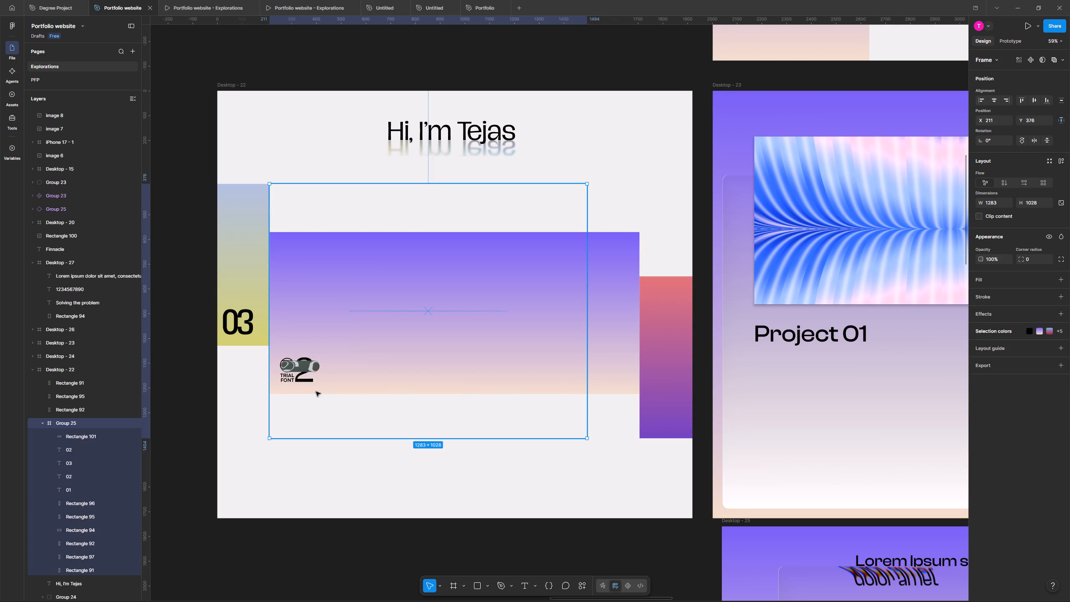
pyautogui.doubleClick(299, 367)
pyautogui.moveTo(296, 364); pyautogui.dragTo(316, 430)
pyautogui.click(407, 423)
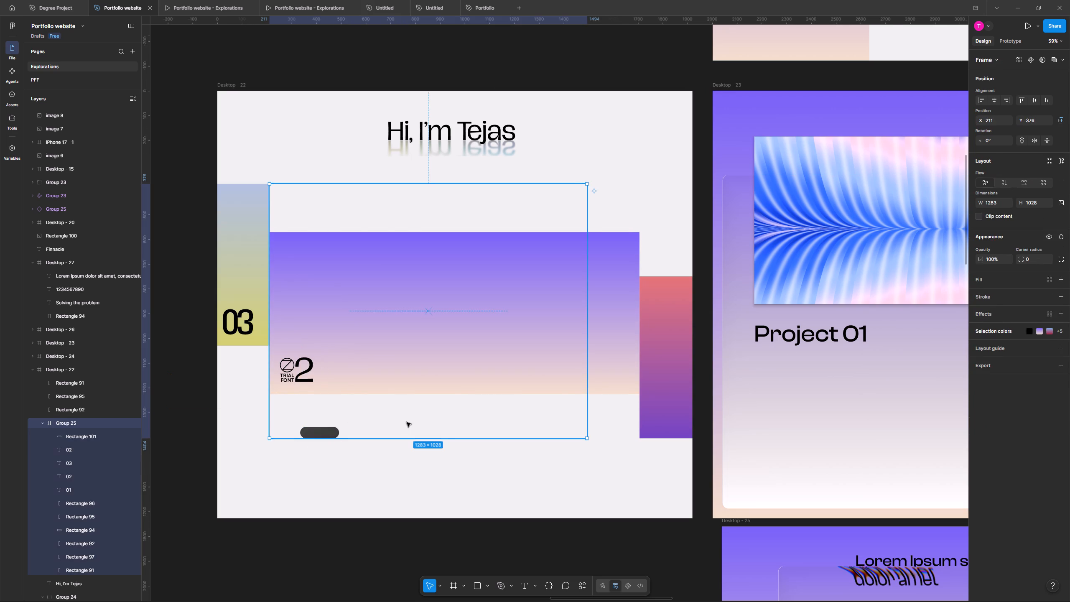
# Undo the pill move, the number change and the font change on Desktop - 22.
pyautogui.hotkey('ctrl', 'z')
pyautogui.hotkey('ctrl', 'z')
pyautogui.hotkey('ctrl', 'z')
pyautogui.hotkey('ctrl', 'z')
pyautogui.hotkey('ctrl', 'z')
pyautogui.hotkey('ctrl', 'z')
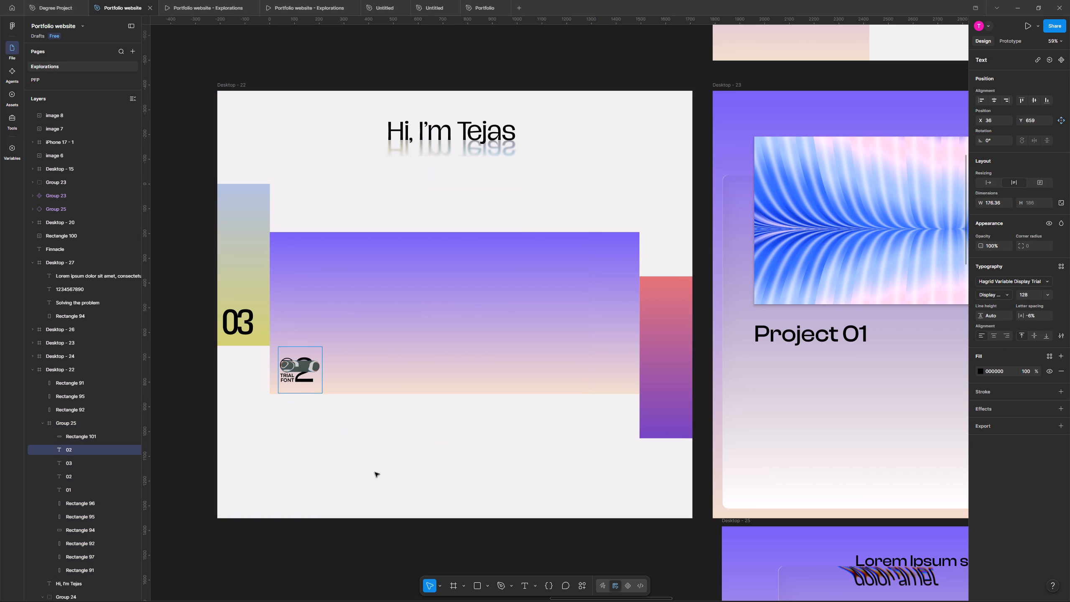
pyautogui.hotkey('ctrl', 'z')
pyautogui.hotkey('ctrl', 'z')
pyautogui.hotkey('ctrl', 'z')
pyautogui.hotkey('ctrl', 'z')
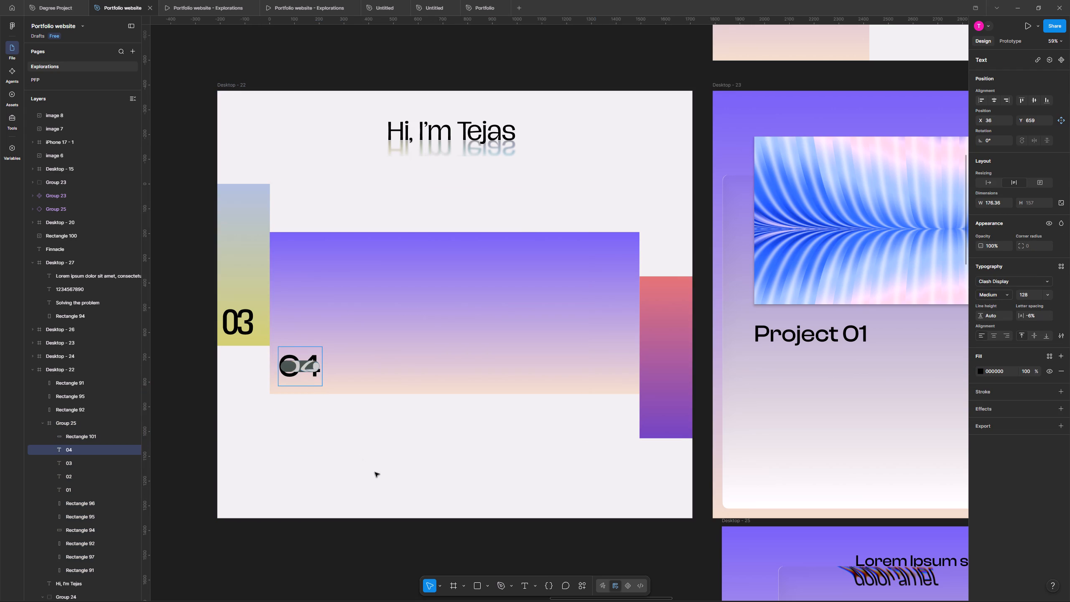
# Shift Desktop - 22's Group 25 slightly upward and move the dark pill shape to just beneath the 04 number.
pyautogui.doubleClick(325, 438)
pyautogui.moveTo(324, 439); pyautogui.dragTo(324, 434)
pyautogui.doubleClick(303, 362)
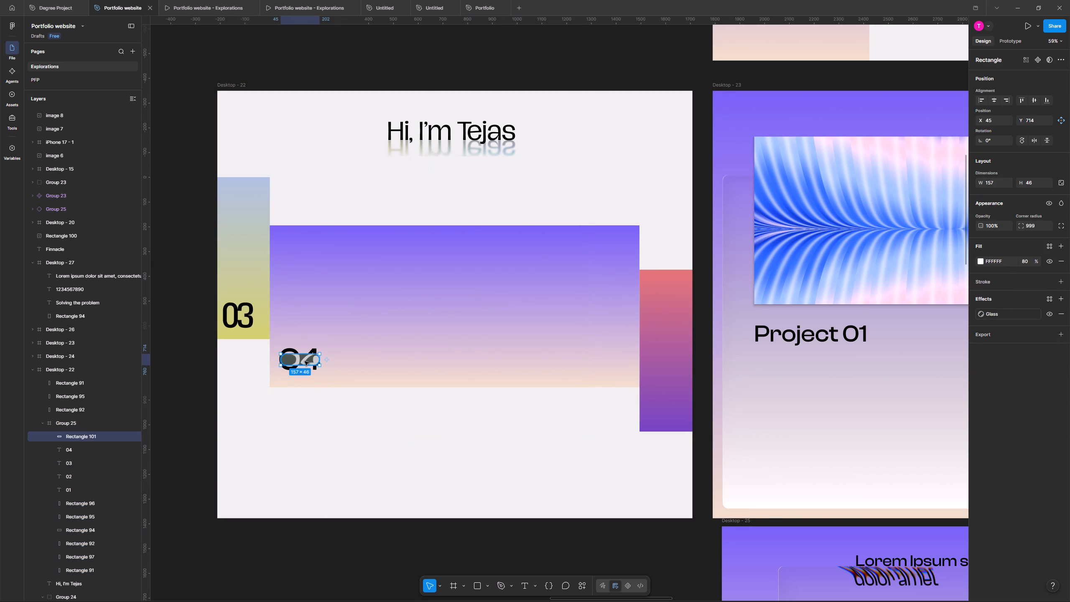
pyautogui.moveTo(304, 360); pyautogui.dragTo(305, 386)
pyautogui.click(314, 430)
pyautogui.click(300, 461)
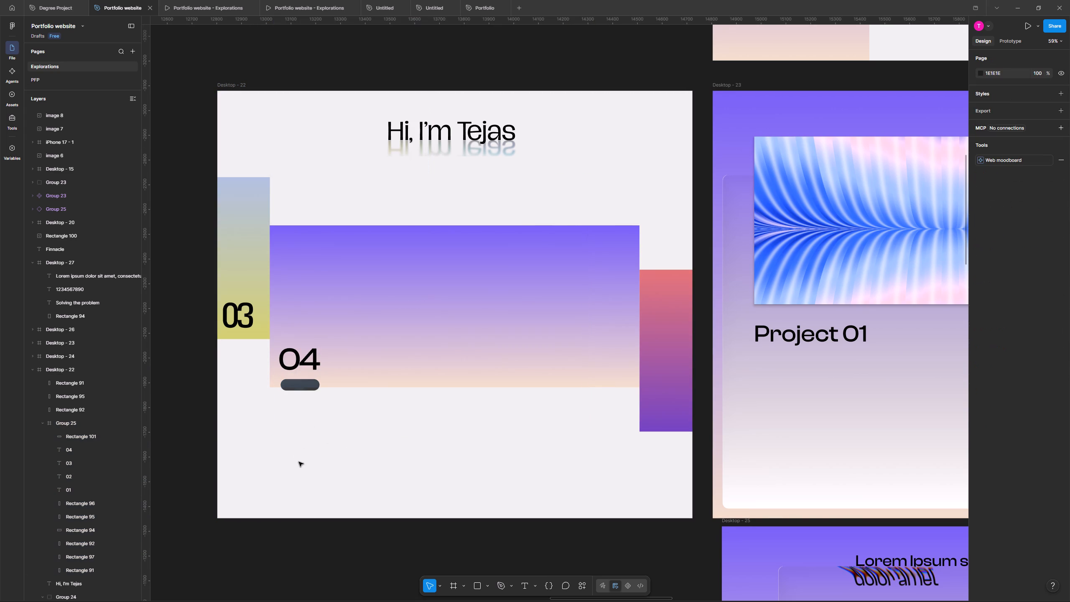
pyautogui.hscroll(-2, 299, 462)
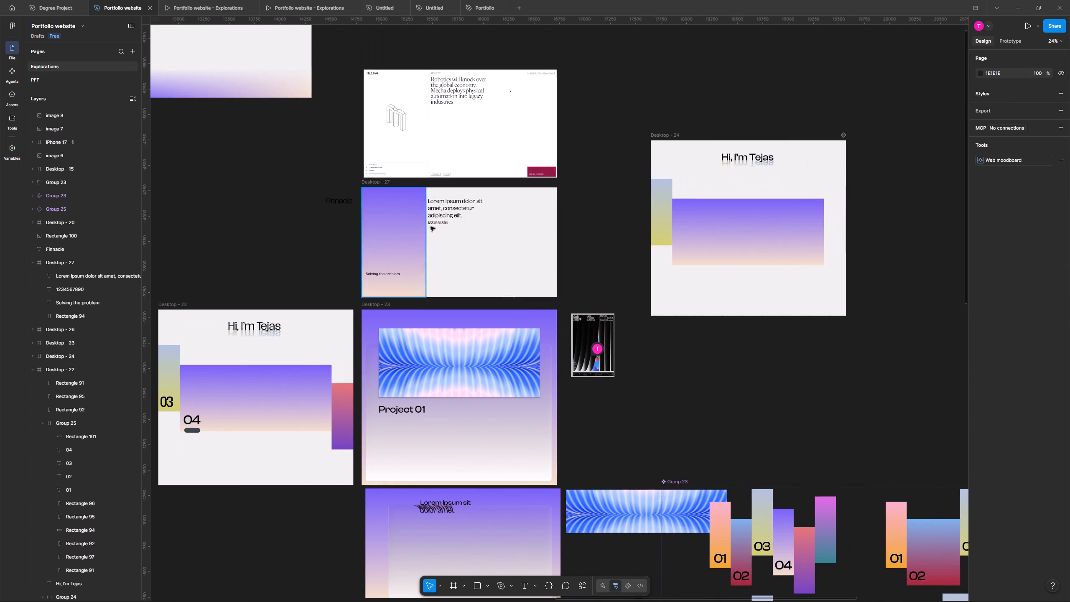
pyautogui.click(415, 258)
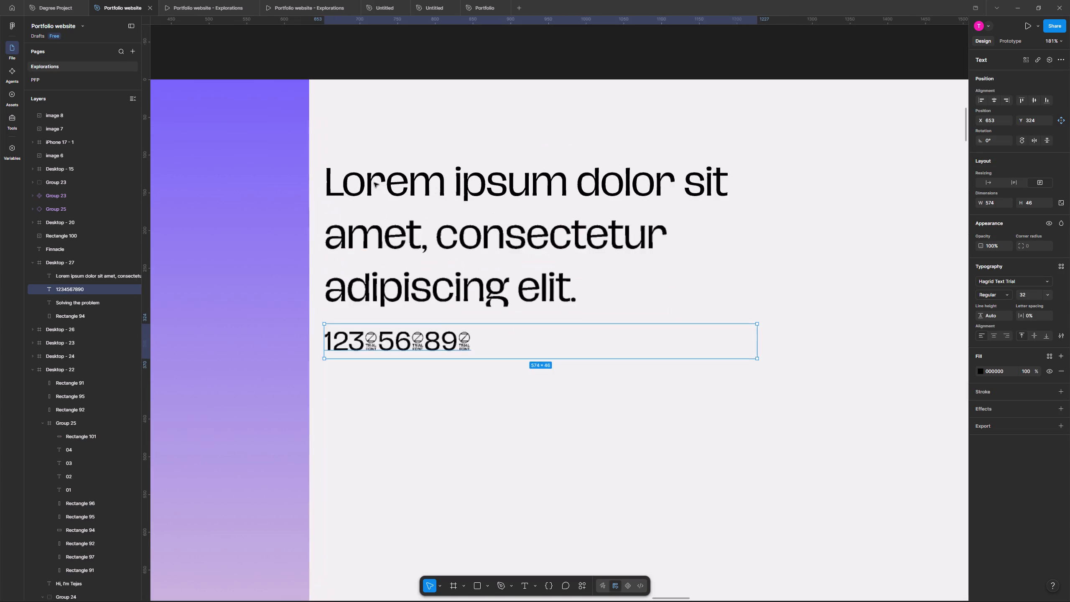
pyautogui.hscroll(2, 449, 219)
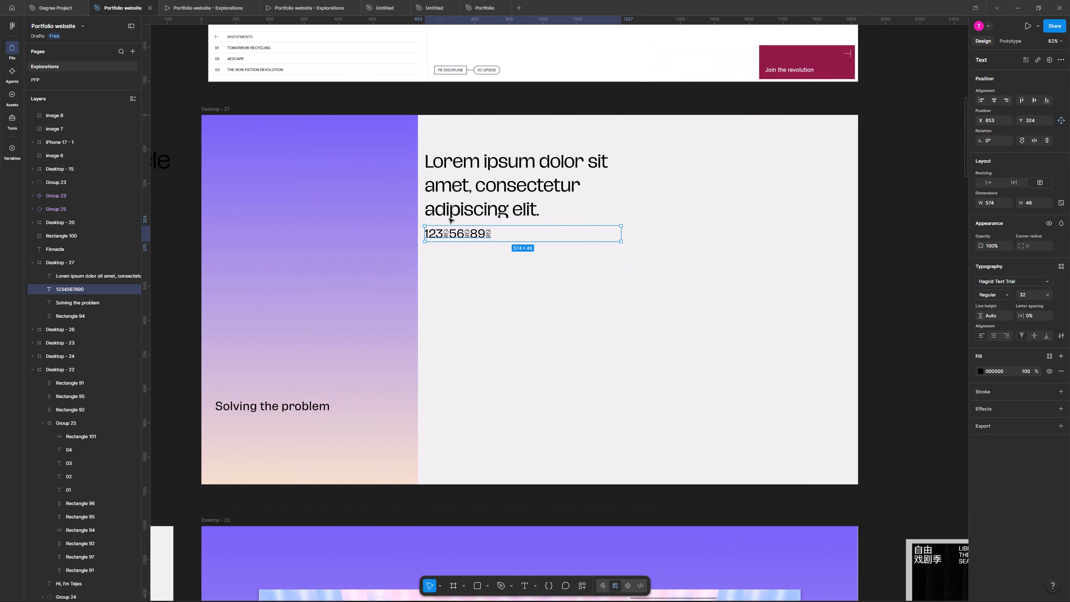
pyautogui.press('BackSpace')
# Change the font of Desktop - 27's "Solving the problem" text to Clash Display.
pyautogui.click(255, 411)
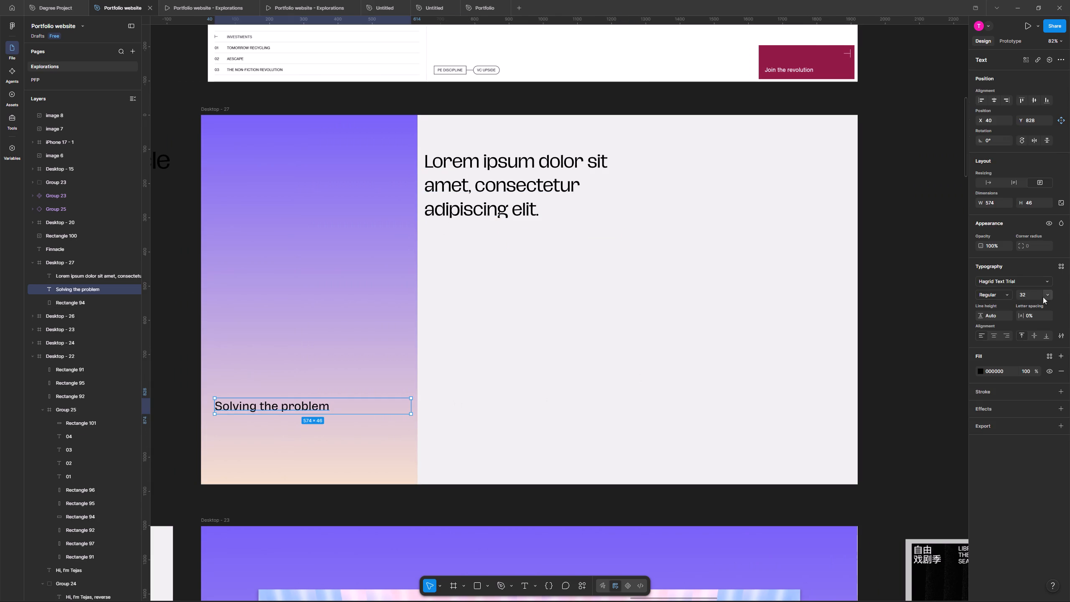
pyautogui.click(1007, 283)
pyautogui.write('clas')
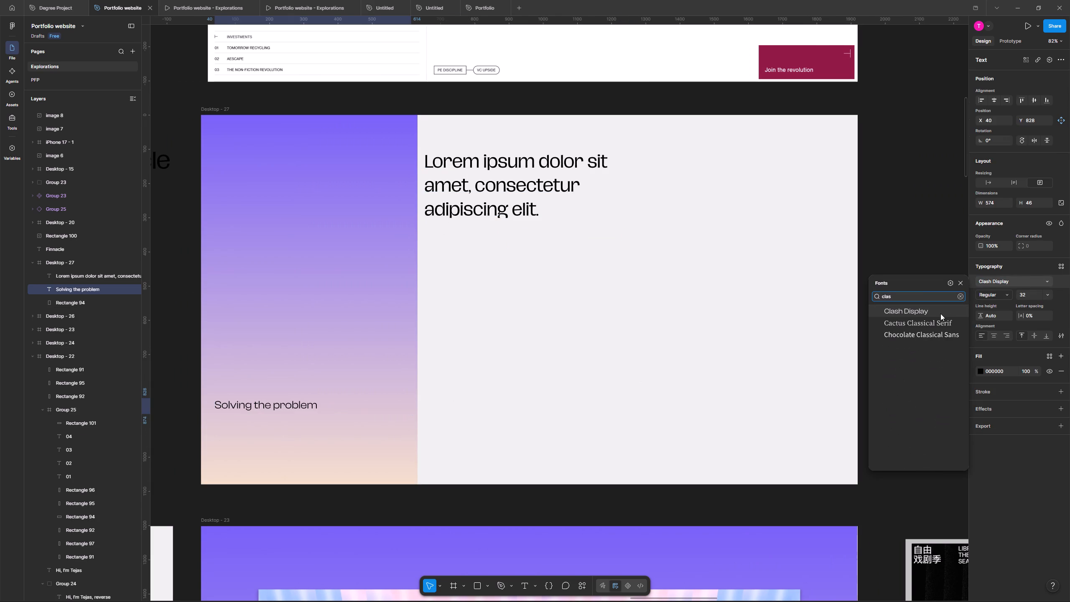
pyautogui.click(938, 311)
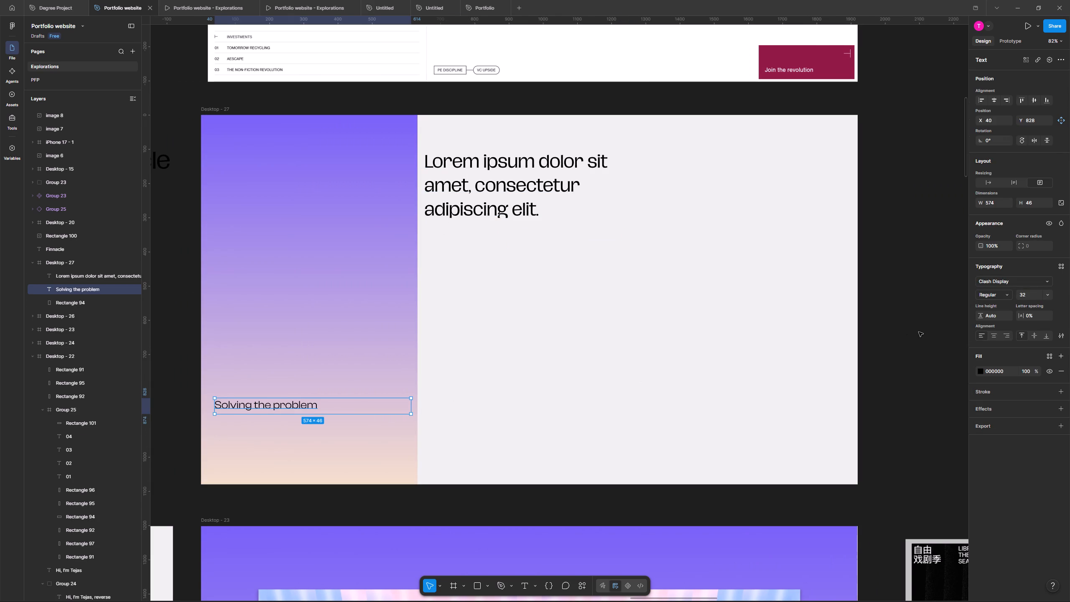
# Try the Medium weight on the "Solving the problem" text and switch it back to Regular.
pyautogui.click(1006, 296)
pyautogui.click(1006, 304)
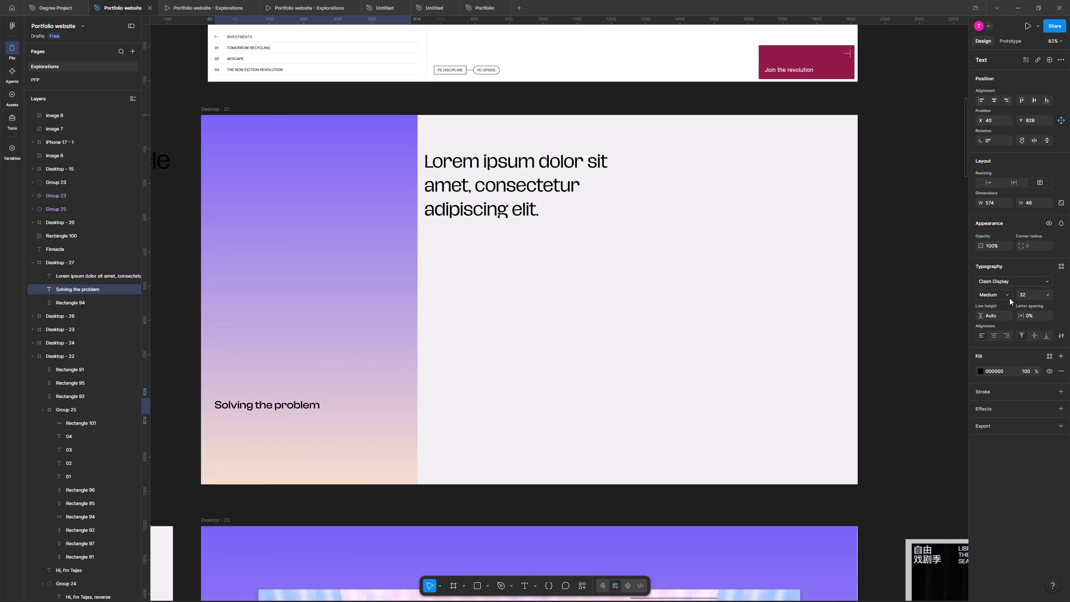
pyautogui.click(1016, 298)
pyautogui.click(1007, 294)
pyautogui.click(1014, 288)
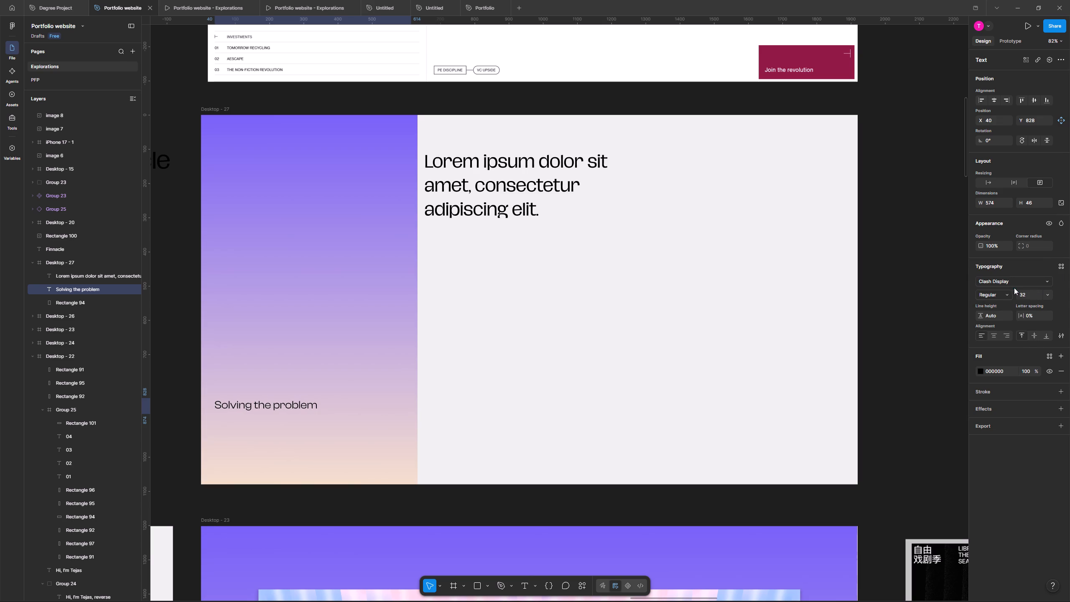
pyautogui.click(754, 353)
# Set the font size of the "Solving the problem" text to 28 and deselect everything.
pyautogui.click(250, 409)
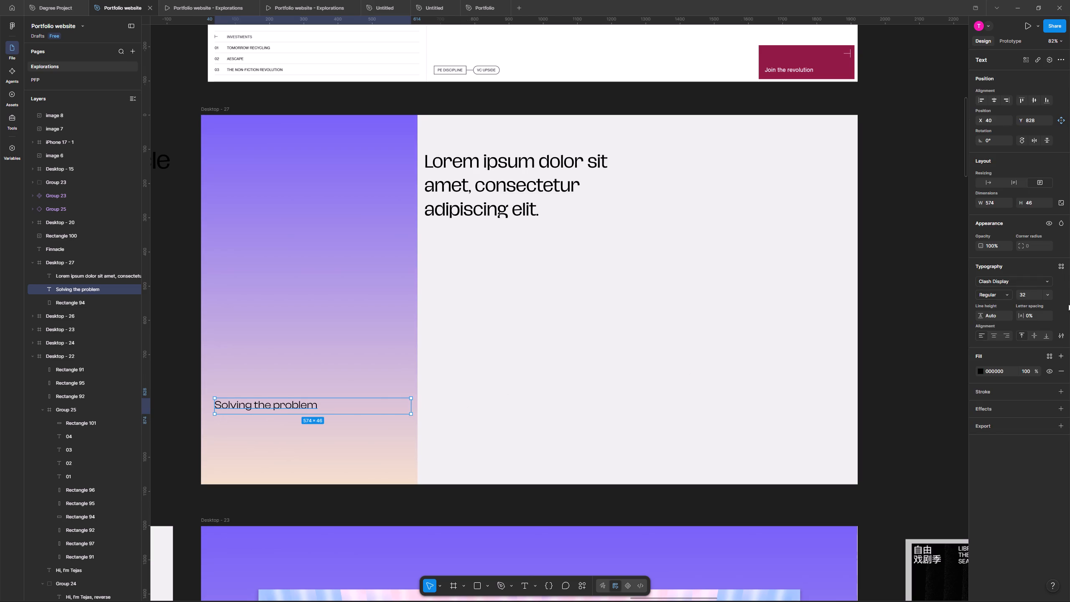
pyautogui.click(1056, 292)
pyautogui.click(1046, 296)
pyautogui.click(1046, 288)
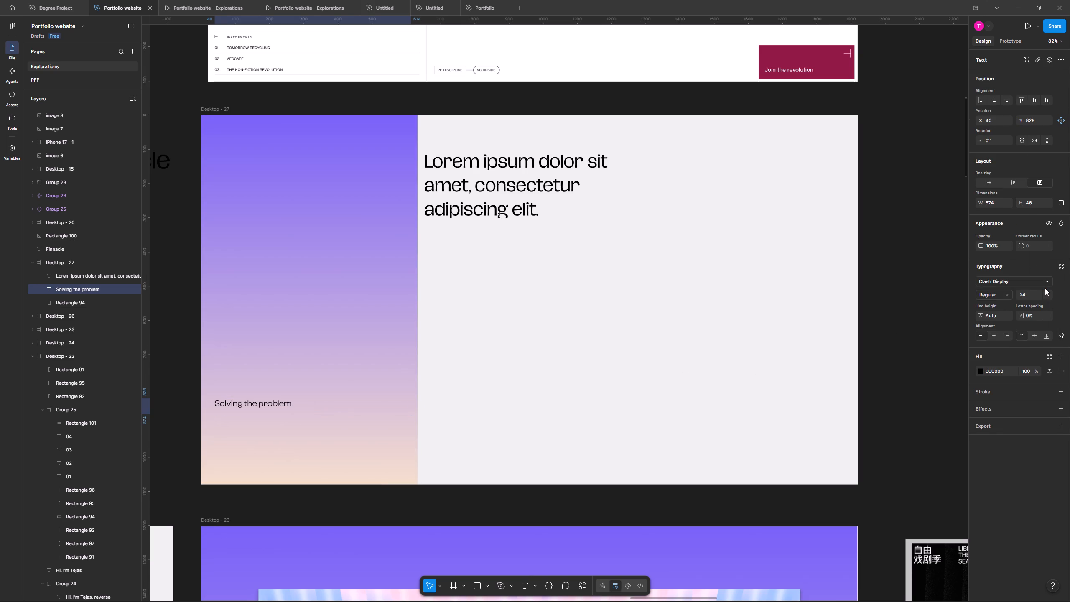
pyautogui.click(1029, 291)
pyautogui.press('BackSpace')
pyautogui.write('28')
pyautogui.press('Return')
pyautogui.press('\\')
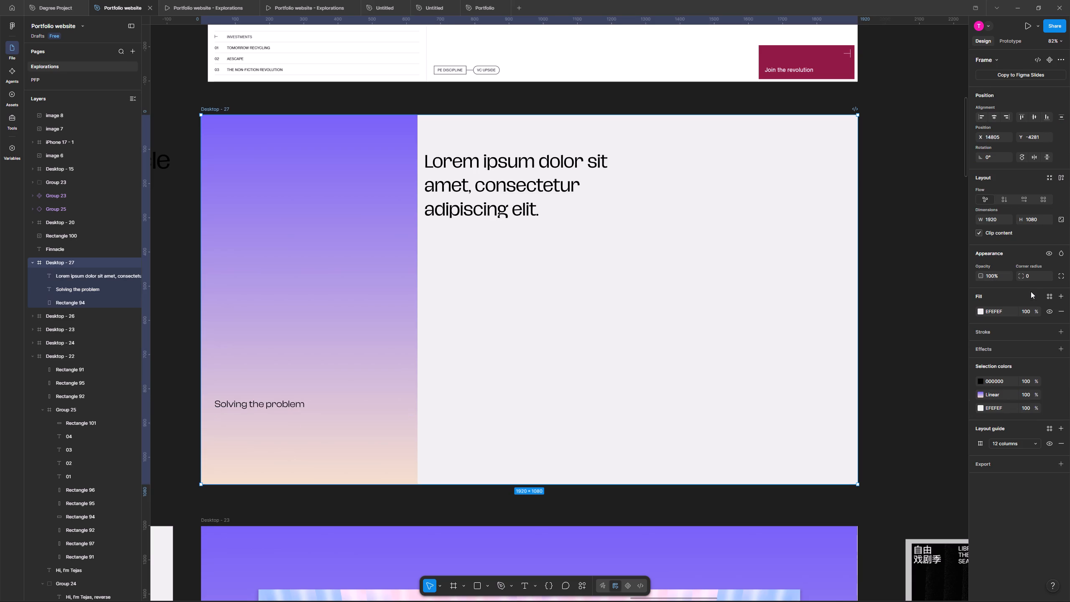
pyautogui.click(476, 390)
pyautogui.scroll(1, 336, 400)
pyautogui.scroll(-1, 332, 401)
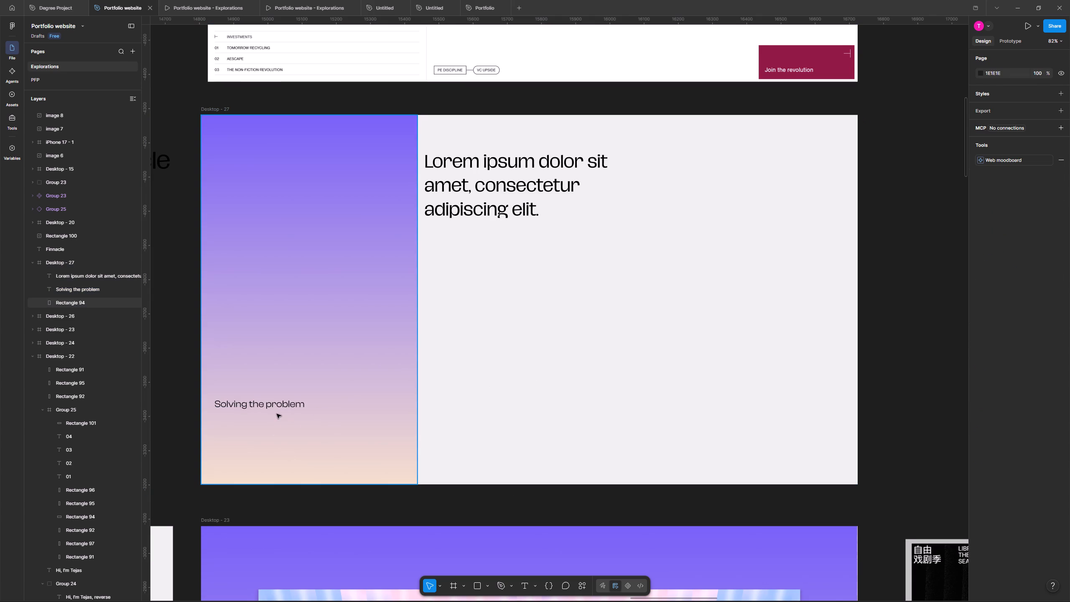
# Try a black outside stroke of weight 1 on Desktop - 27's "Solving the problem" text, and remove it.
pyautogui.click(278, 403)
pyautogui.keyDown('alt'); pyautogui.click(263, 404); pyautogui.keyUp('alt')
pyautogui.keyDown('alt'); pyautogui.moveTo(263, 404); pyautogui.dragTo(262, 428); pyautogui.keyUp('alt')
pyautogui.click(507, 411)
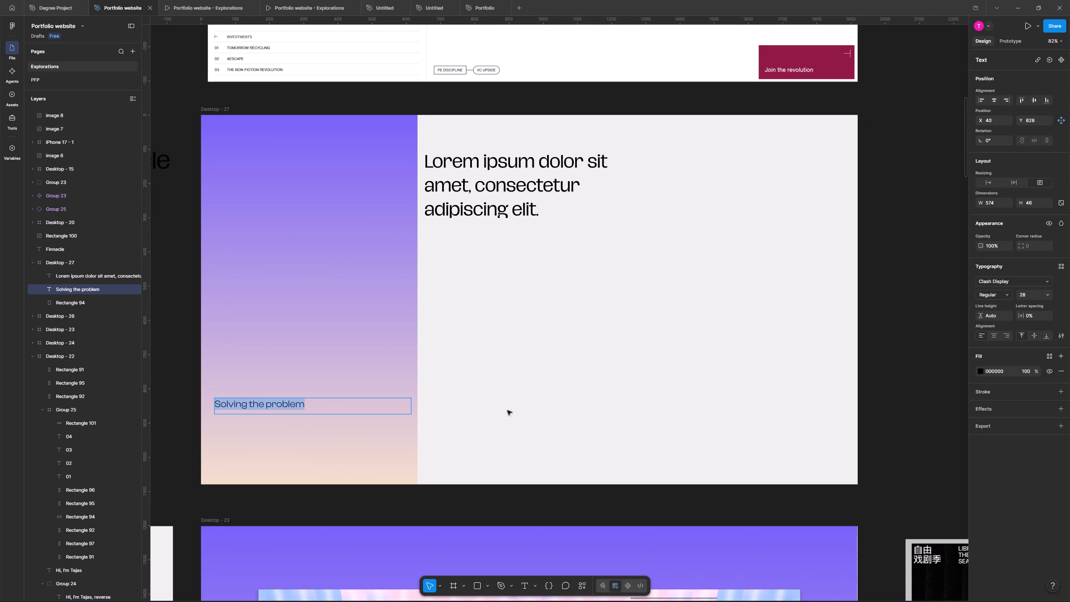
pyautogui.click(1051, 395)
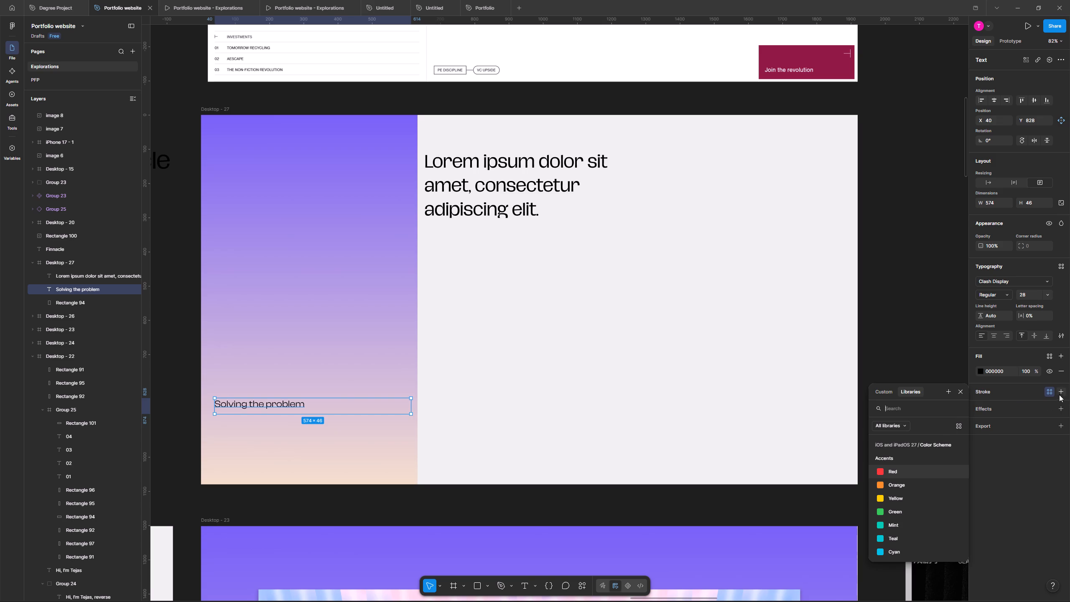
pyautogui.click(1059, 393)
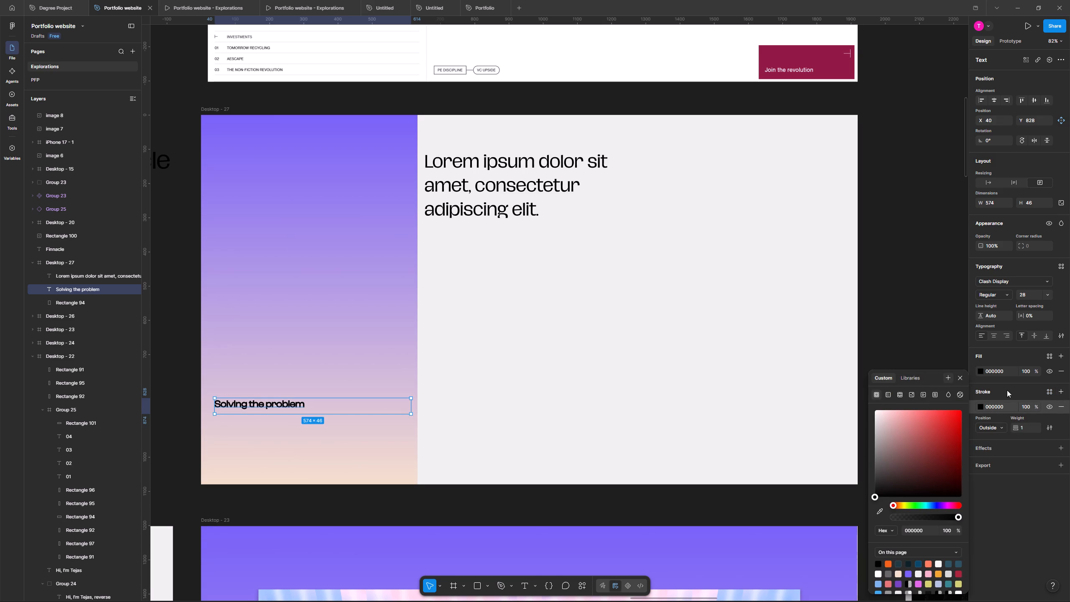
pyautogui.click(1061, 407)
# Wrap the "Solving the problem" text in an auto layout frame and give it a black bottom-only stroke of weight 1.
pyautogui.click(306, 403)
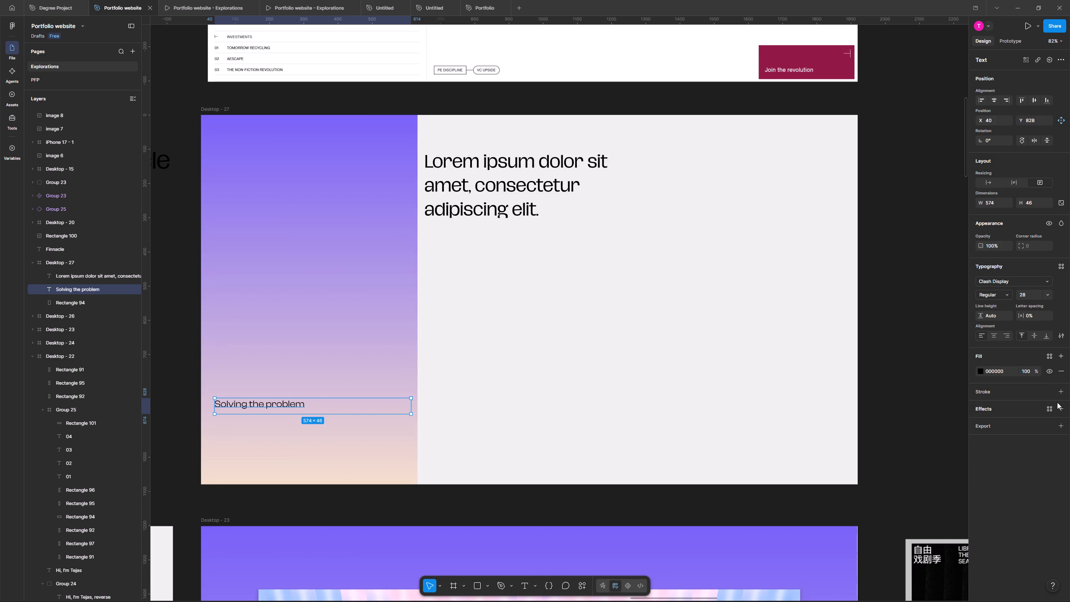
pyautogui.hotkey('shift', 'a')
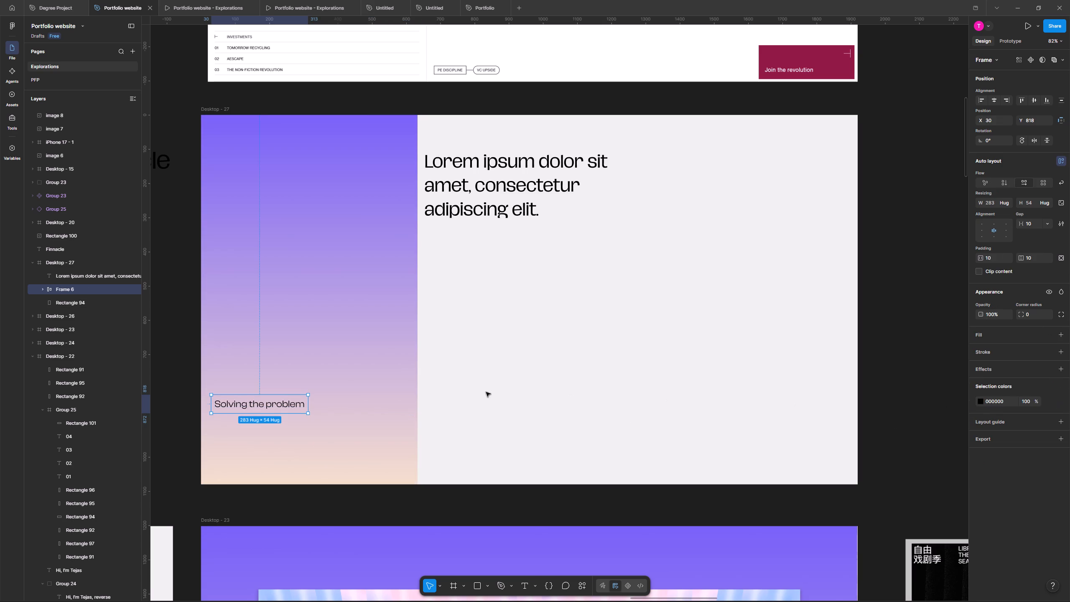
pyautogui.click(1064, 349)
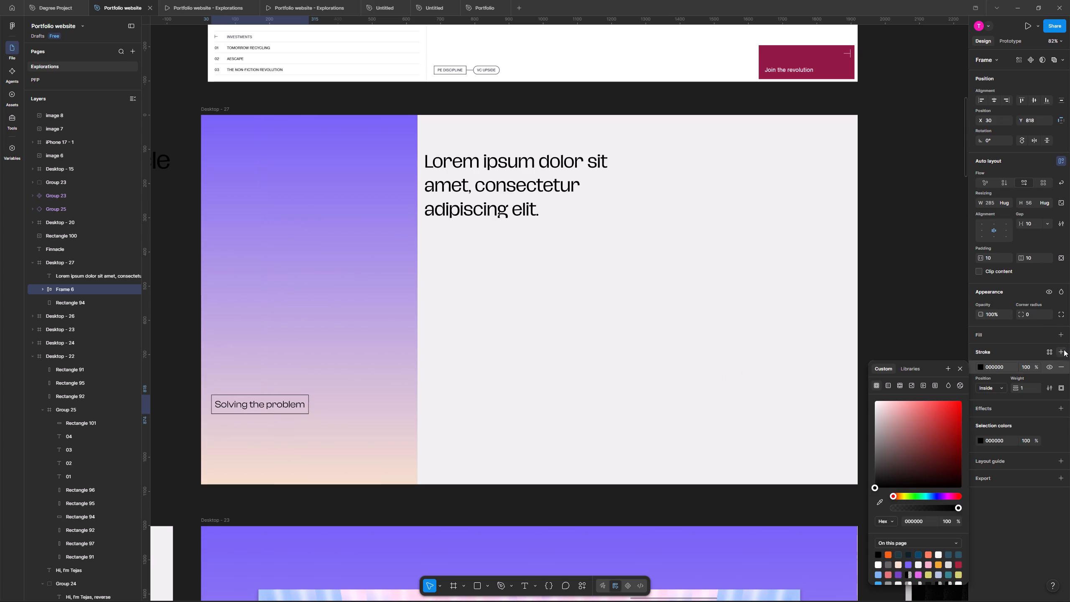
pyautogui.click(1065, 388)
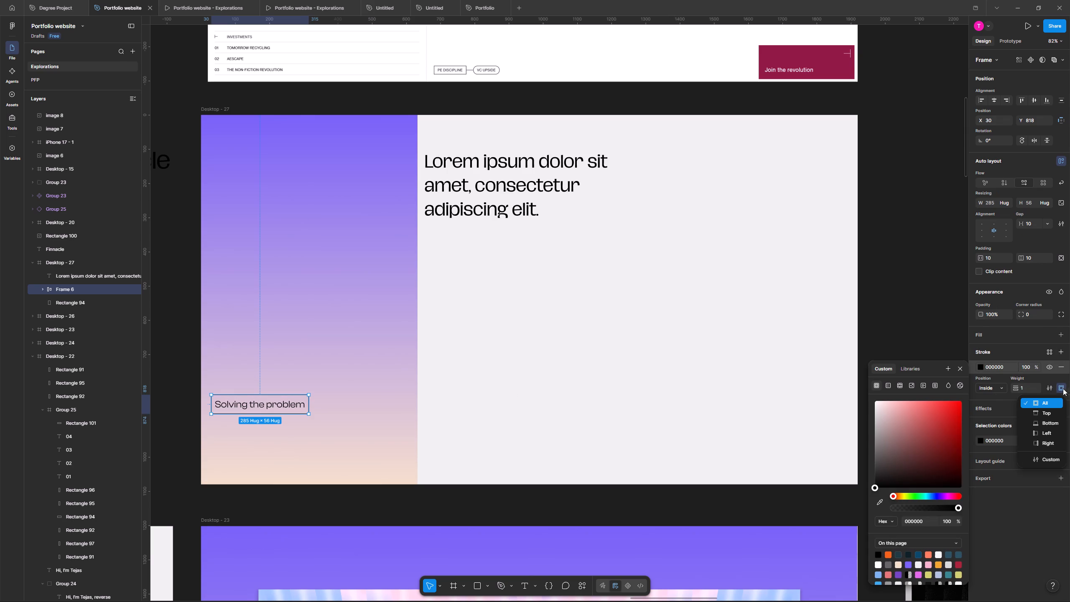
pyautogui.click(1055, 422)
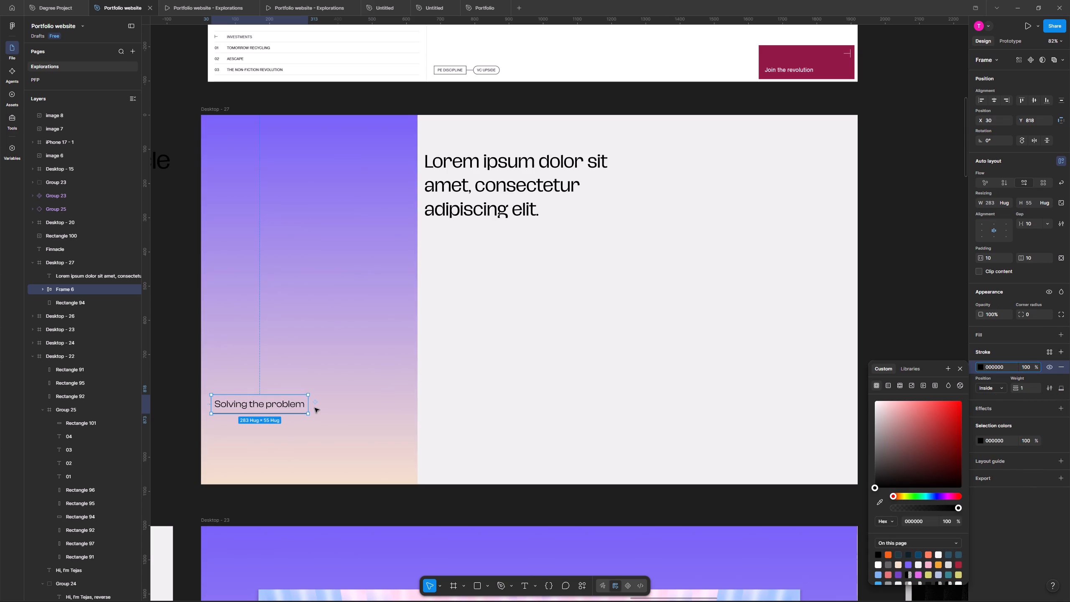
# Using the layout guides temporarily, place the "Solving the problem" frame at X 20 and widen it to 594.
pyautogui.moveTo(307, 406); pyautogui.dragTo(410, 412)
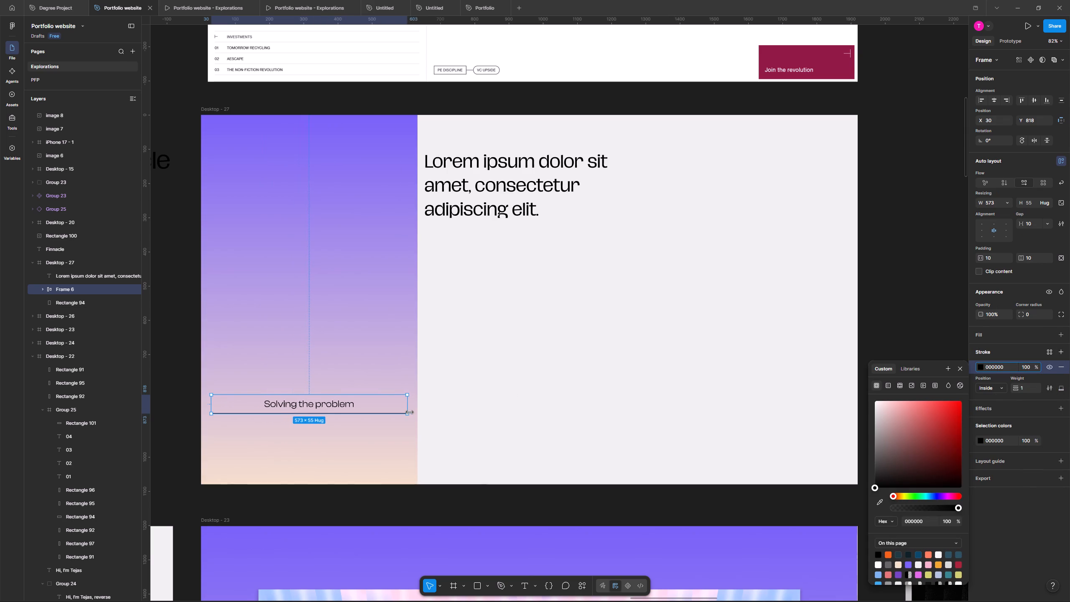
pyautogui.moveTo(410, 412); pyautogui.dragTo(407, 413)
pyautogui.hotkey('shift', 'g')
pyautogui.moveTo(355, 402); pyautogui.dragTo(350, 402)
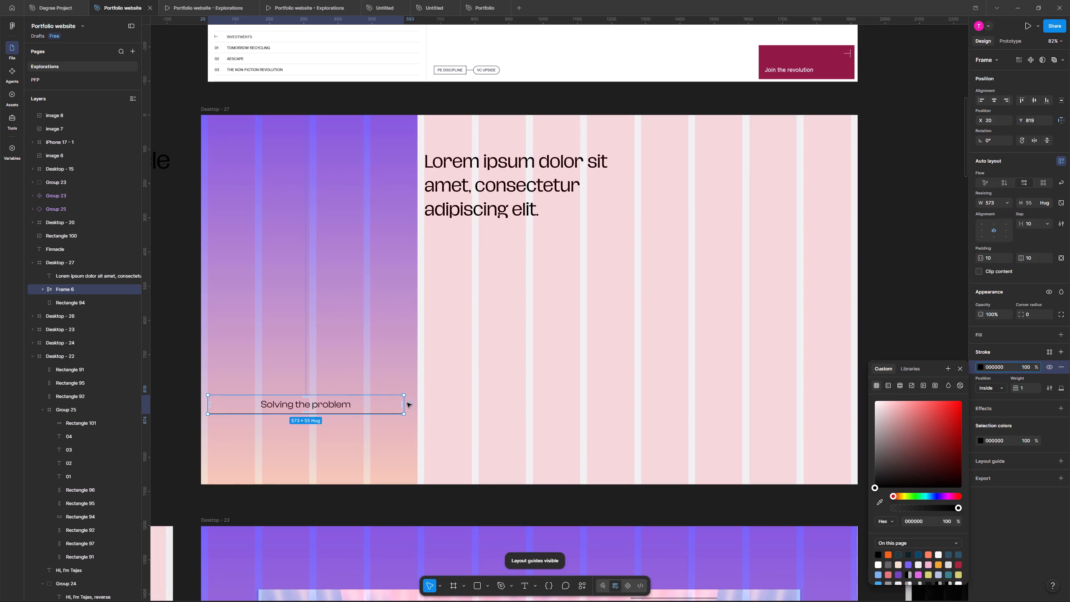
pyautogui.moveTo(405, 409); pyautogui.dragTo(411, 408)
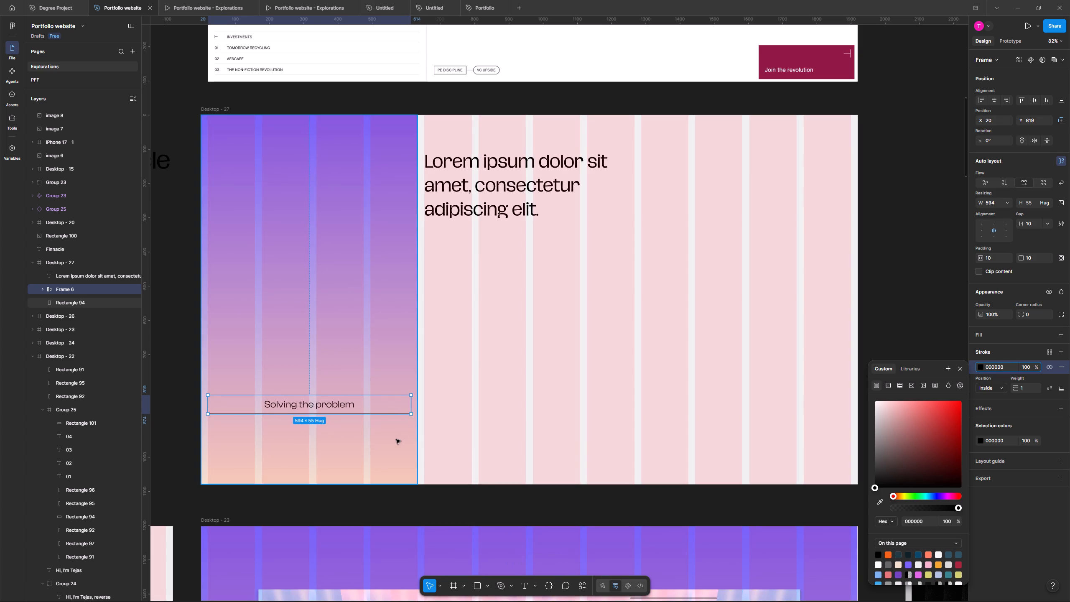
pyautogui.hotkey('shift', 'g')
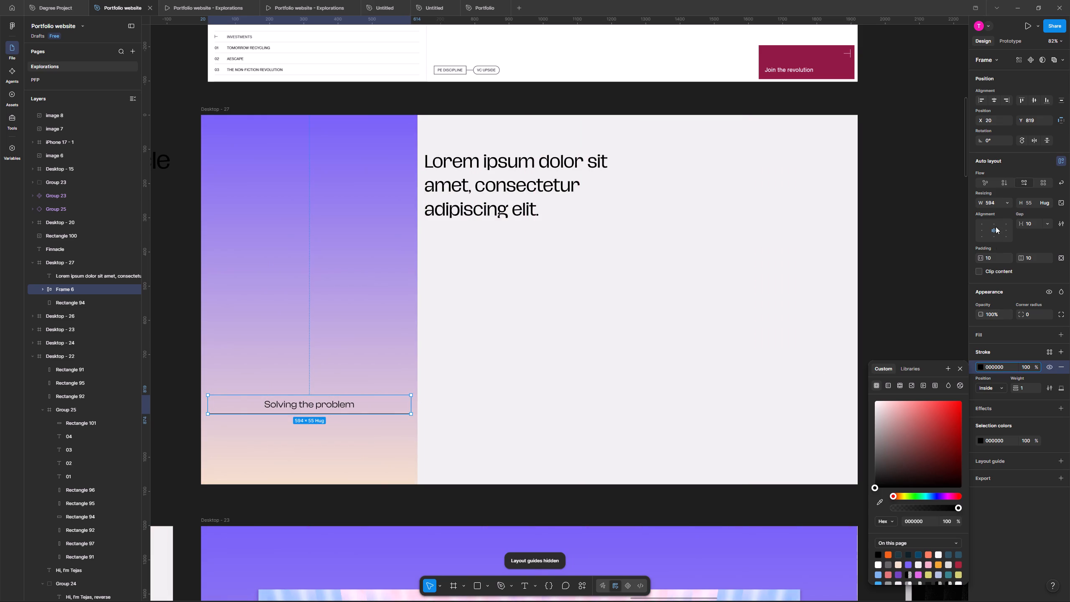
# Left-align the text inside the "Solving the problem" auto layout frame.
pyautogui.click(981, 229)
pyautogui.click(481, 396)
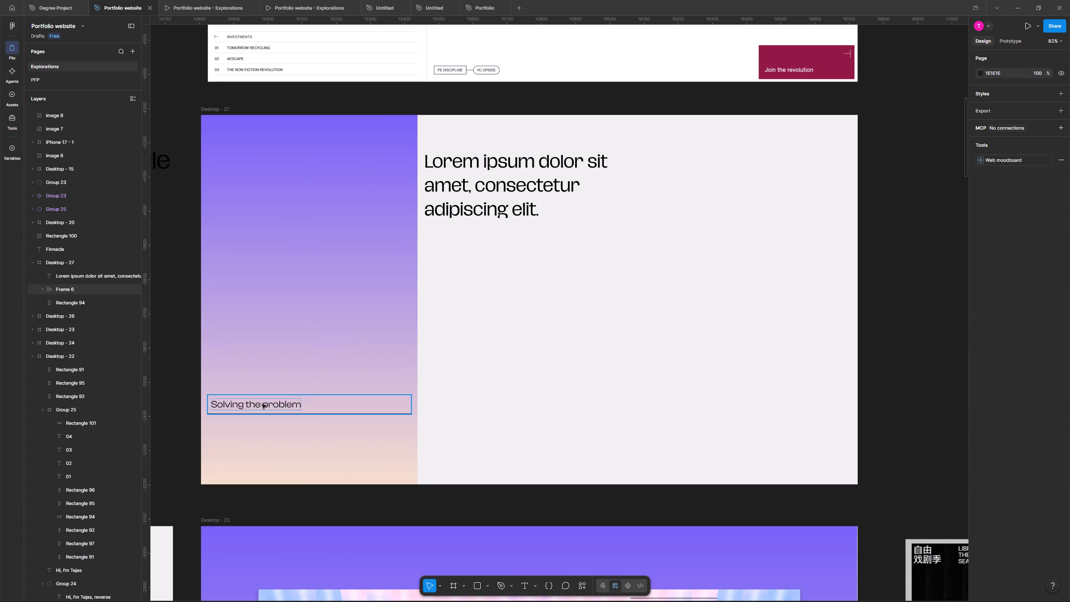
# Duplicate the underlined "Solving the problem" row three times, stacking the copies directly below one another in the gradient panel.
pyautogui.click(262, 404)
pyautogui.keyDown('alt'); pyautogui.moveTo(287, 402); pyautogui.dragTo(288, 419); pyautogui.keyUp('alt')
pyautogui.keyDown('alt'); pyautogui.moveTo(276, 421); pyautogui.dragTo(277, 439); pyautogui.keyUp('alt')
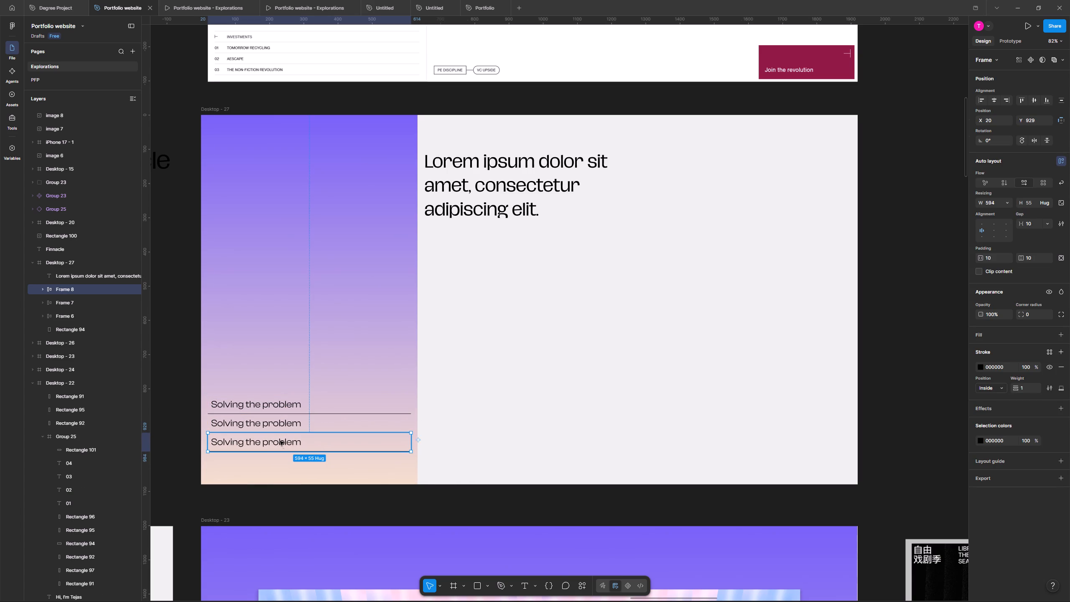
pyautogui.keyDown('alt'); pyautogui.moveTo(278, 441); pyautogui.dragTo(278, 459); pyautogui.keyUp('alt')
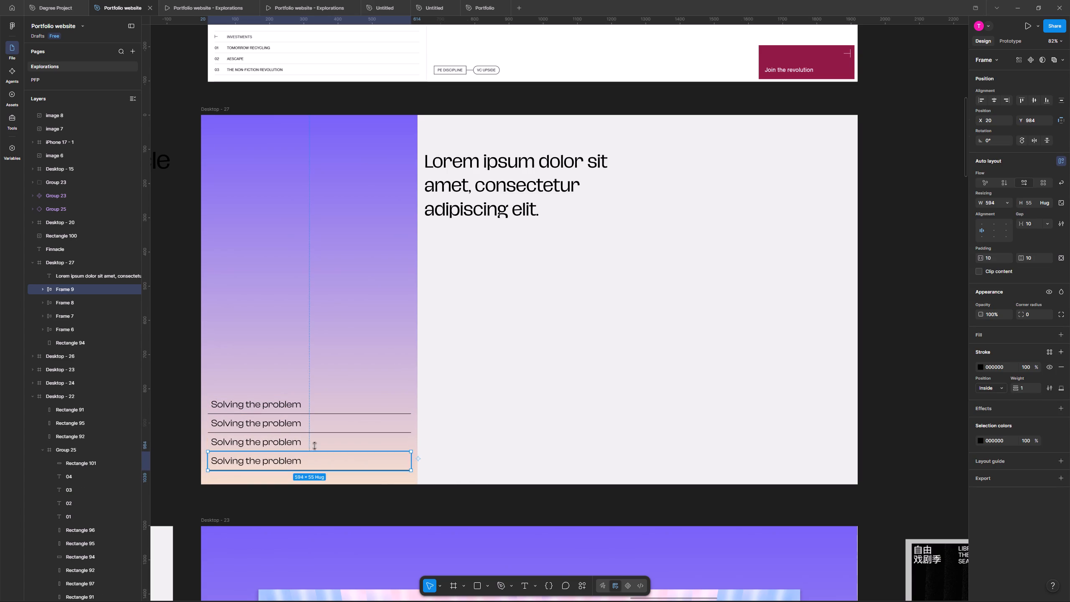
pyautogui.click(519, 370)
# Copy the Lorem ipsum heading into the gradient panel at about X 30, Y 383 and replace the copy's text with 04.
pyautogui.scroll(7, 434, 383)
pyautogui.scroll(-1, 438, 392)
pyautogui.scroll(1, 438, 393)
pyautogui.scroll(-5, 415, 395)
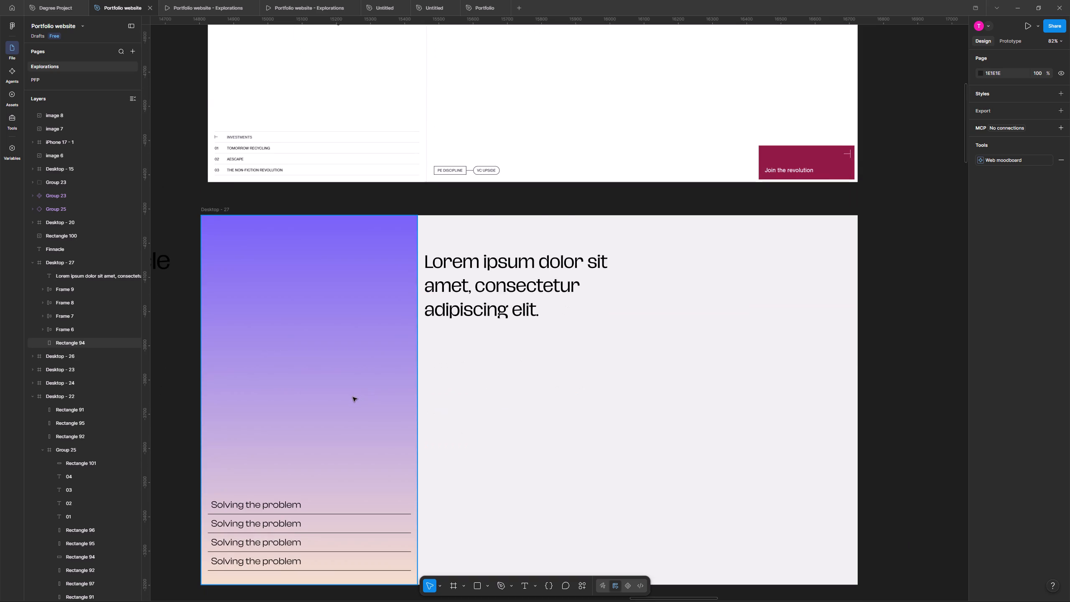
pyautogui.keyDown('alt'); pyautogui.moveTo(504, 285); pyautogui.dragTo(482, 311); pyautogui.keyUp('alt')
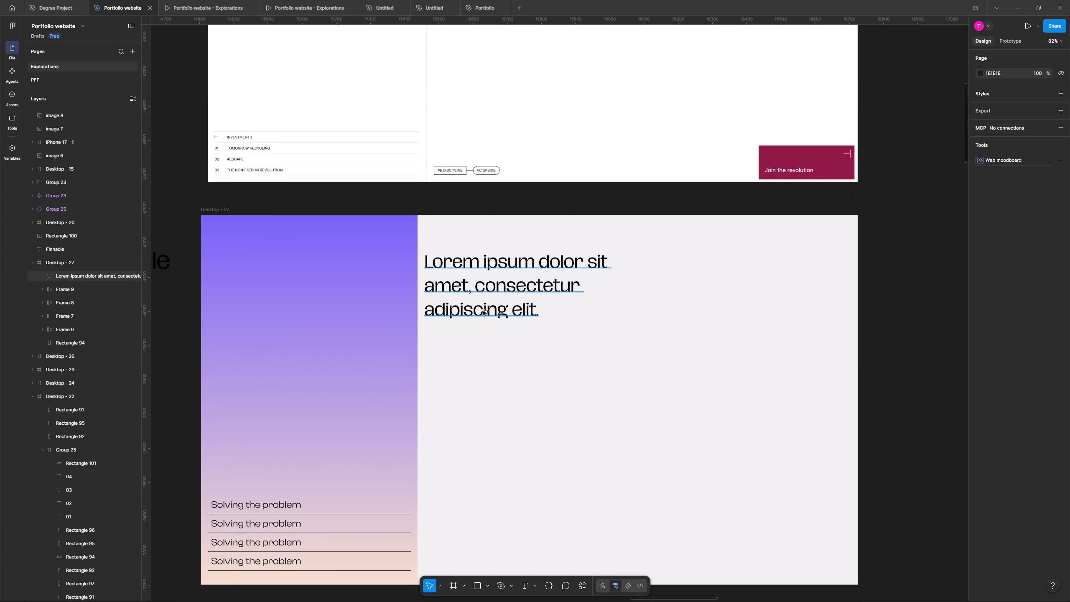
pyautogui.keyDown('alt'); pyautogui.moveTo(482, 311); pyautogui.dragTo(290, 382); pyautogui.keyUp('alt')
pyautogui.doubleClick(290, 381)
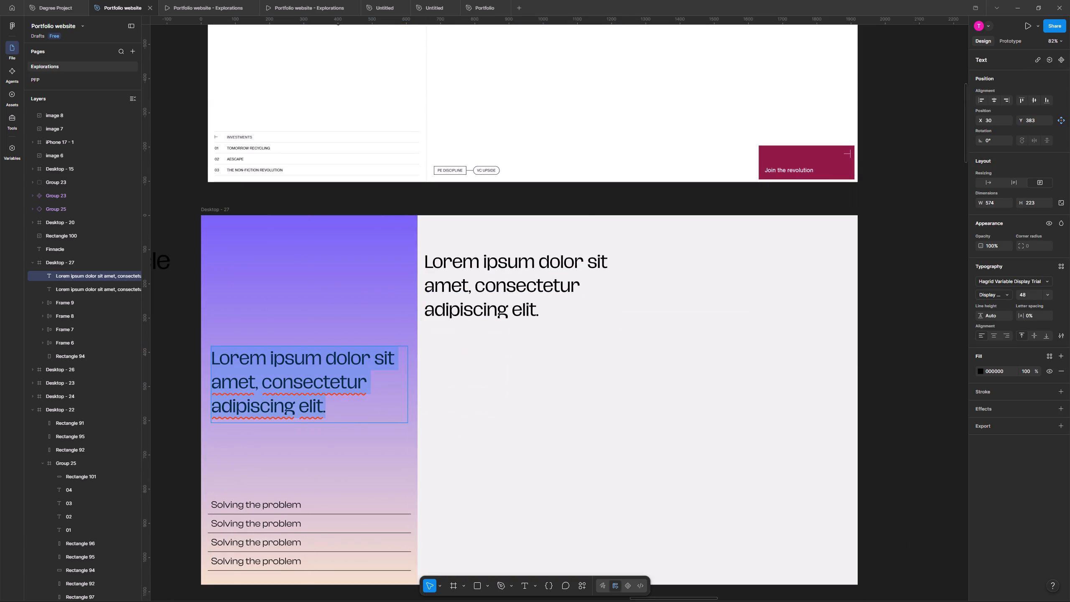
pyautogui.press('BackSpace')
pyautogui.write('01')
pyautogui.hotkey('ctrl', 'z')
pyautogui.hotkey('ctrl', 'z')
pyautogui.write('04')
pyautogui.click(486, 387)
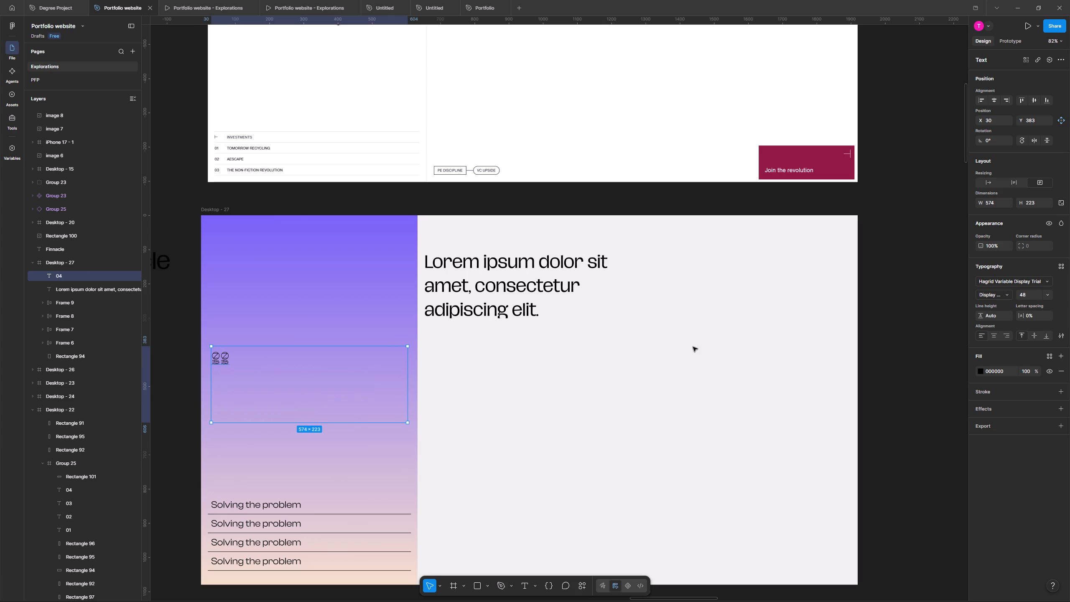
# Set the 04 text to Clash Display at font size 256.
pyautogui.click(1001, 285)
pyautogui.write('clas')
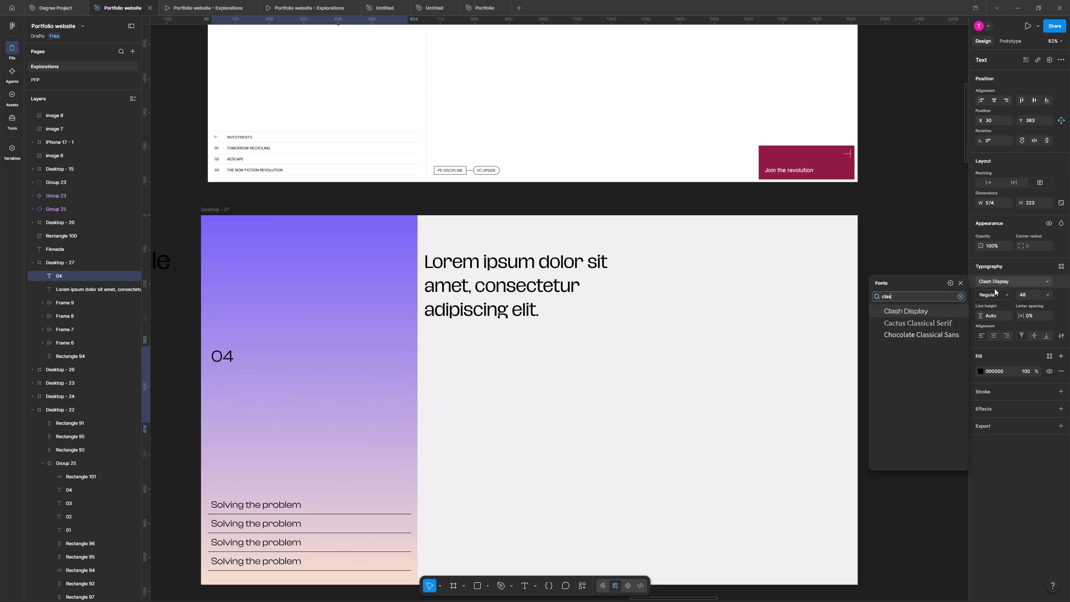
pyautogui.click(926, 312)
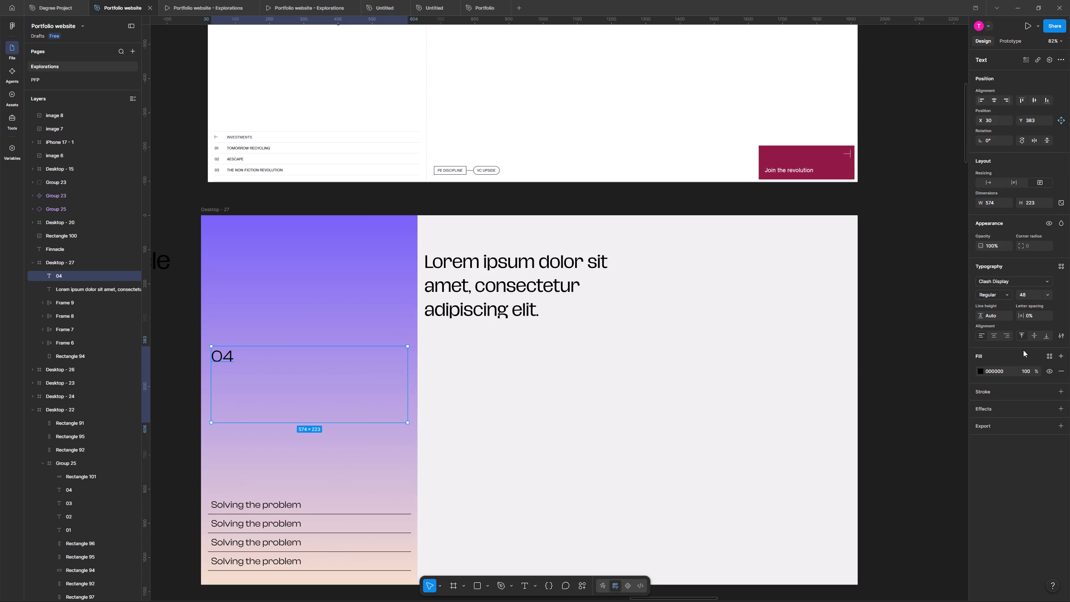
pyautogui.click(1035, 295)
pyautogui.press('BackSpace')
pyautogui.write('256')
pyautogui.press('Return')
pyautogui.click(665, 342)
# Move the 04 text to about X 114, Y 356 and resize its text box to about 381 × 274.
pyautogui.click(291, 385)
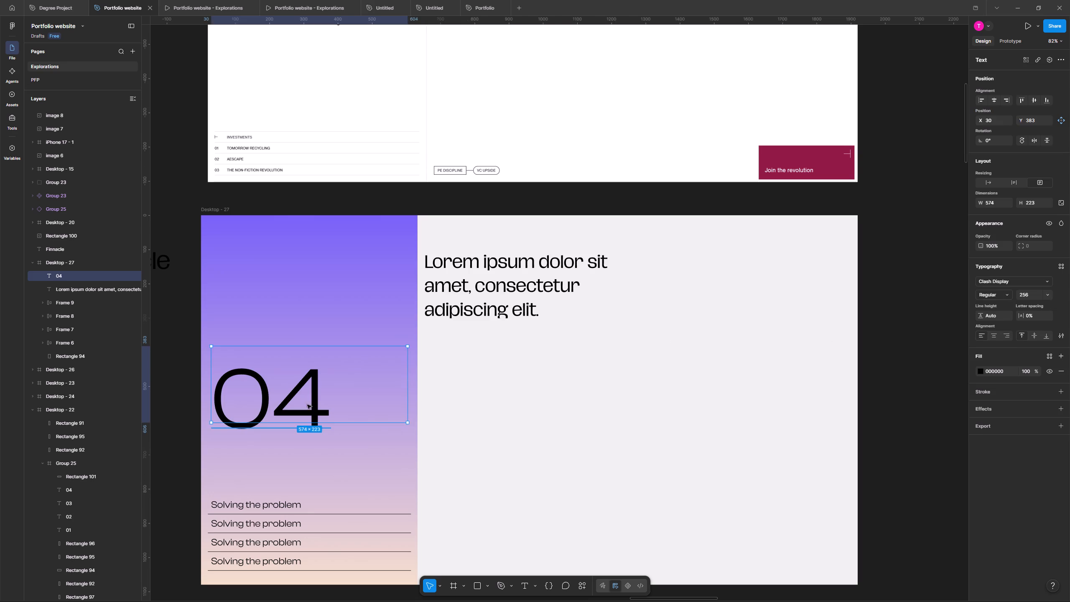
pyautogui.moveTo(290, 403); pyautogui.dragTo(319, 393)
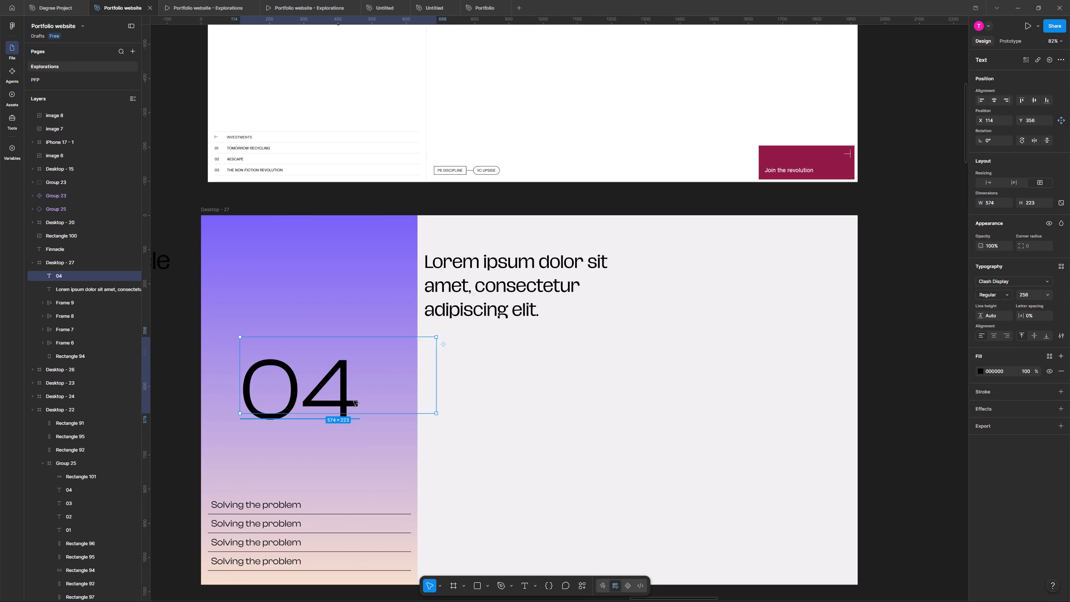
pyautogui.click(534, 409)
pyautogui.click(305, 410)
pyautogui.moveTo(364, 411); pyautogui.dragTo(362, 431)
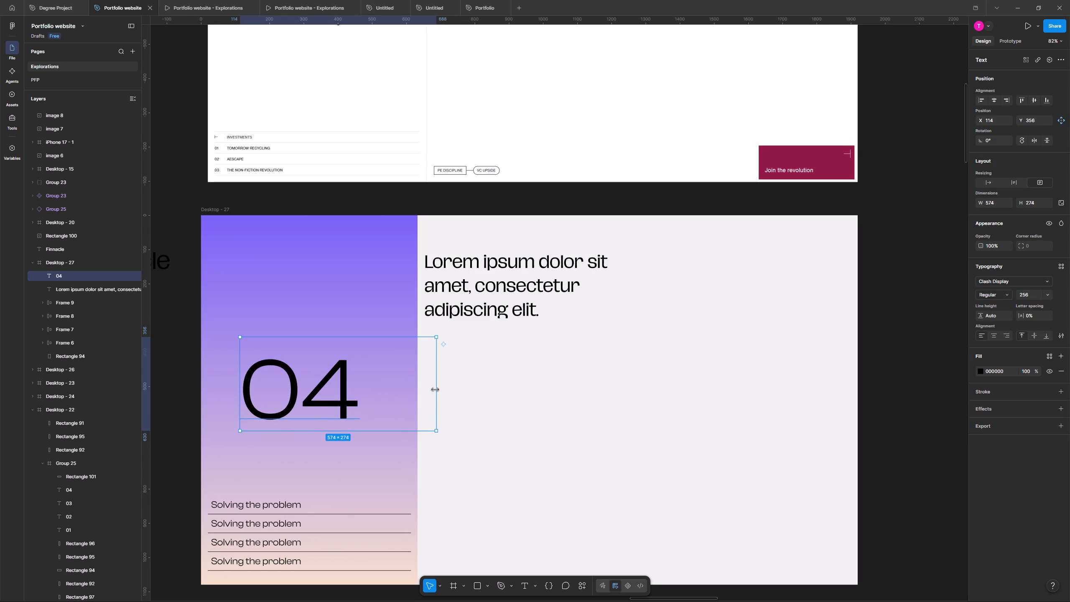
pyautogui.moveTo(436, 389); pyautogui.dragTo(370, 397)
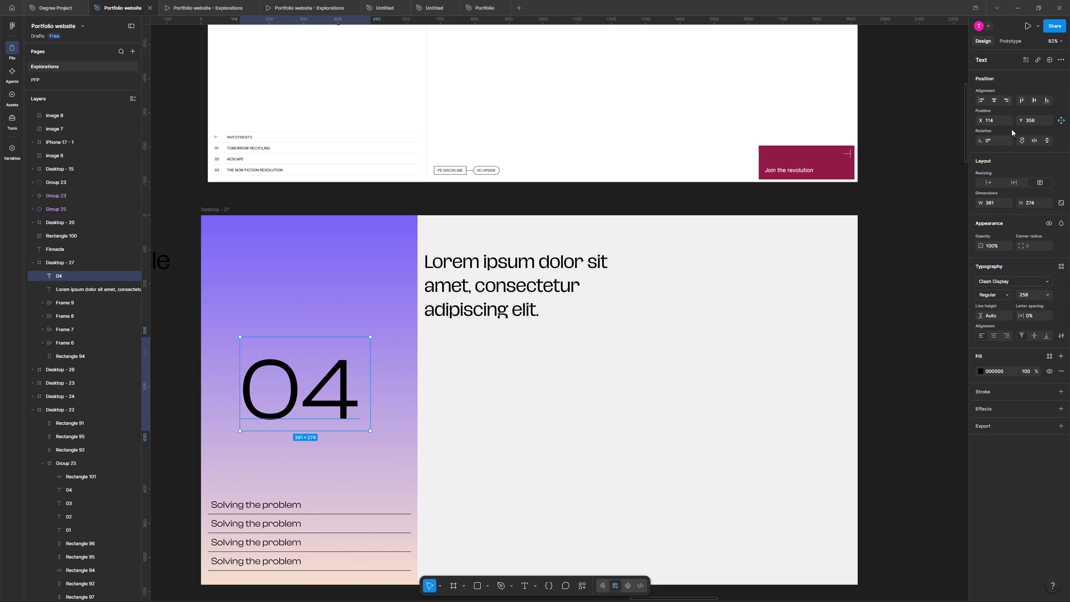
pyautogui.click(663, 327)
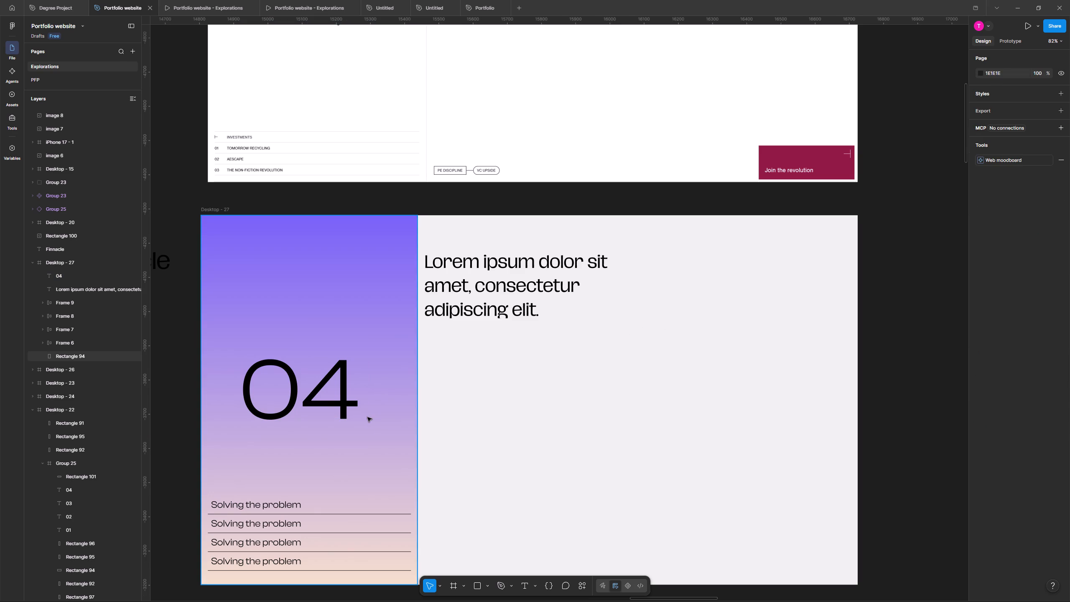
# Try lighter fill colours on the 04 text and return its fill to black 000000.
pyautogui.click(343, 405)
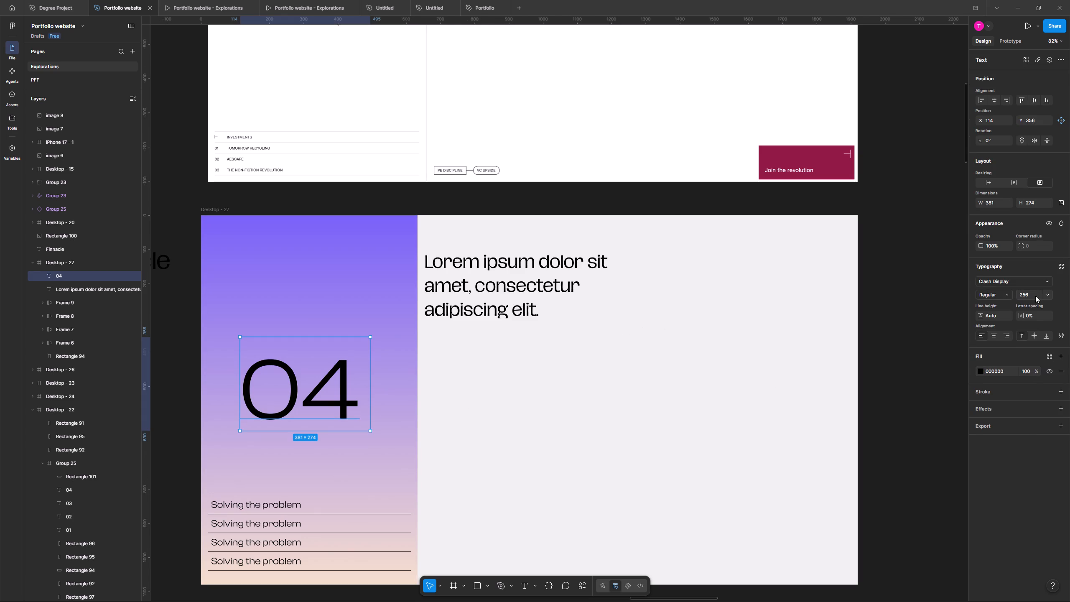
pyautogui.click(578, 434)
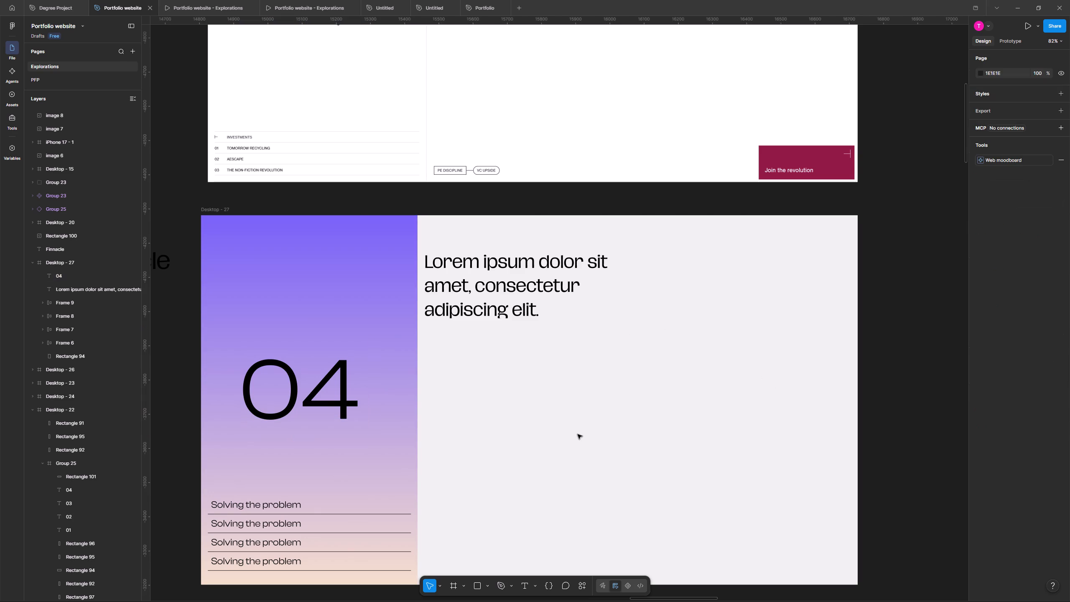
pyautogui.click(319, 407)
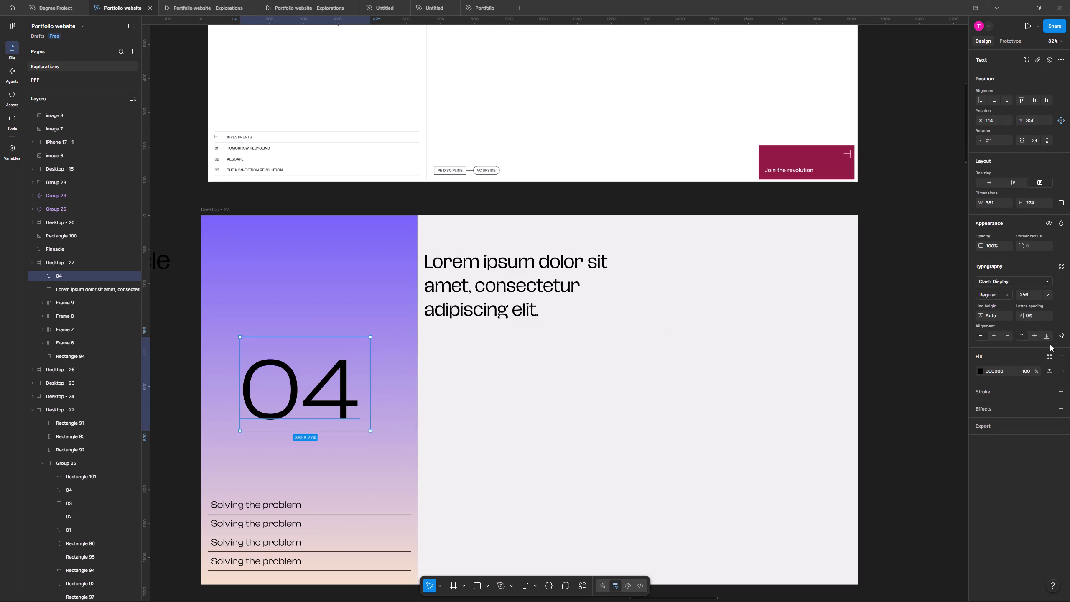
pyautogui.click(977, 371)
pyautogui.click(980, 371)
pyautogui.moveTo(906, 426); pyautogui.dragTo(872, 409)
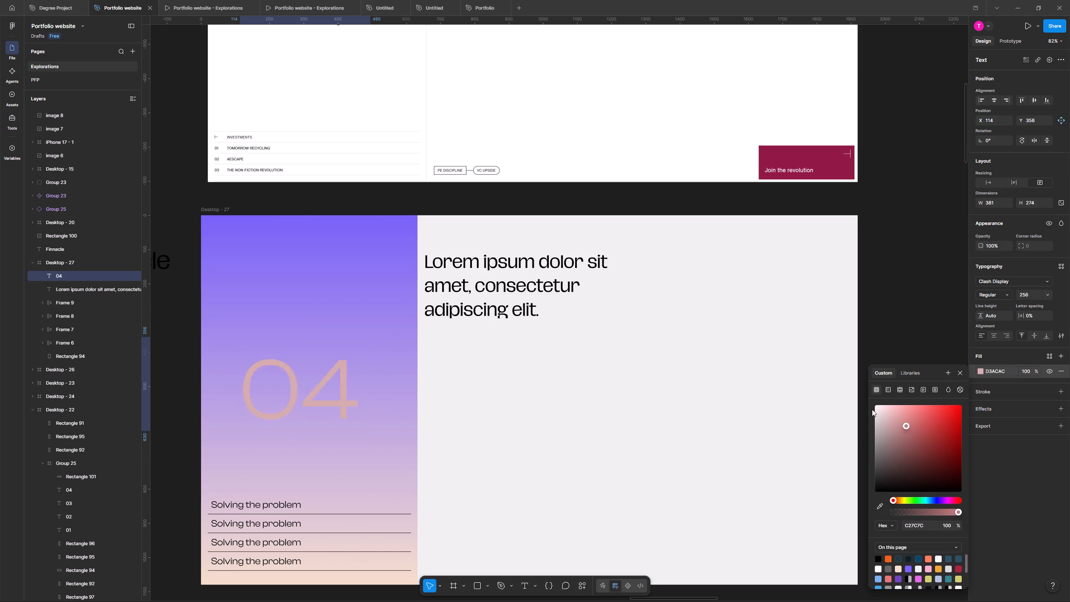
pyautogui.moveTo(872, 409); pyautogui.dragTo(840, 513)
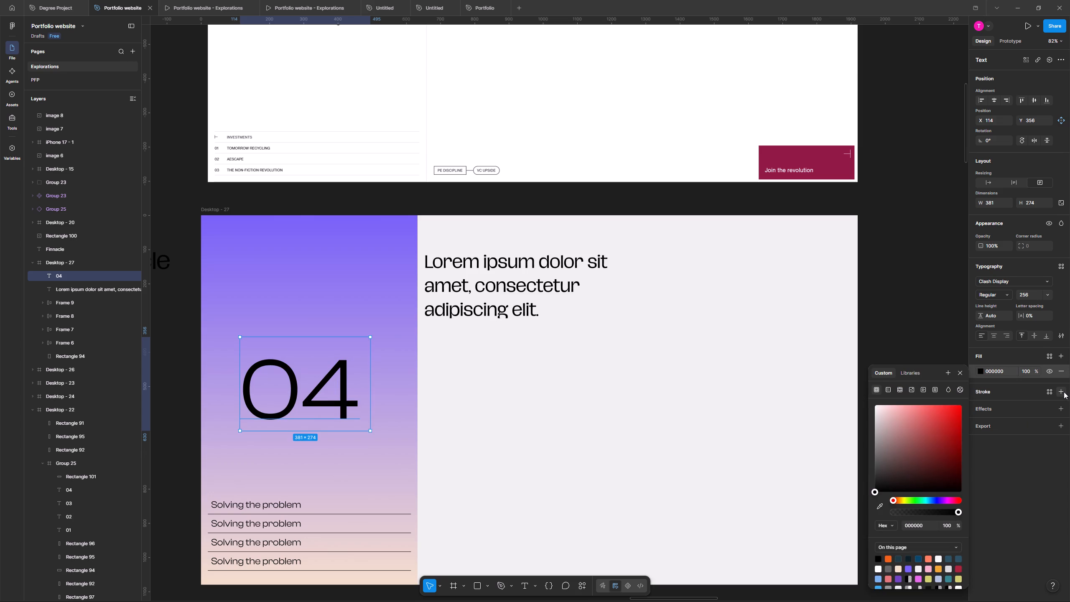
# Turn the 04 text into an outline by adding a black outside stroke of weight 1 and hiding its fill.
pyautogui.click(1064, 392)
pyautogui.click(1050, 372)
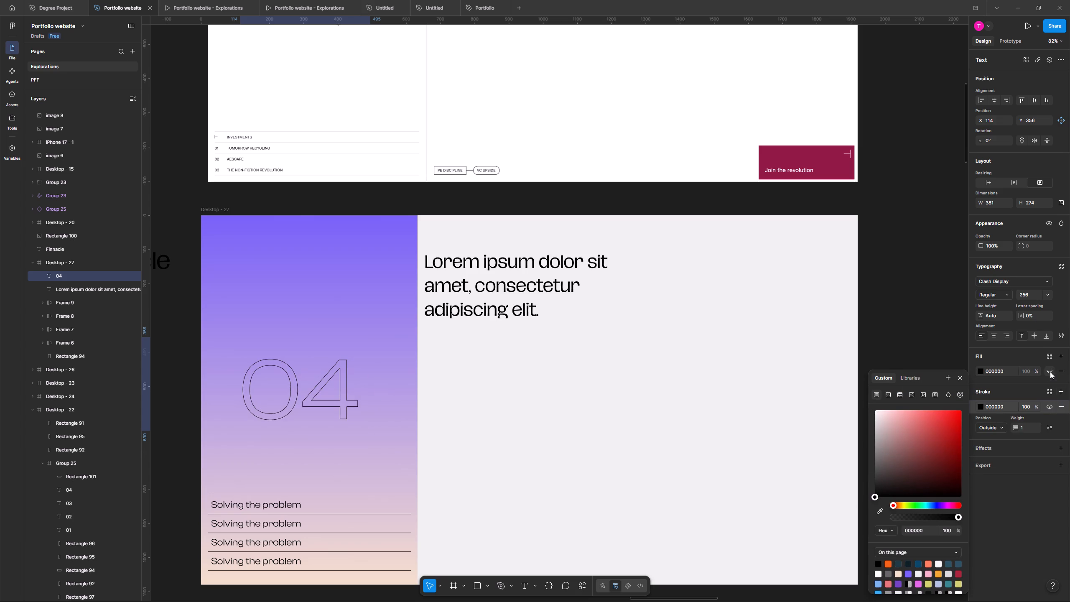
pyautogui.click(698, 381)
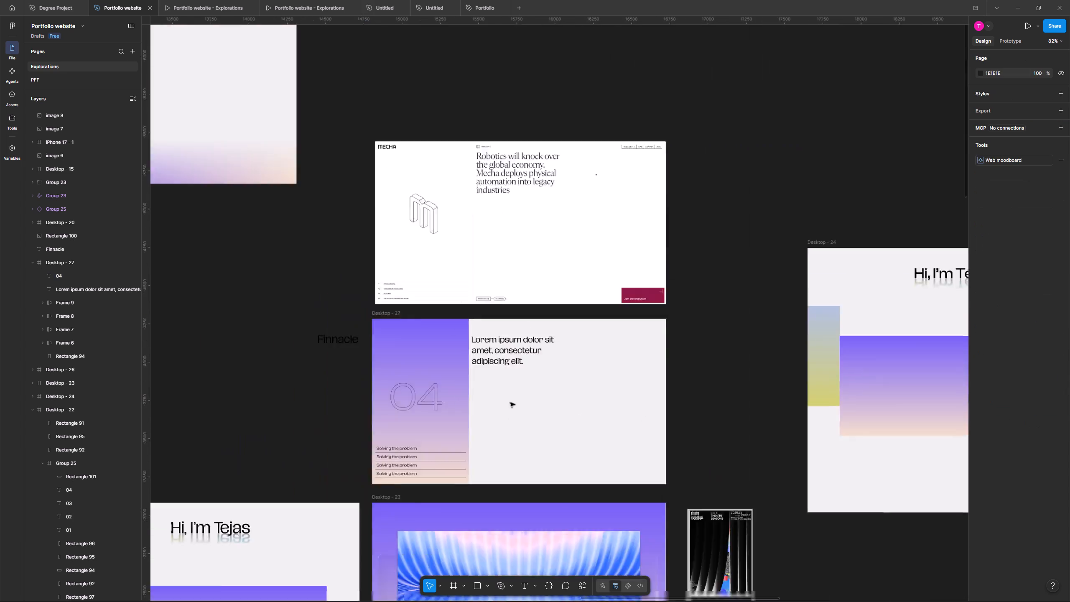
# Examine the Desktop - 27 layout against the Mecha reference and the neighbouring portfolio frames.
pyautogui.scroll(-2, 510, 403)
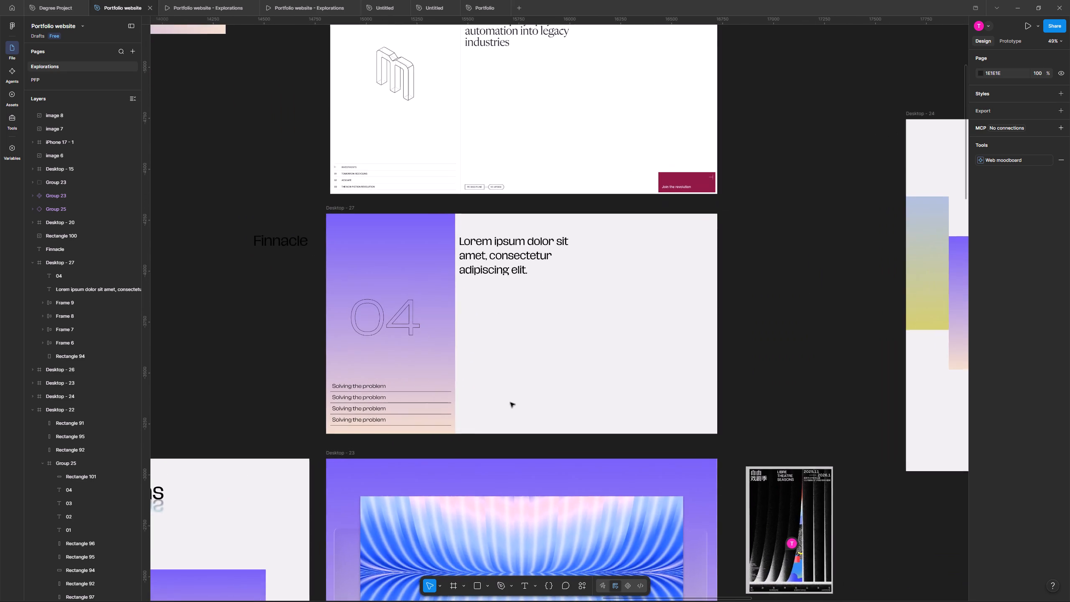
pyautogui.scroll(1, 510, 403)
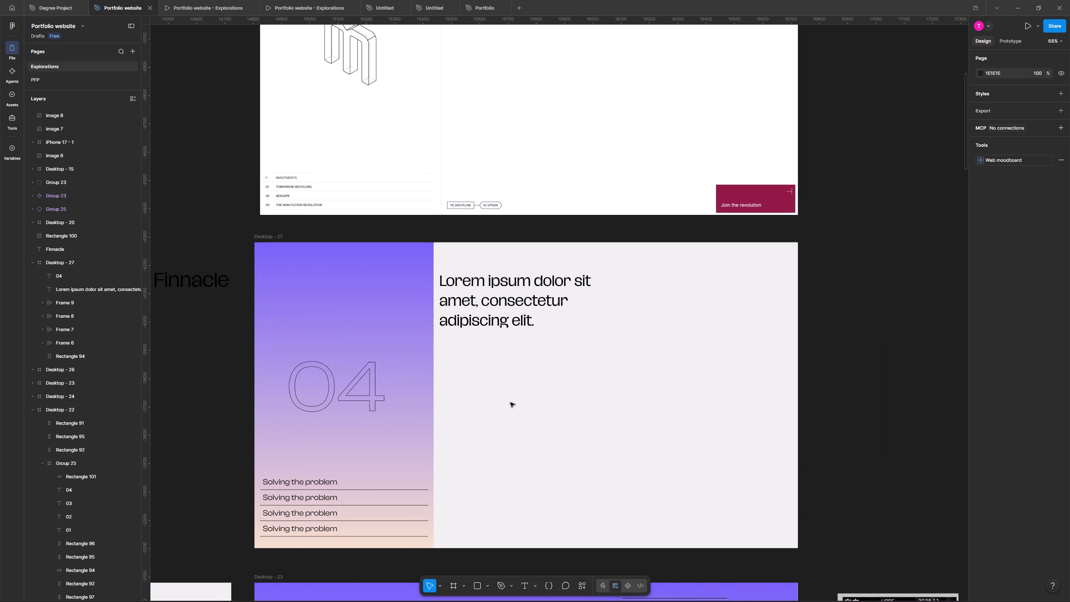
pyautogui.scroll(1, 510, 403)
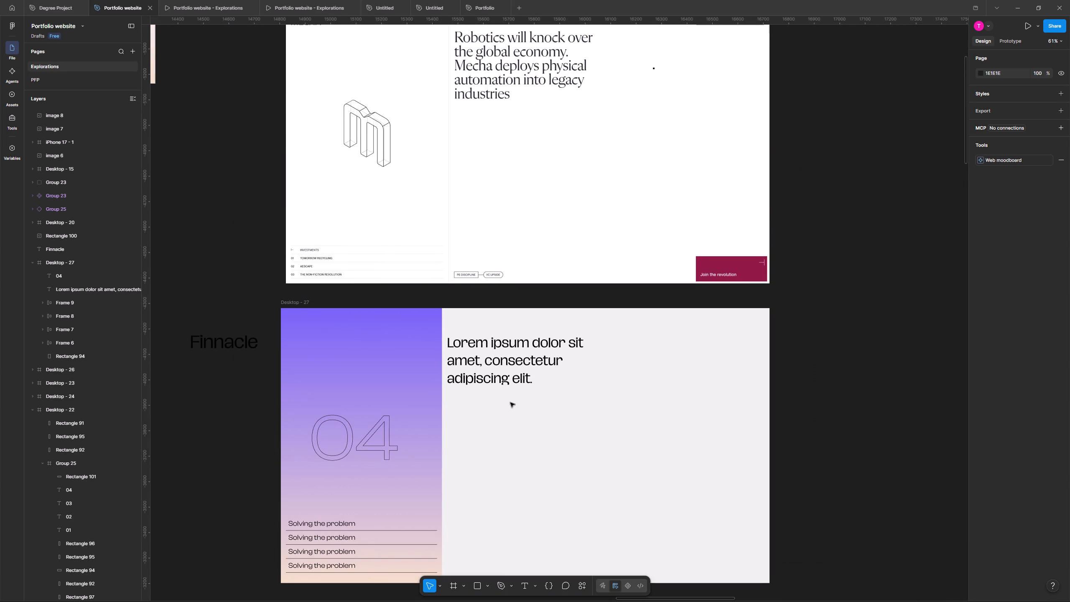
pyautogui.scroll(-1, 510, 403)
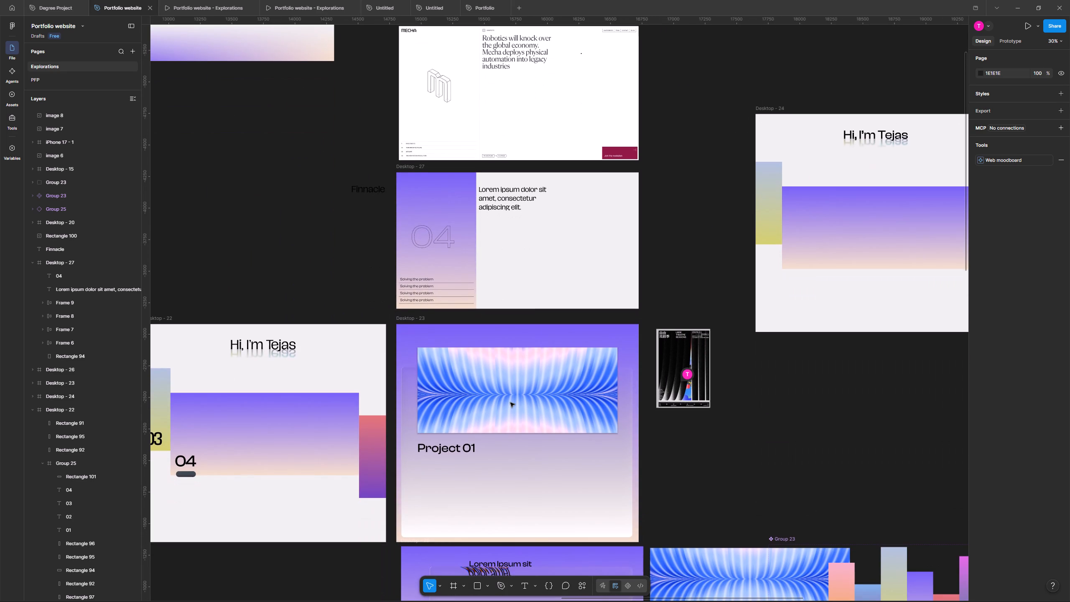
pyautogui.scroll(-2, 510, 403)
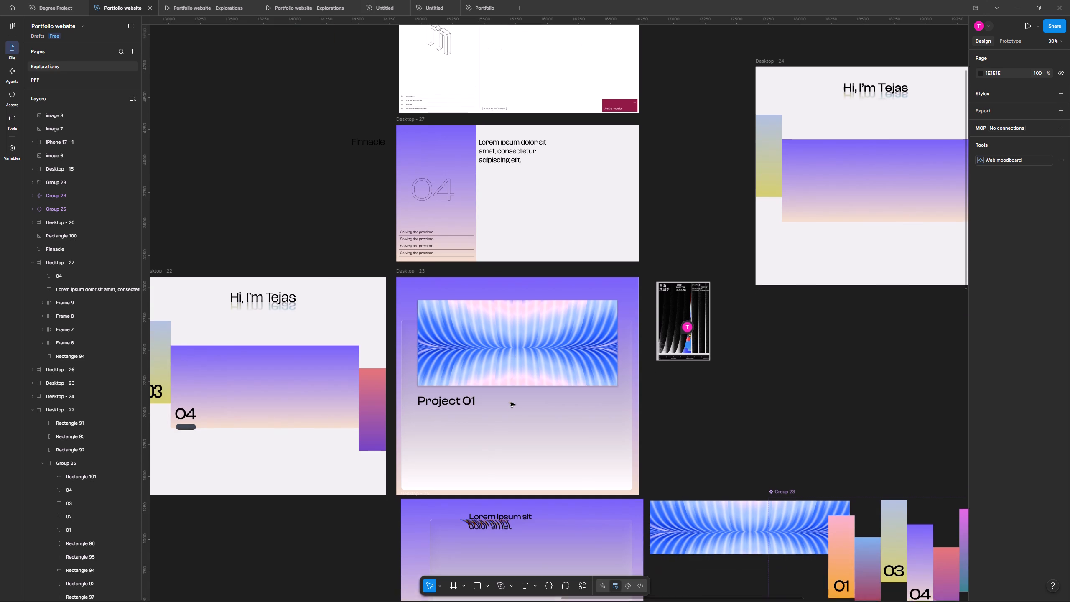
pyautogui.scroll(-1, 510, 403)
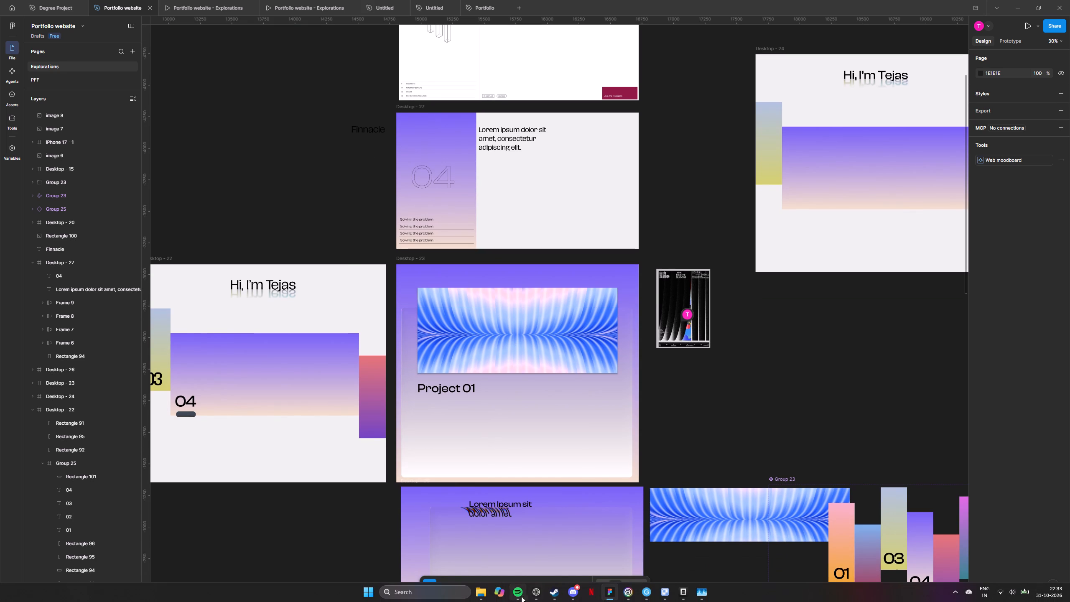
# Switch to File Explorer and open the recent index-2 file from the Personal website folder in the browser.
pyautogui.click(537, 596)
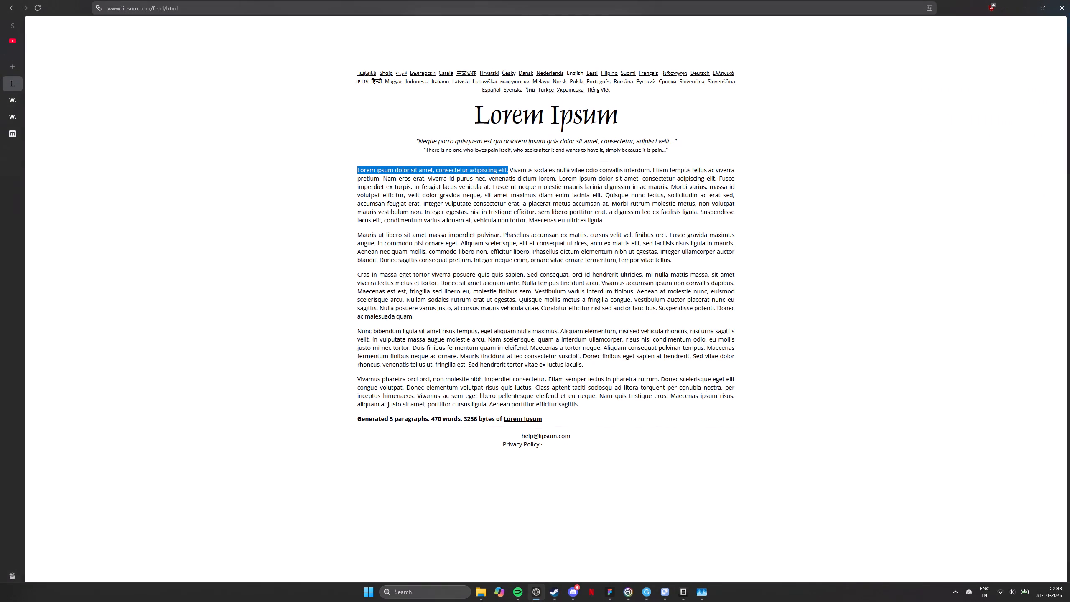
pyautogui.click(485, 592)
pyautogui.click(451, 554)
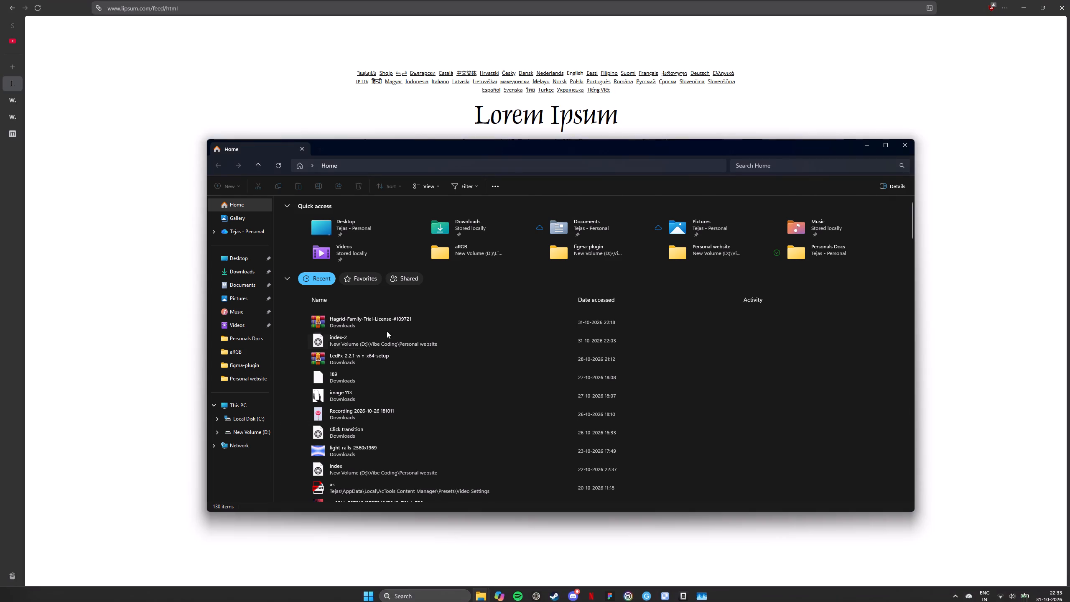
pyautogui.doubleClick(387, 337)
# Check how the 01 card transitions into the Project 01 page and back when scrolling, and return to Figma.
pyautogui.click(395, 333)
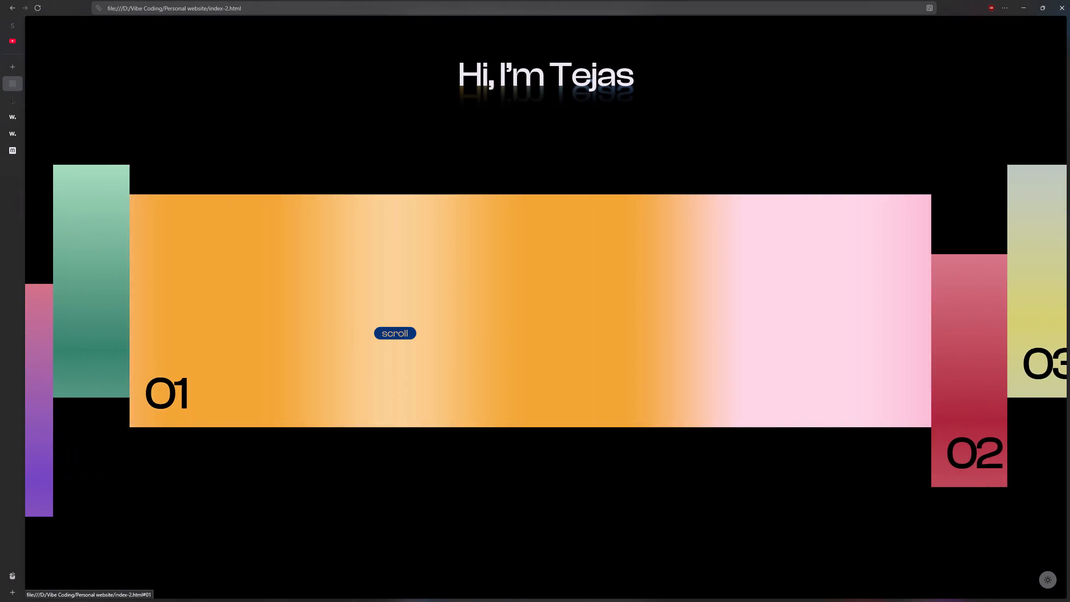
pyautogui.scroll(-3, 395, 333)
pyautogui.scroll(1, 395, 333)
pyautogui.scroll(-2, 395, 333)
pyautogui.scroll(3, 395, 333)
pyautogui.scroll(-3, 395, 333)
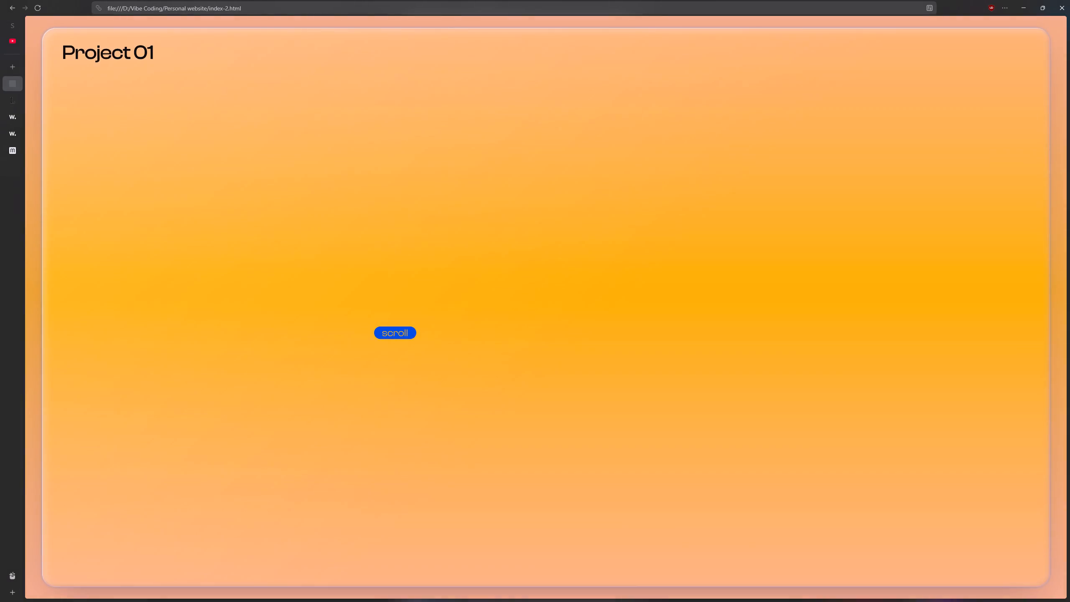
pyautogui.scroll(5, 395, 333)
pyautogui.scroll(-1, 395, 333)
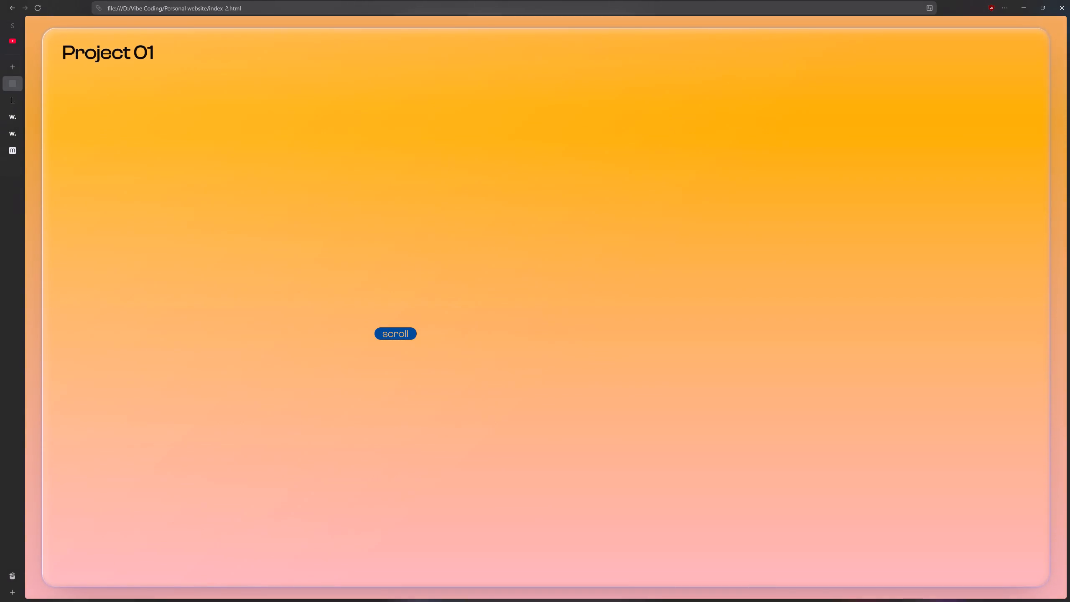
pyautogui.scroll(5, 395, 334)
pyautogui.scroll(-4, 395, 334)
pyautogui.scroll(5, 395, 334)
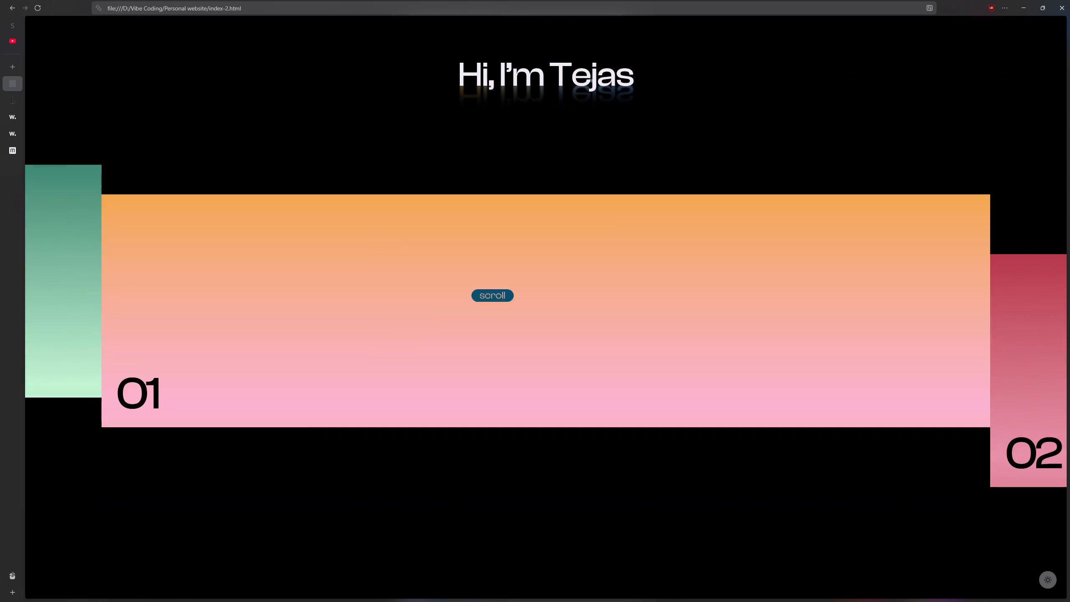
pyautogui.click(1027, 10)
pyautogui.click(864, 140)
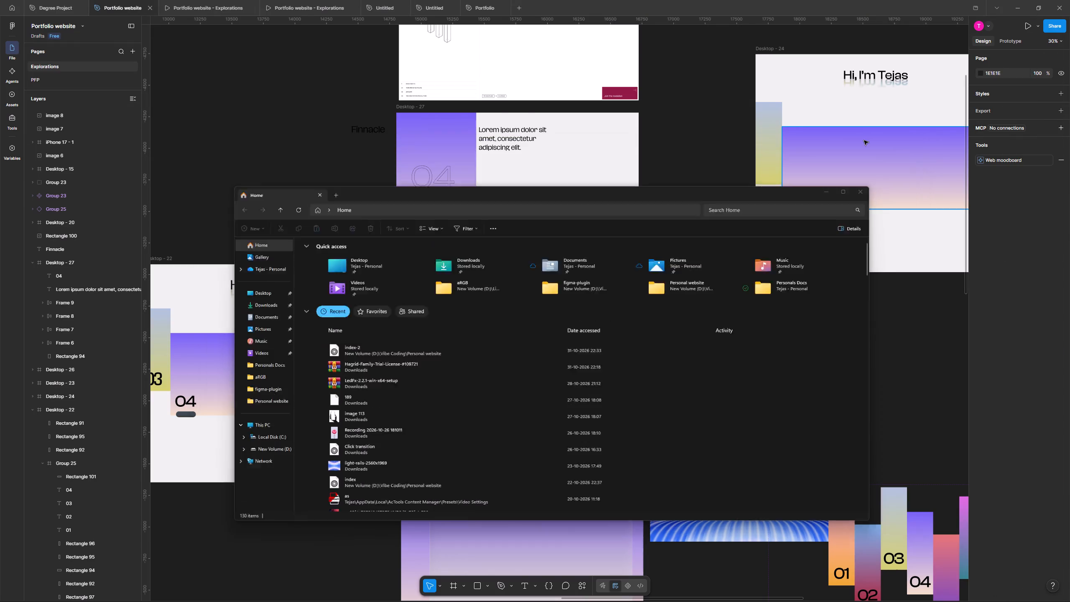
# Delete the outlined 04 numeral from the gradient column of Desktop - 27.
pyautogui.click(429, 182)
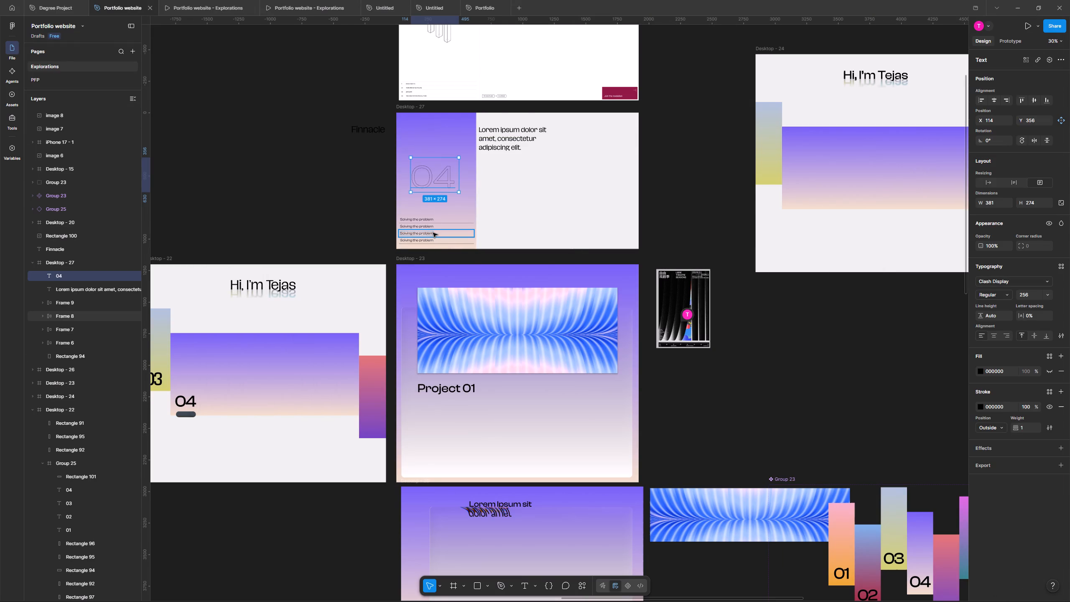
pyautogui.press('BackSpace')
# Replace the text of the first entry in Desktop - 27's section list with Introduction.
pyautogui.scroll(3, 422, 224)
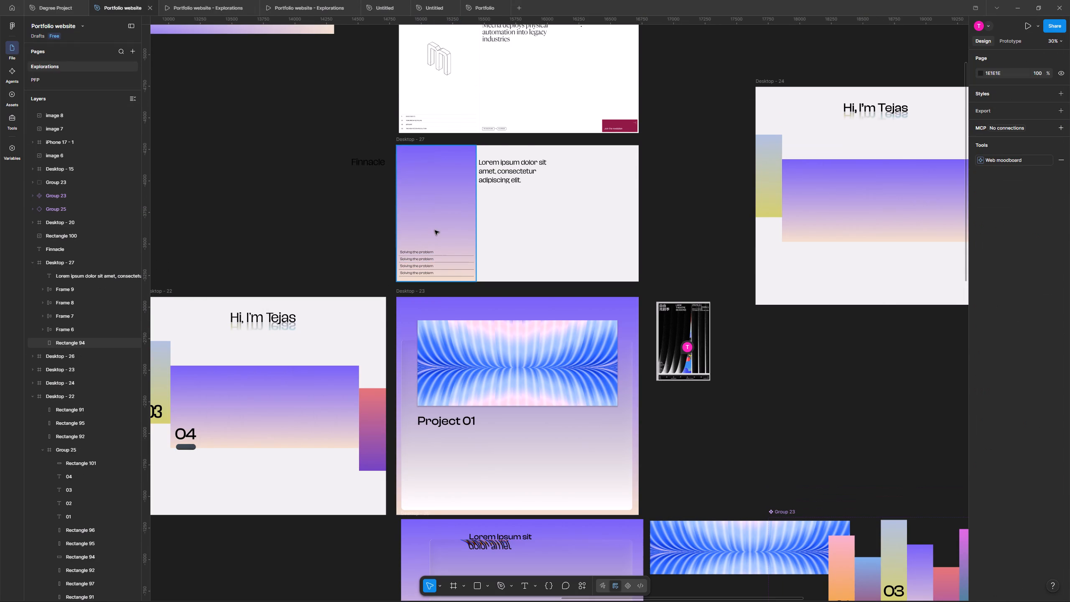
pyautogui.scroll(2, 435, 230)
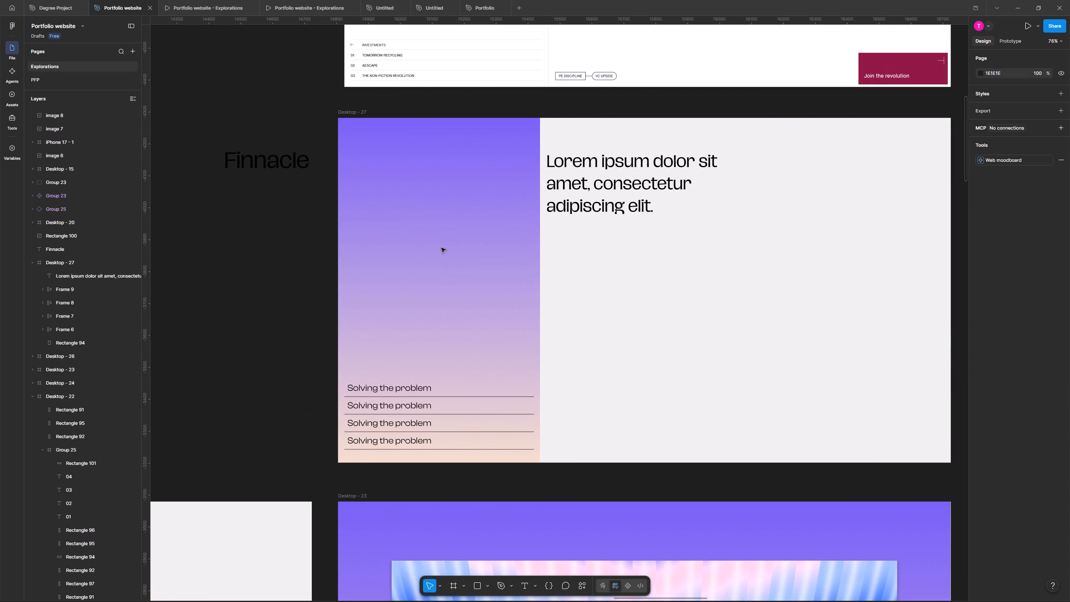
pyautogui.doubleClick(411, 388)
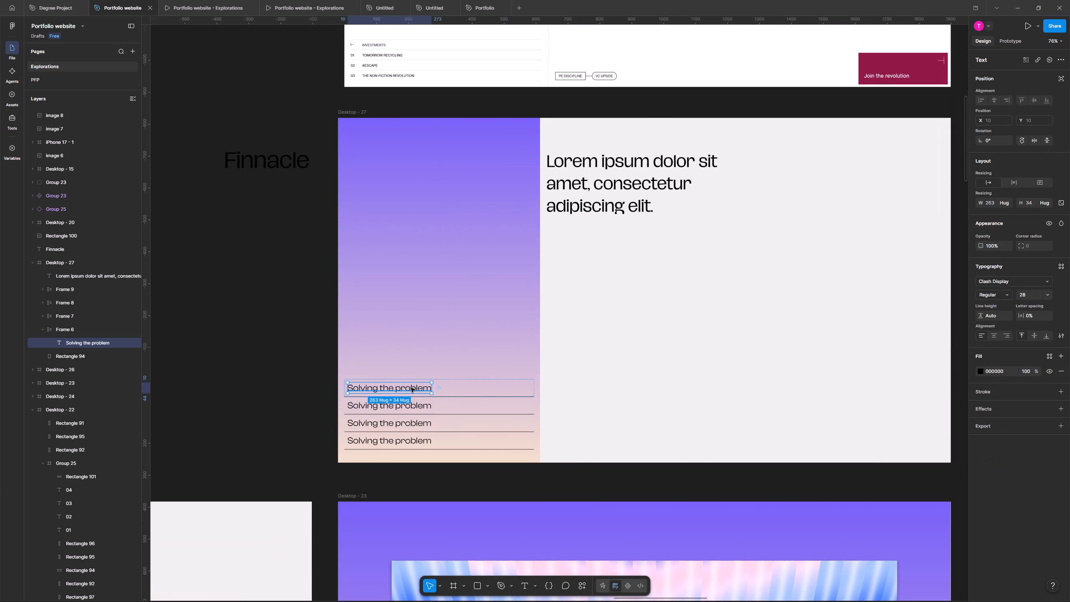
pyautogui.click(411, 348)
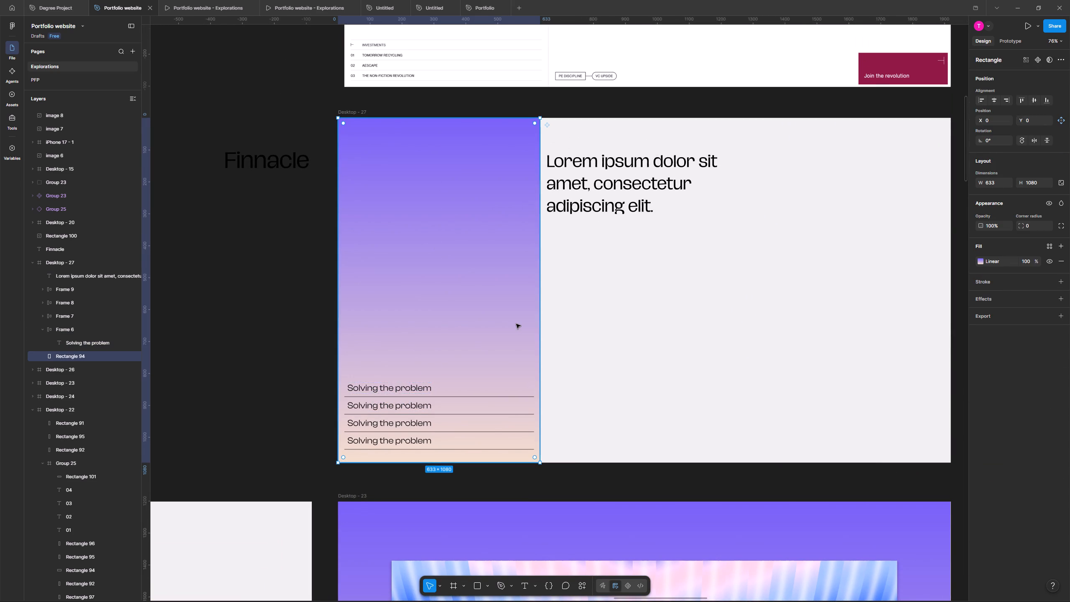
pyautogui.scroll(2, 516, 324)
pyautogui.scroll(-2, 464, 448)
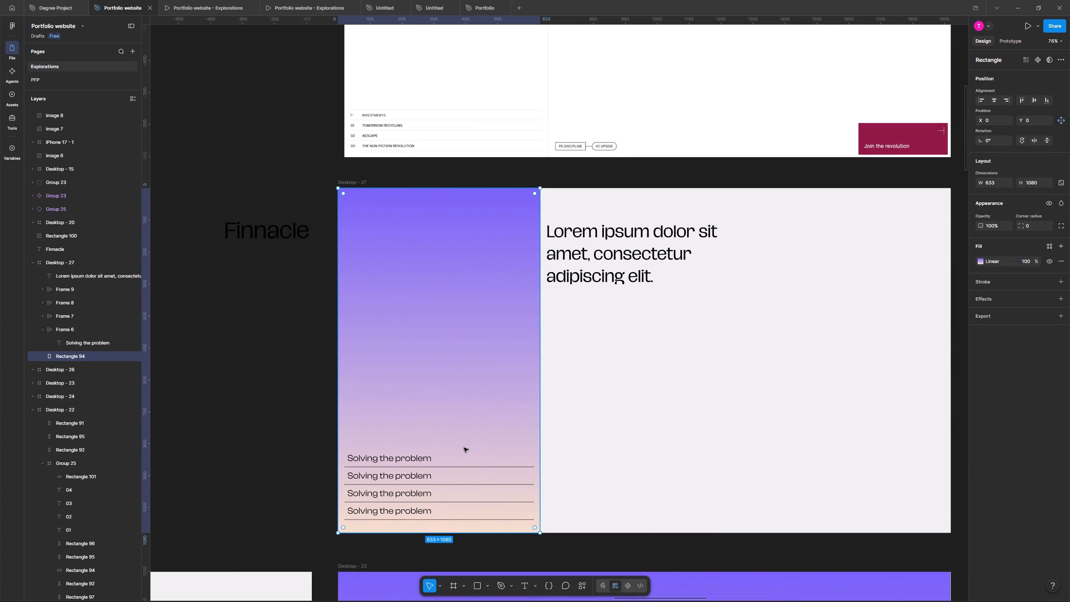
pyautogui.doubleClick(410, 477)
pyautogui.tripleClick(406, 462)
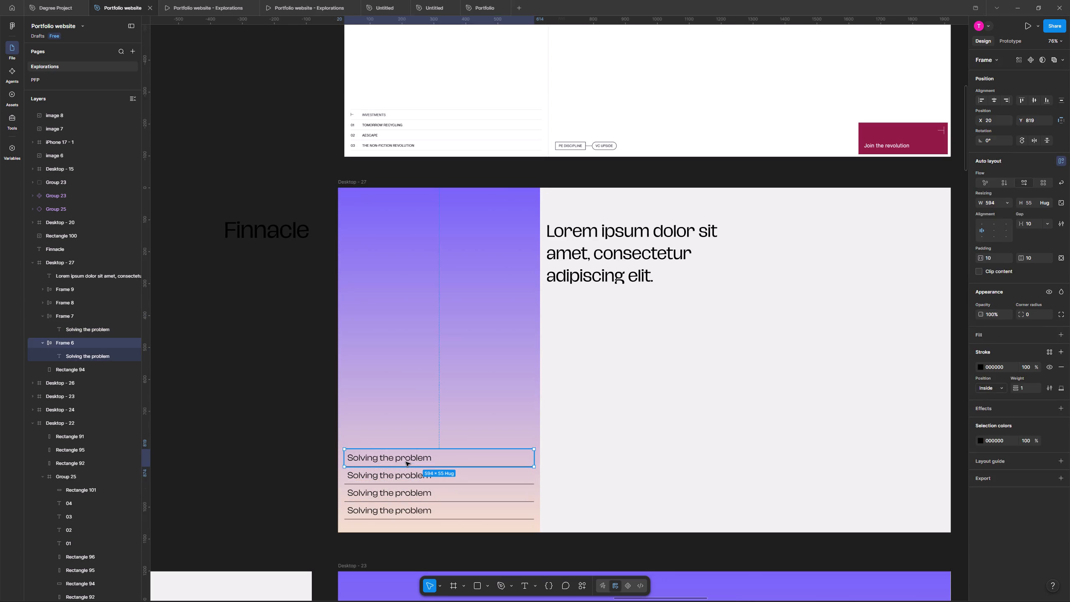
pyautogui.click(406, 462)
pyautogui.press('BackSpace')
pyautogui.write('Stage')
pyautogui.press('space')
pyautogui.press('BackSpace')
pyautogui.press('BackSpace')
pyautogui.press('BackSpace')
pyautogui.press('BackSpace')
pyautogui.press('BackSpace')
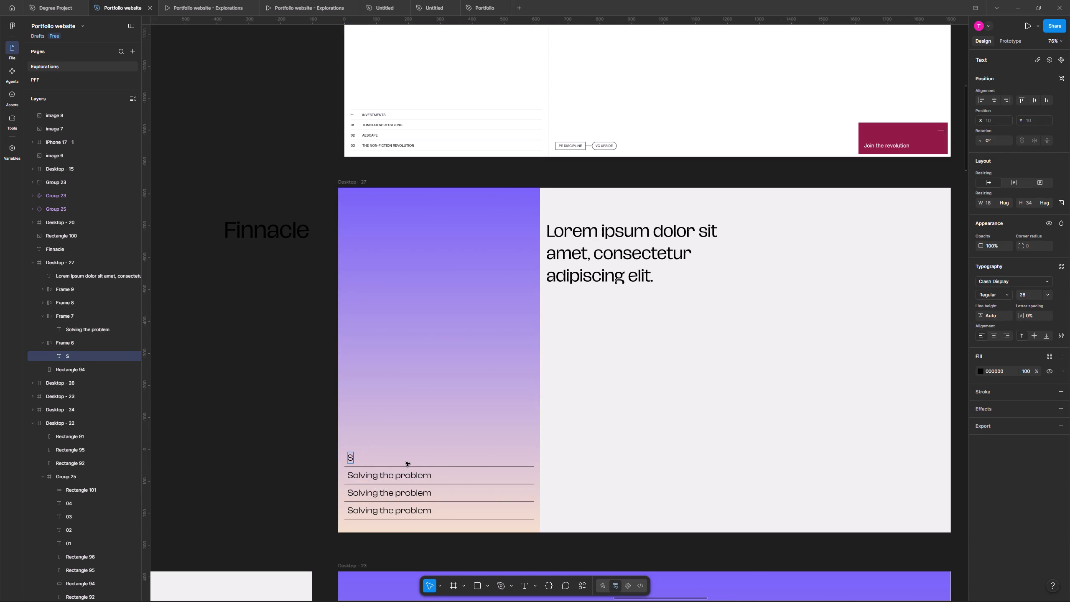
pyautogui.press('BackSpace')
pyautogui.write('Introduction')
# Replace the text of the second entry in the section list with Stage 01.
pyautogui.click(408, 479)
pyautogui.hotkey('ctrl', 'a')
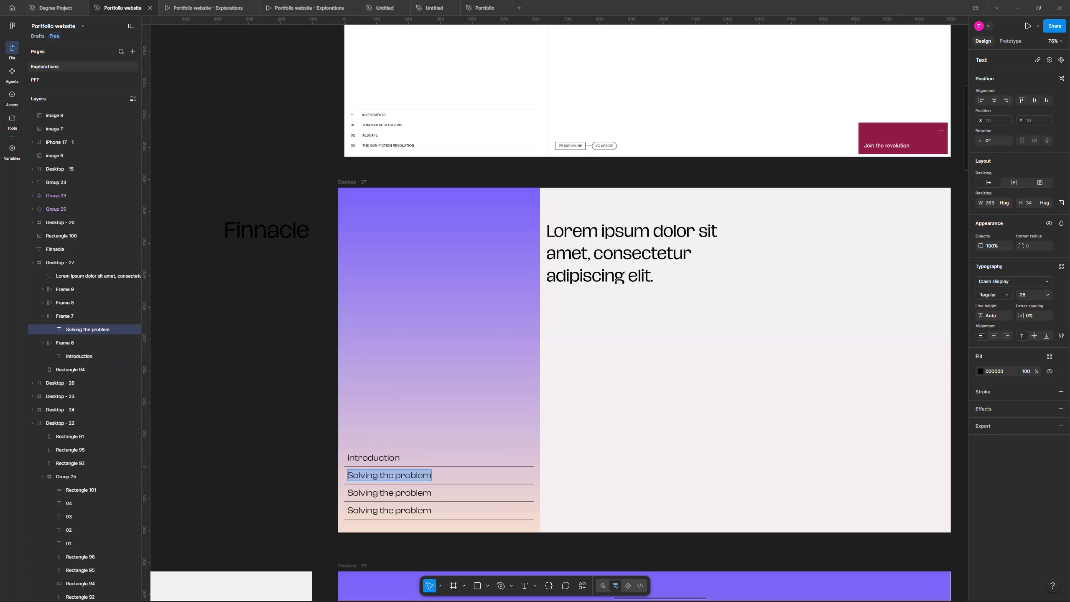
pyautogui.press('BackSpace')
pyautogui.write('Stage 1')
pyautogui.press('BackSpace')
pyautogui.write('02')
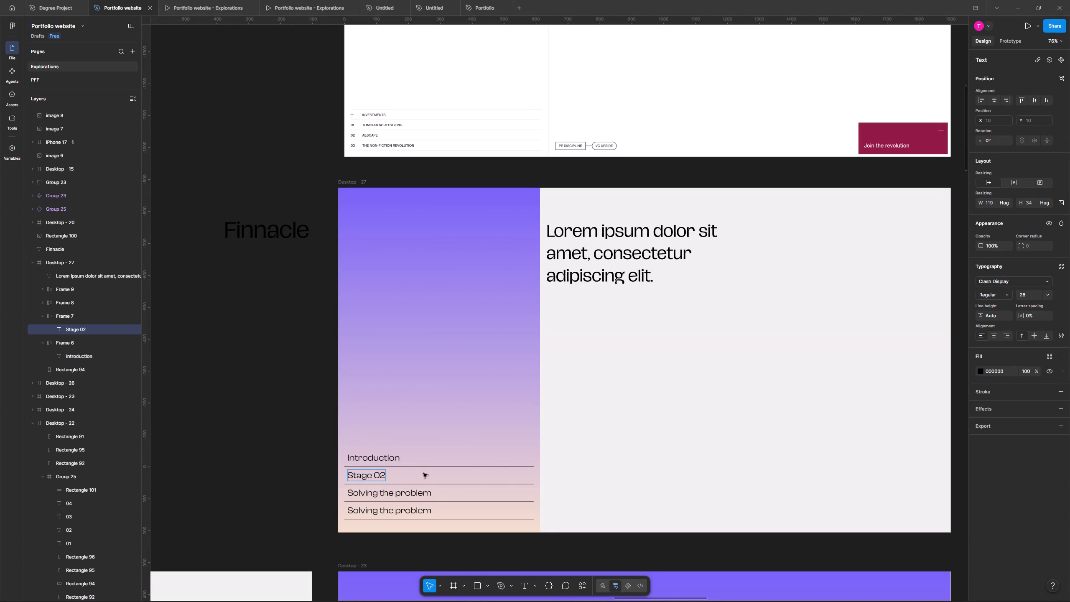
pyautogui.press('BackSpace')
pyautogui.press('1')
# Replace the texts of the third and fourth section list entries with Stage 02 and Stage 03.
pyautogui.click(404, 498)
pyautogui.doubleClick(409, 495)
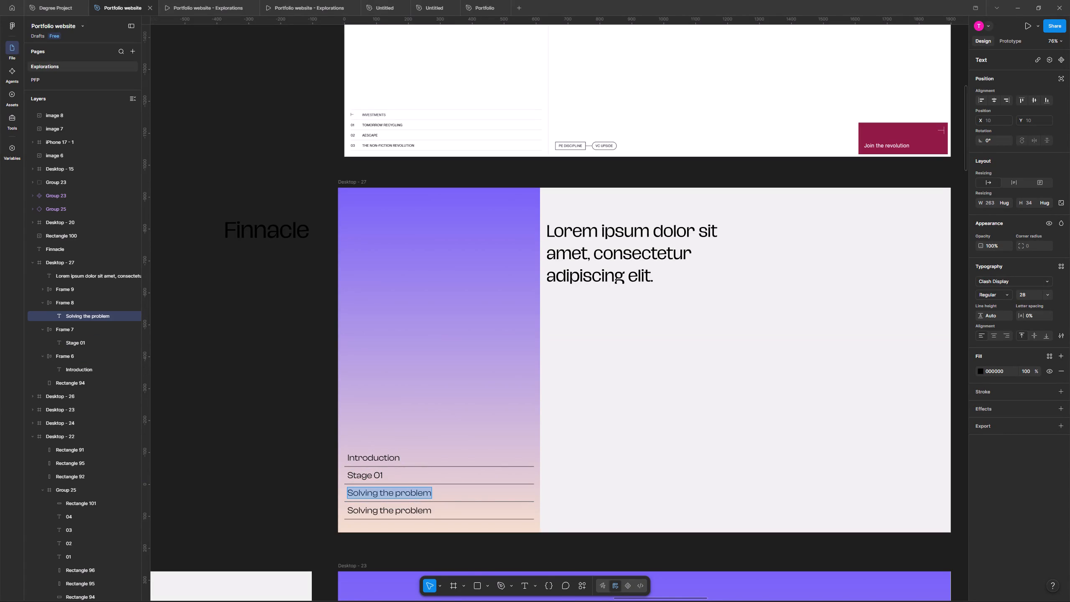
pyautogui.press('BackSpace')
pyautogui.write('Stage 02')
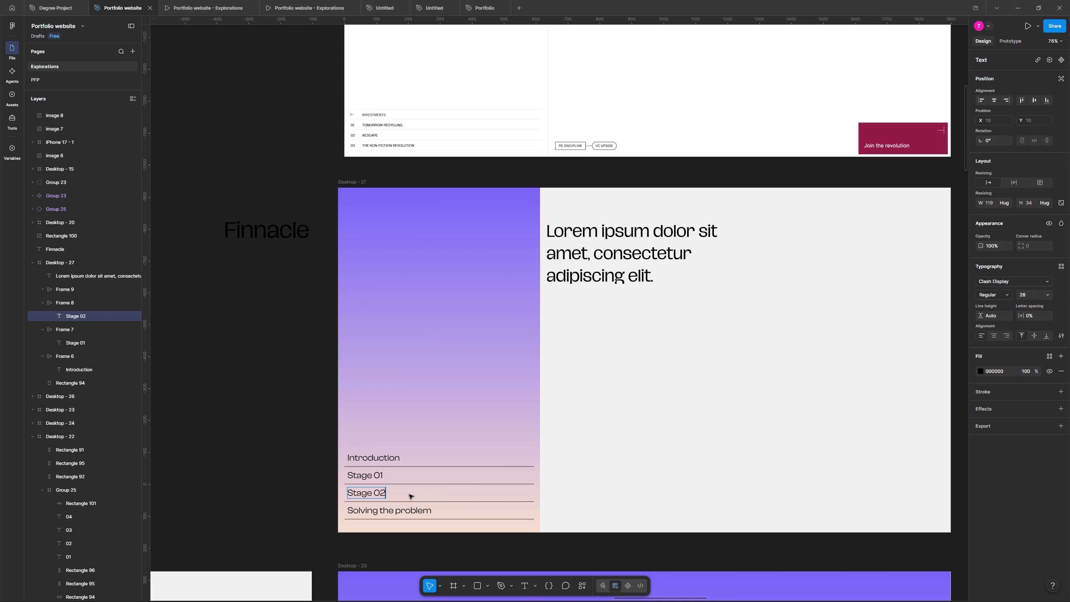
pyautogui.click(408, 512)
pyautogui.hotkey('ctrl', 'a')
pyautogui.press('BackSpace')
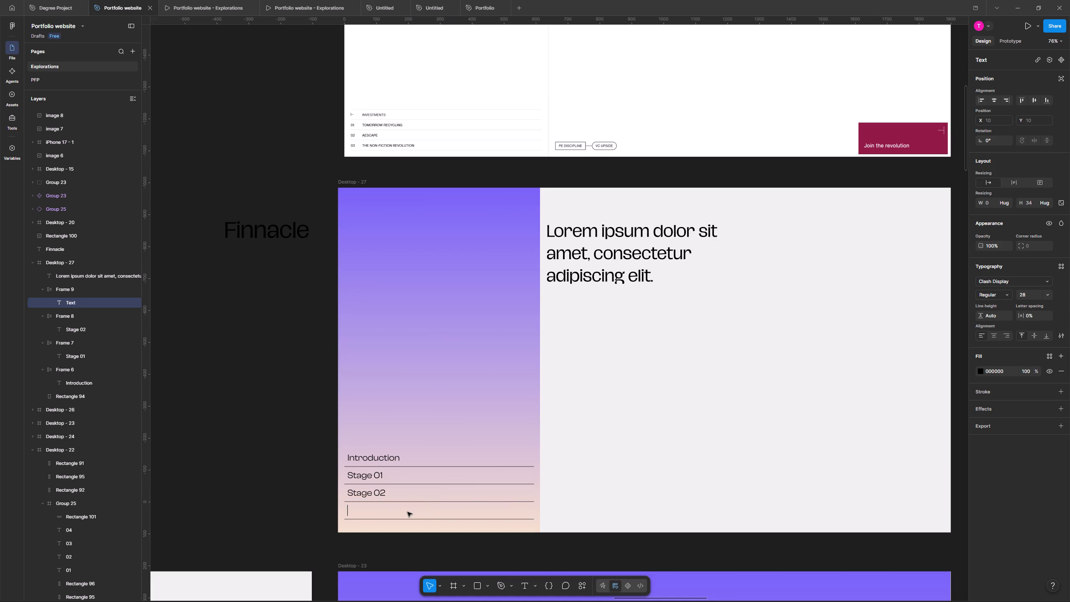
pyautogui.write('Stage 03')
pyautogui.doubleClick(260, 508)
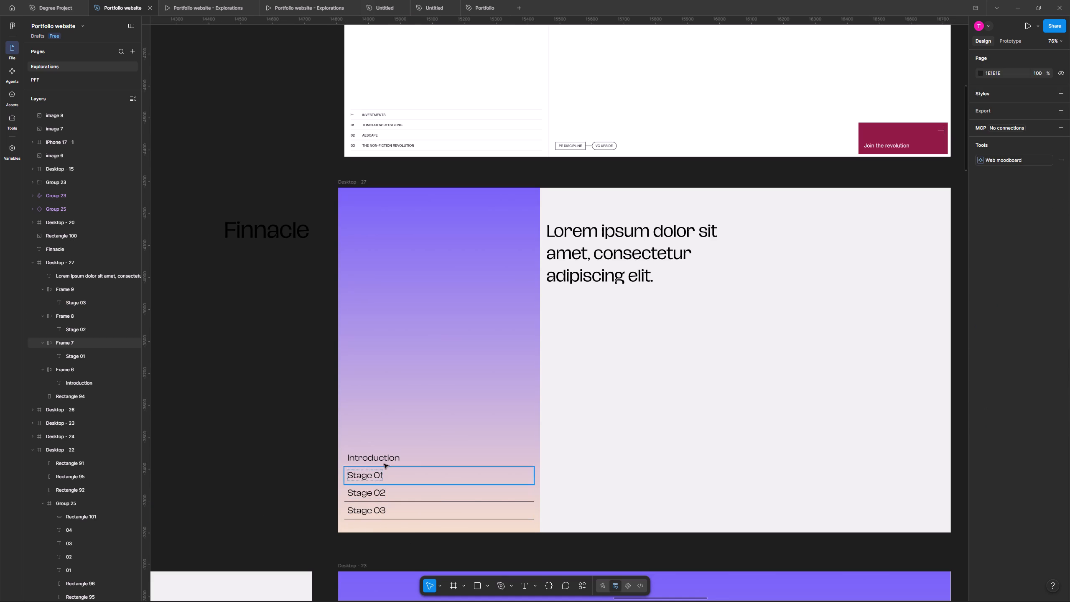
# Compare the Desktop - 27 layout and its relabelled section list with the Mecha reference above it.
pyautogui.scroll(2, 441, 423)
pyautogui.scroll(1, 432, 457)
pyautogui.scroll(-1, 432, 457)
pyautogui.scroll(1, 432, 457)
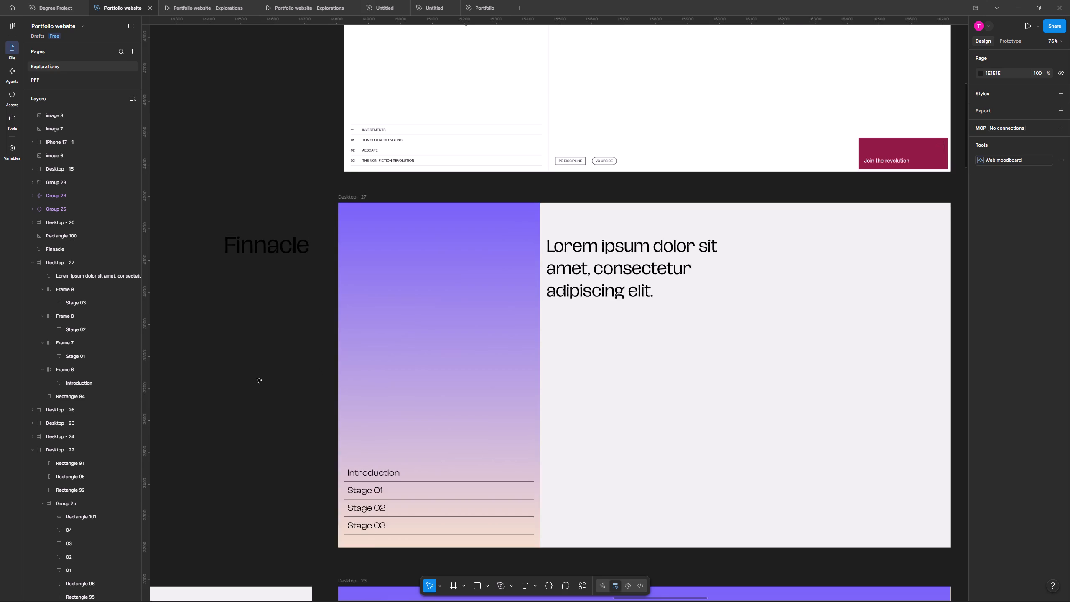
pyautogui.scroll(4, 258, 381)
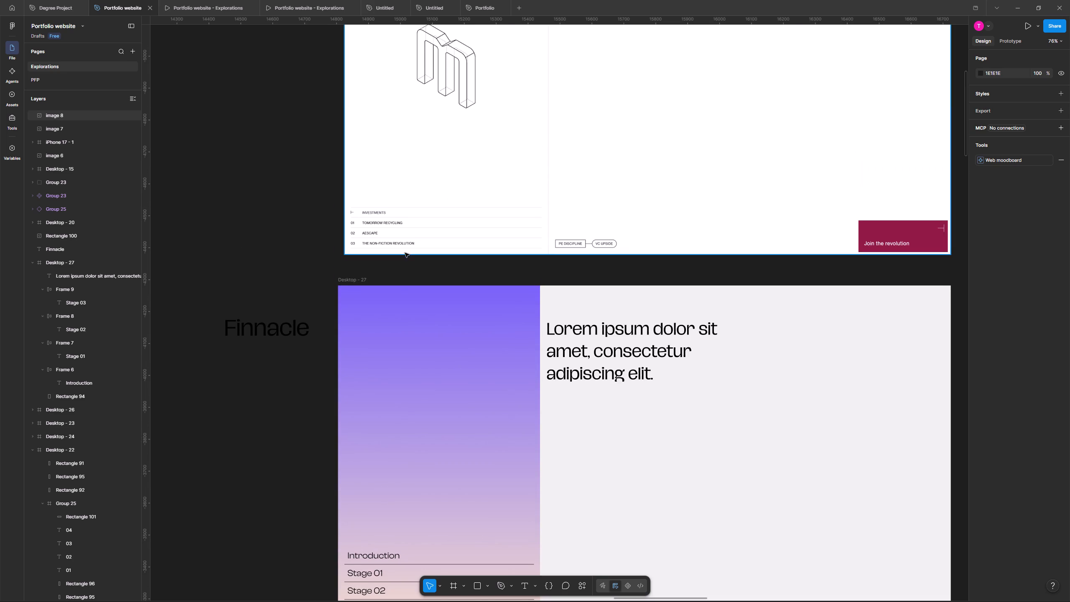
pyautogui.scroll(9, 413, 278)
pyautogui.scroll(-7, 457, 331)
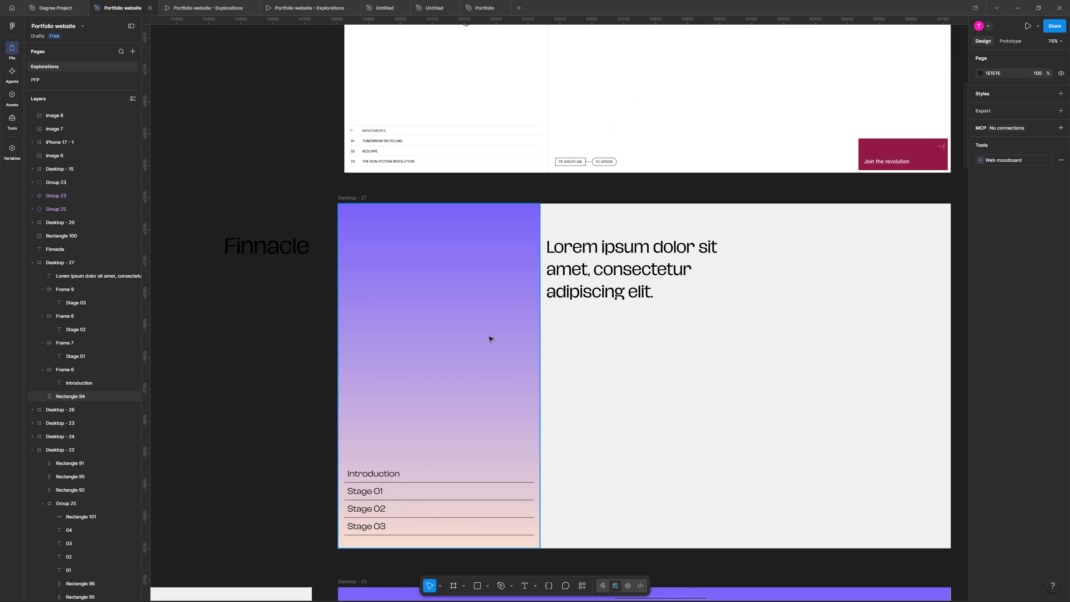
pyautogui.scroll(10, 611, 352)
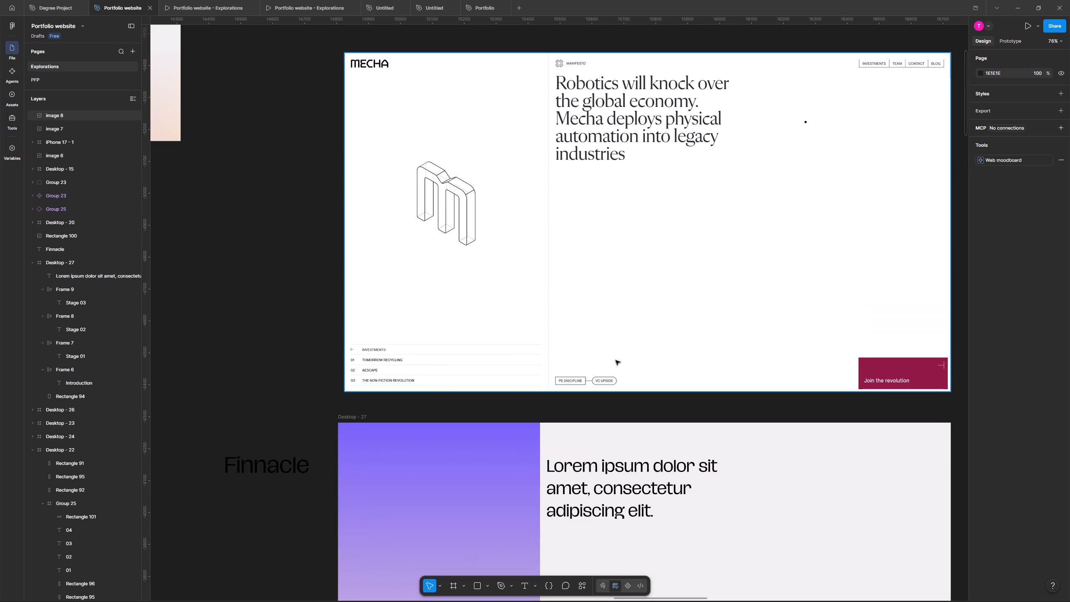
pyautogui.scroll(-3, 624, 360)
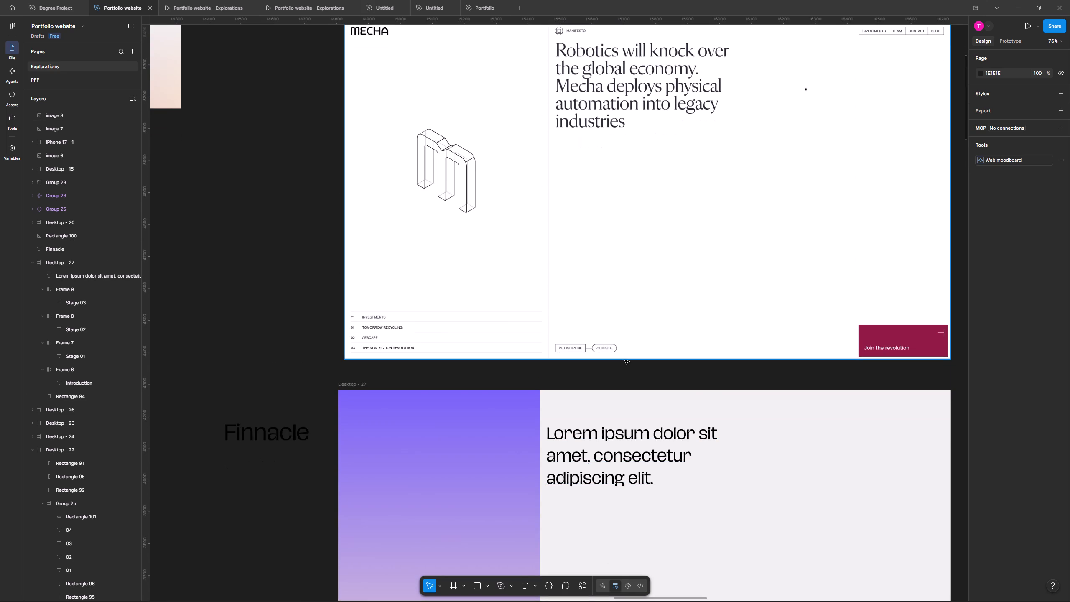
pyautogui.scroll(-3, 625, 360)
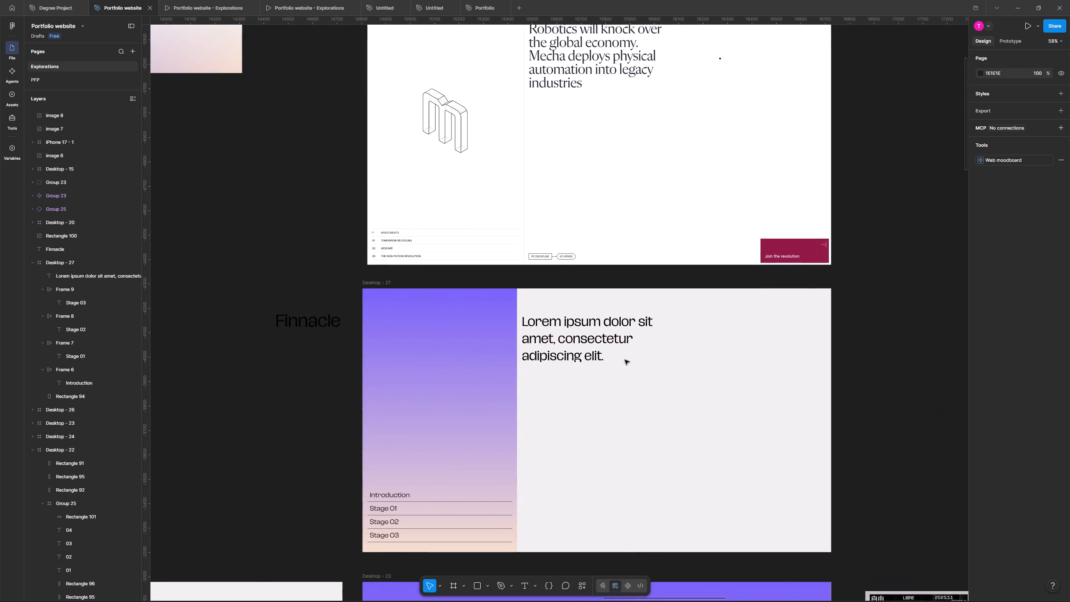
pyautogui.scroll(-2, 625, 360)
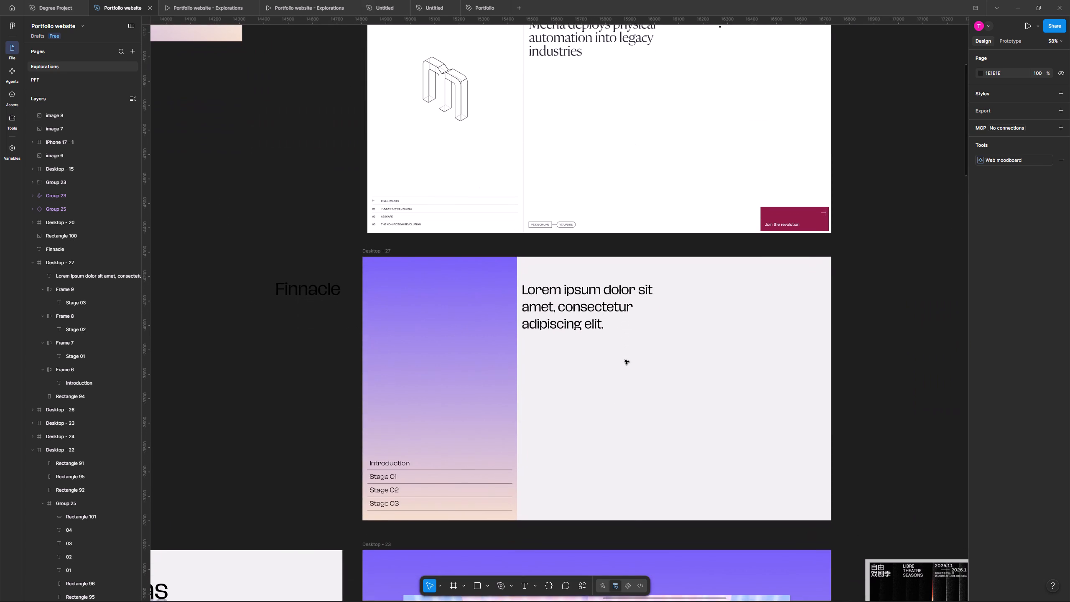
pyautogui.scroll(-1, 625, 360)
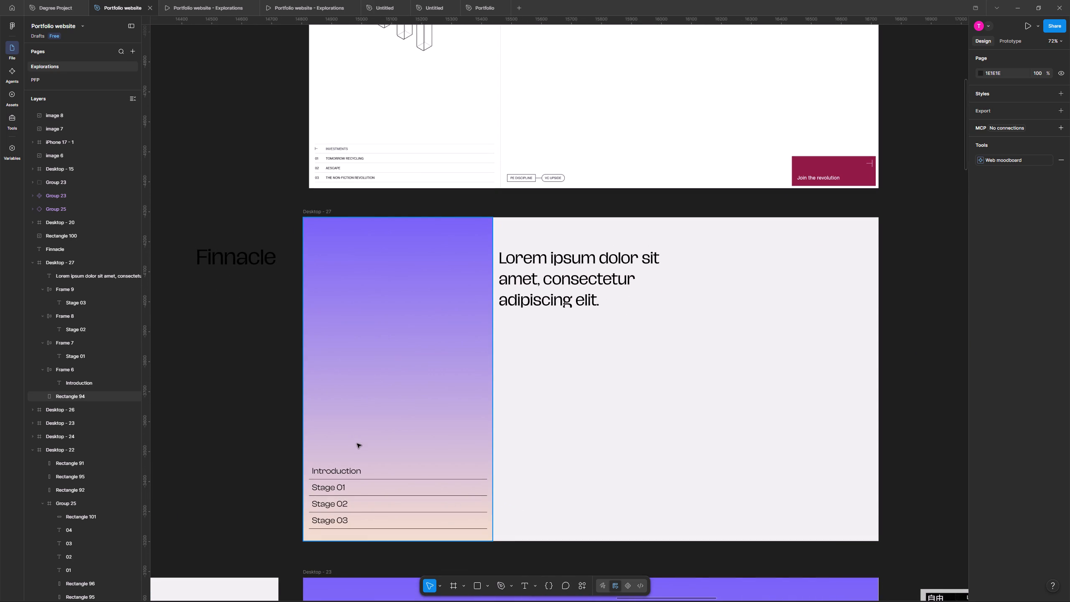
# Set the Introduction entry's font size to 40 and move its row up so it sits directly above Stage 01.
pyautogui.doubleClick(345, 467)
pyautogui.click(1050, 296)
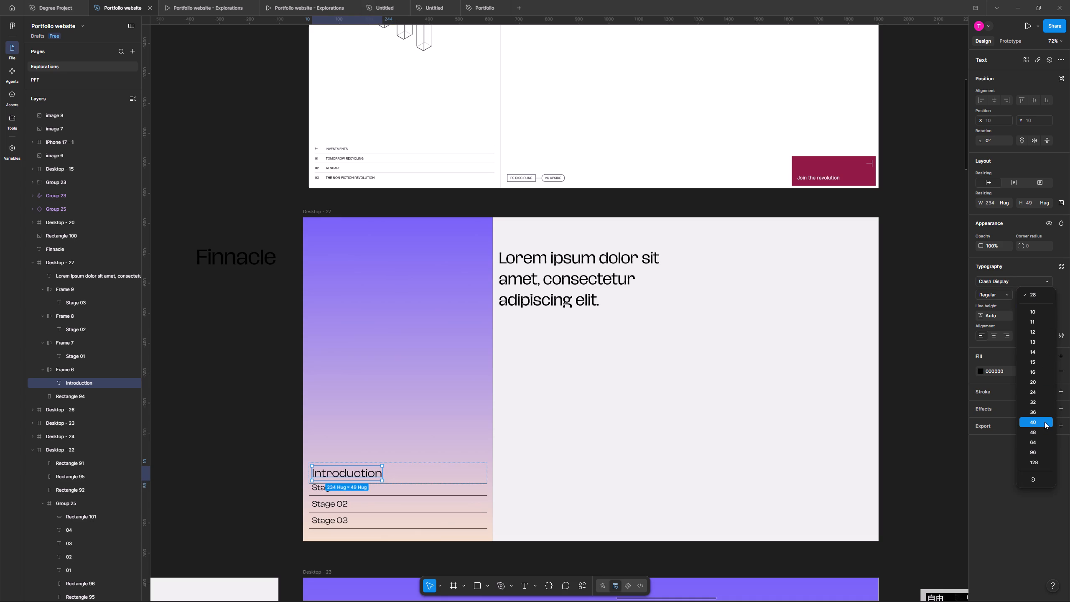
pyautogui.click(1045, 422)
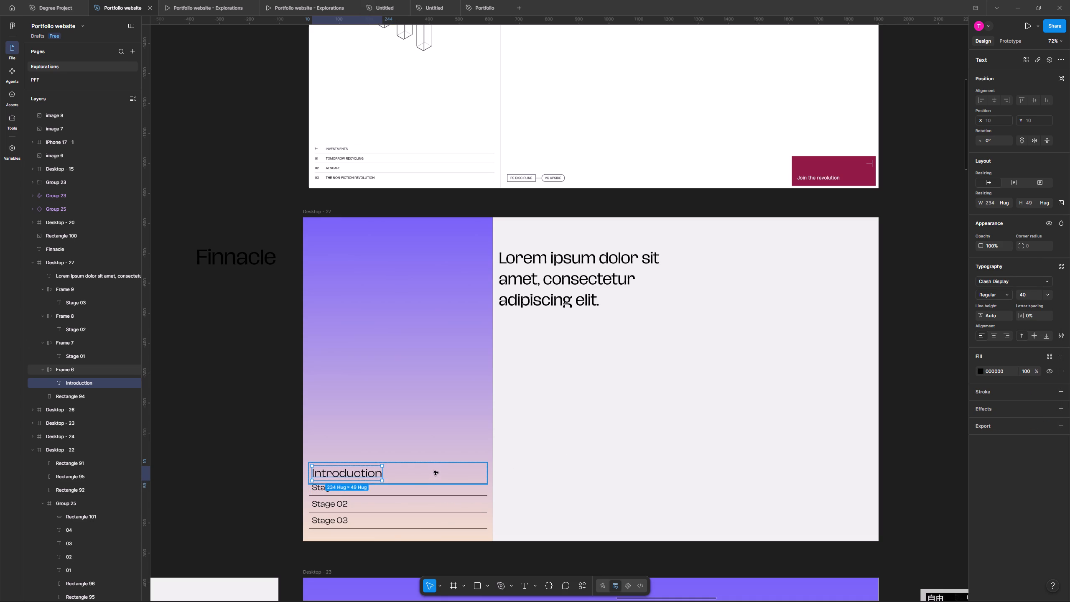
pyautogui.moveTo(434, 470); pyautogui.dragTo(433, 464)
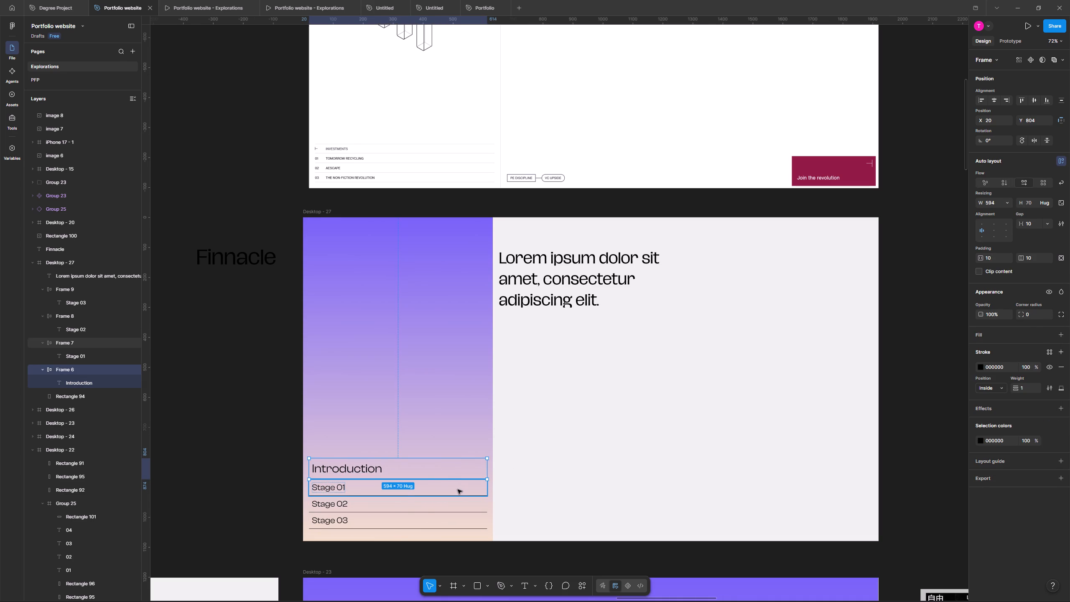
# Wrap the Introduction, Stage 01, Stage 02 and Stage 03 rows together in one auto layout frame.
pyautogui.keyDown('shift'); pyautogui.click(458, 490); pyautogui.keyUp('shift')
pyautogui.keyDown('shift'); pyautogui.click(459, 503); pyautogui.keyUp('shift')
pyautogui.keyDown('shift'); pyautogui.click(461, 517); pyautogui.keyUp('shift')
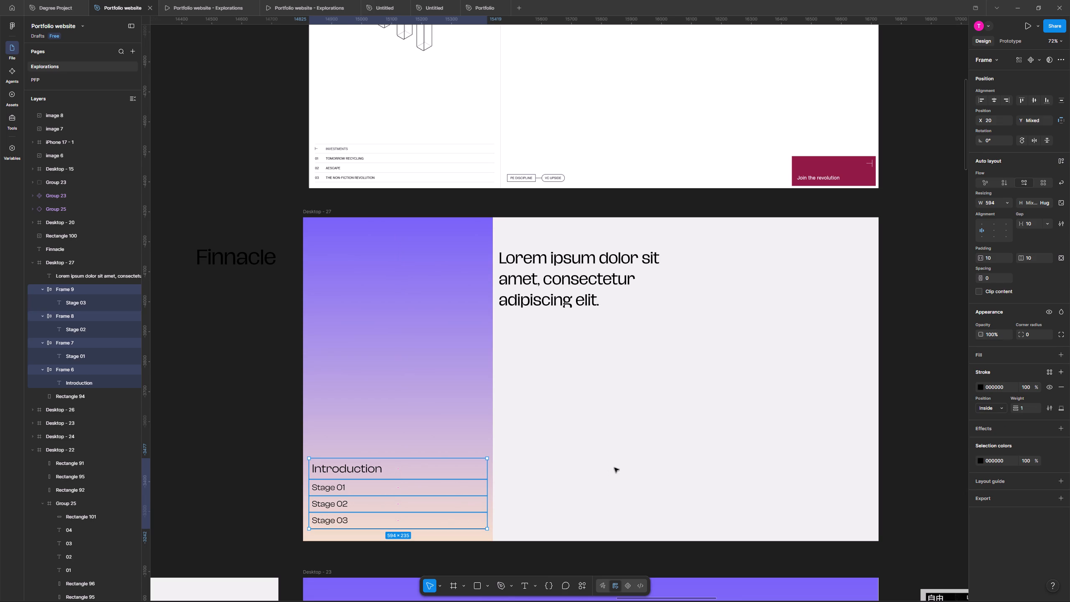
pyautogui.hotkey('shift', 'a')
pyautogui.click(257, 452)
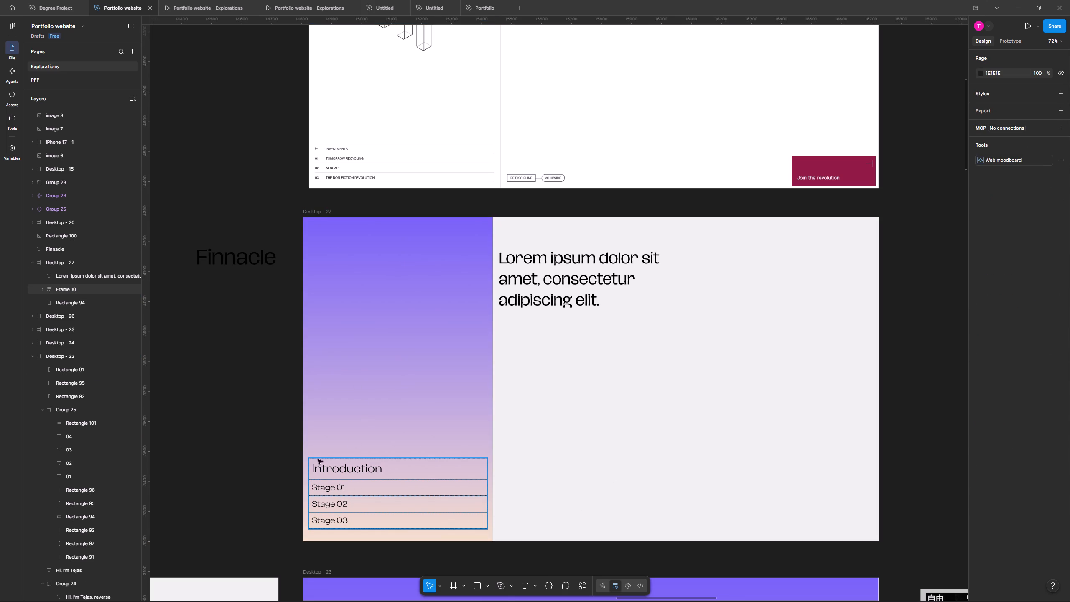
# Search Material Symbols for dash and place the check_indeterminate_small icon before Introduction inside its row.
pyautogui.scroll(-1, 239, 417)
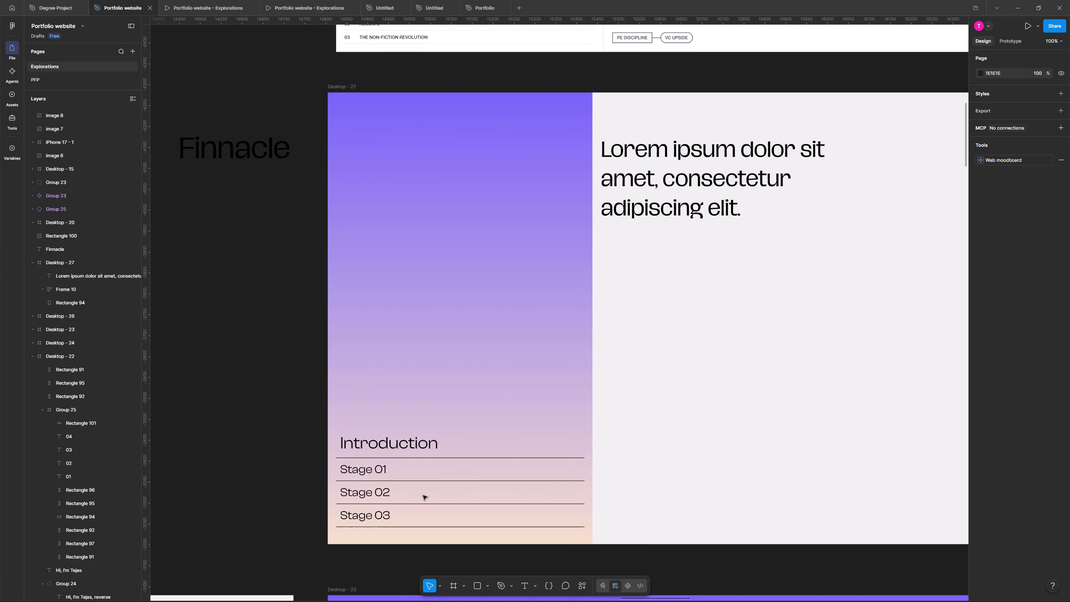
pyautogui.tripleClick(355, 439)
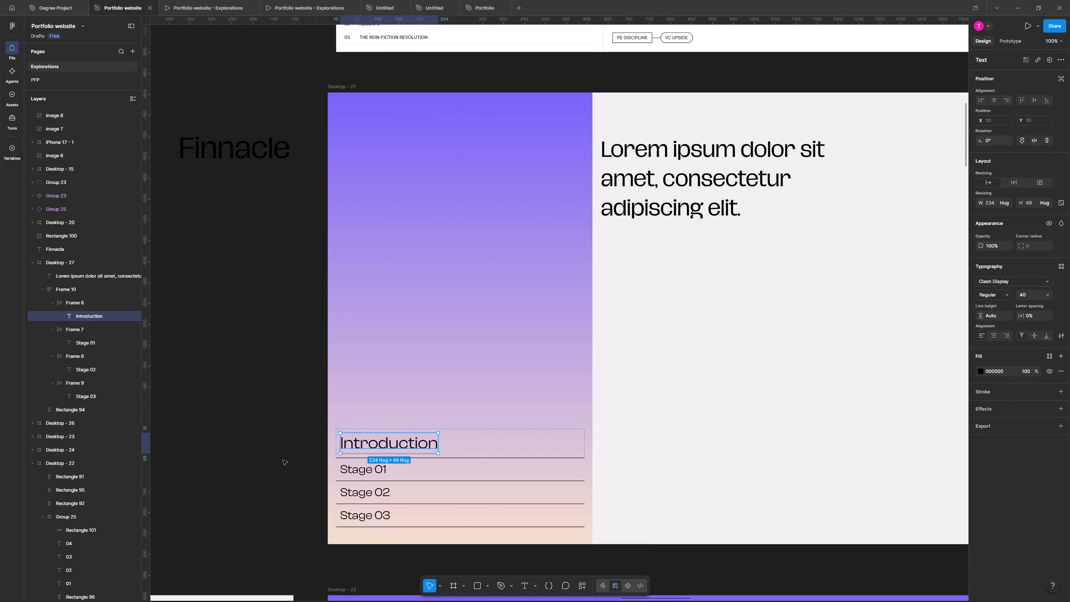
pyautogui.click(583, 587)
pyautogui.click(526, 478)
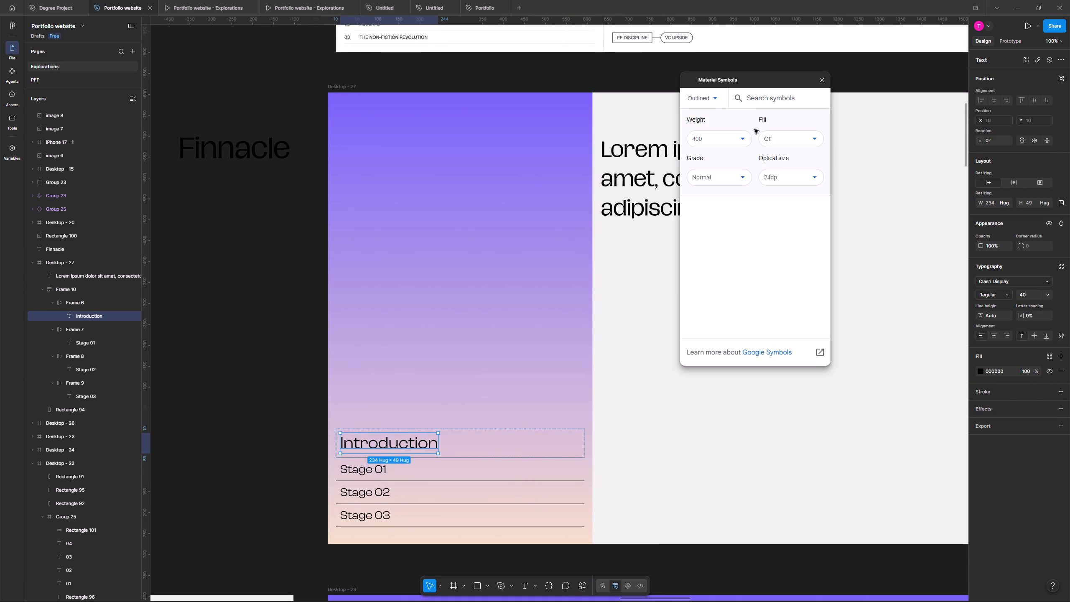
pyautogui.click(748, 106)
pyautogui.write('dash')
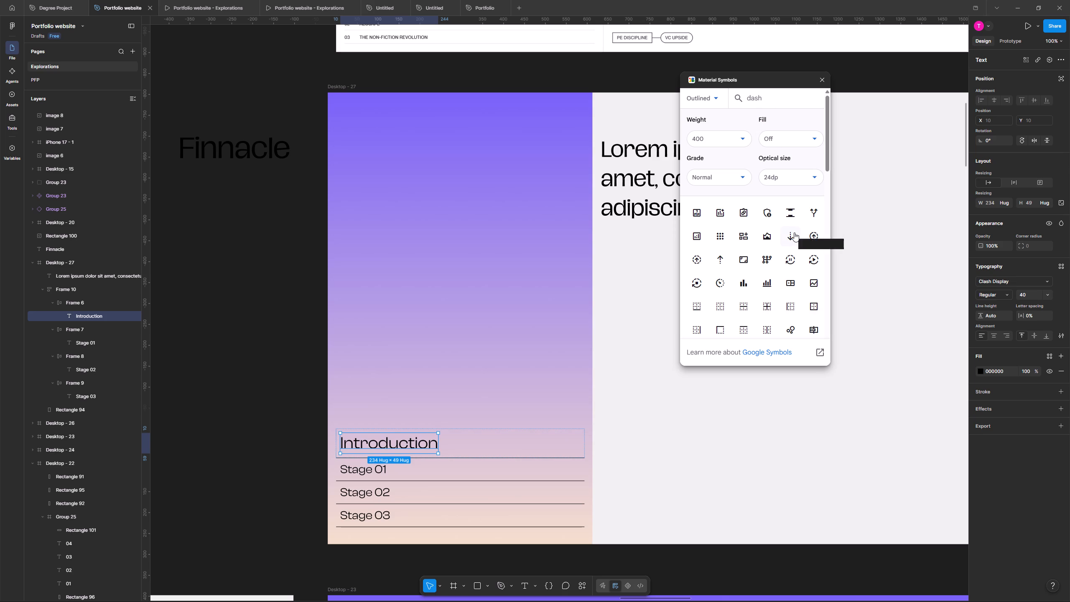
pyautogui.scroll(-3, 794, 232)
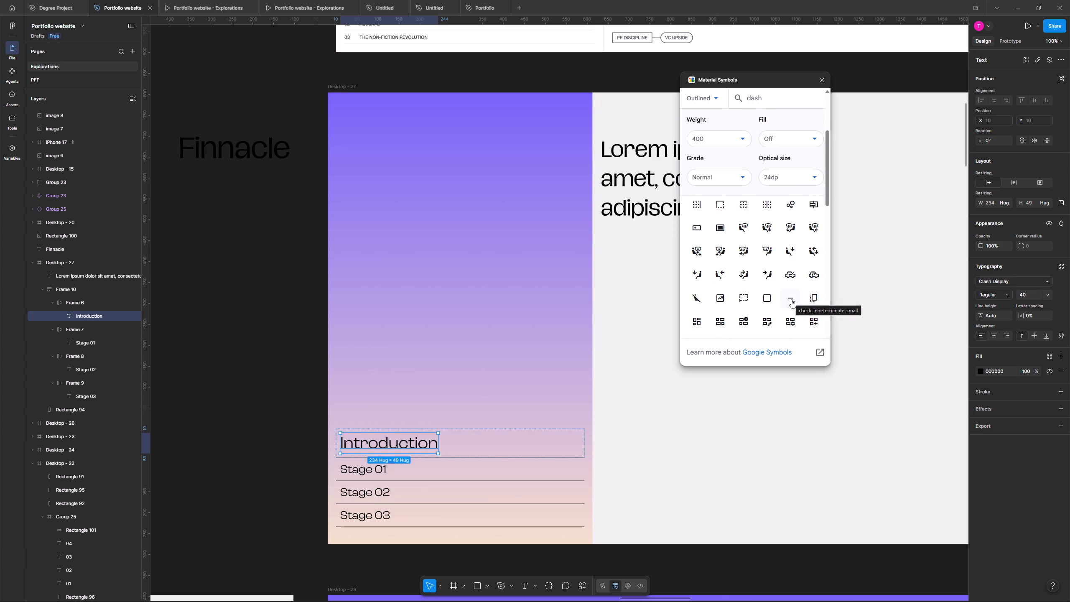
pyautogui.click(791, 299)
pyautogui.moveTo(559, 312); pyautogui.dragTo(487, 372)
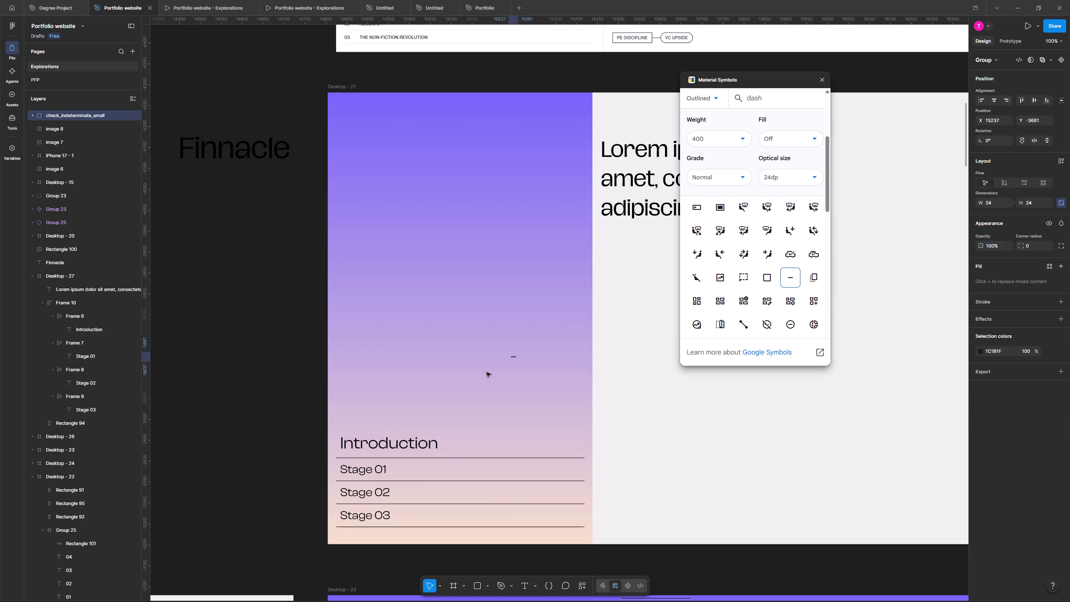
pyautogui.moveTo(487, 372); pyautogui.dragTo(346, 443)
pyautogui.click(694, 443)
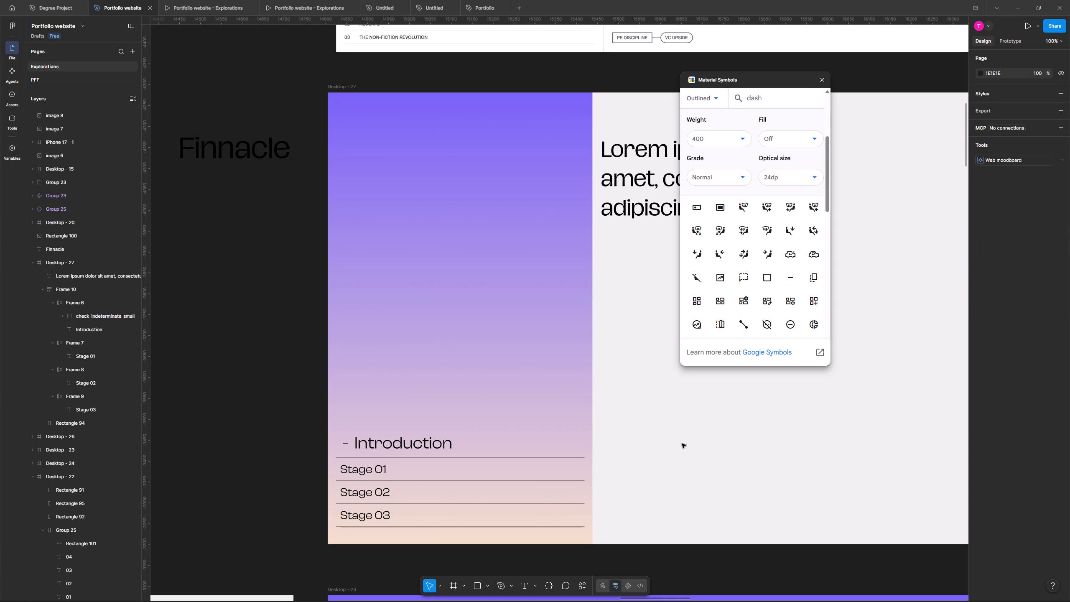
pyautogui.click(822, 80)
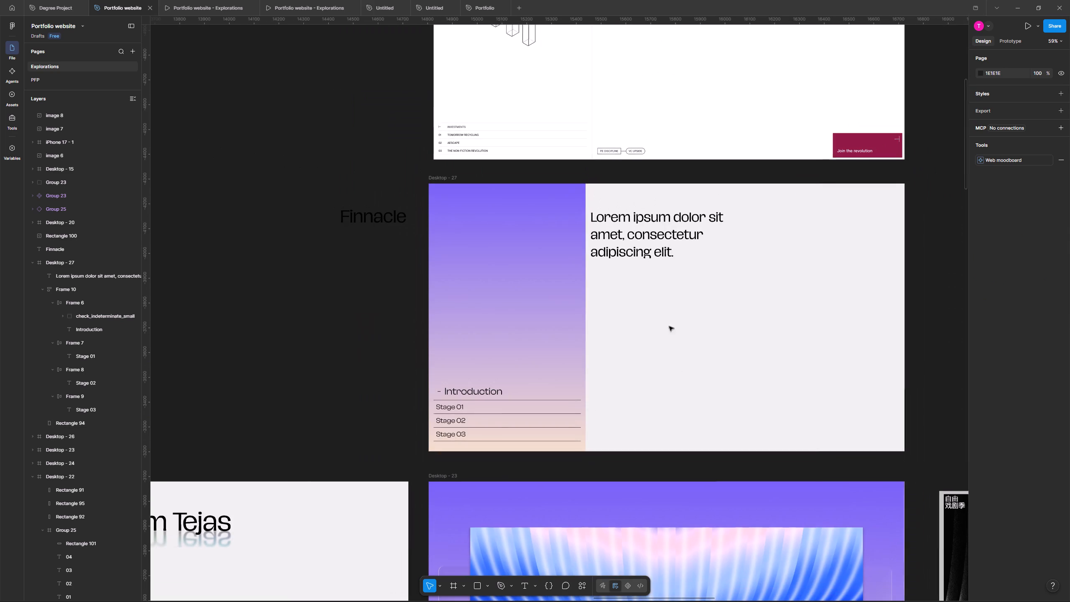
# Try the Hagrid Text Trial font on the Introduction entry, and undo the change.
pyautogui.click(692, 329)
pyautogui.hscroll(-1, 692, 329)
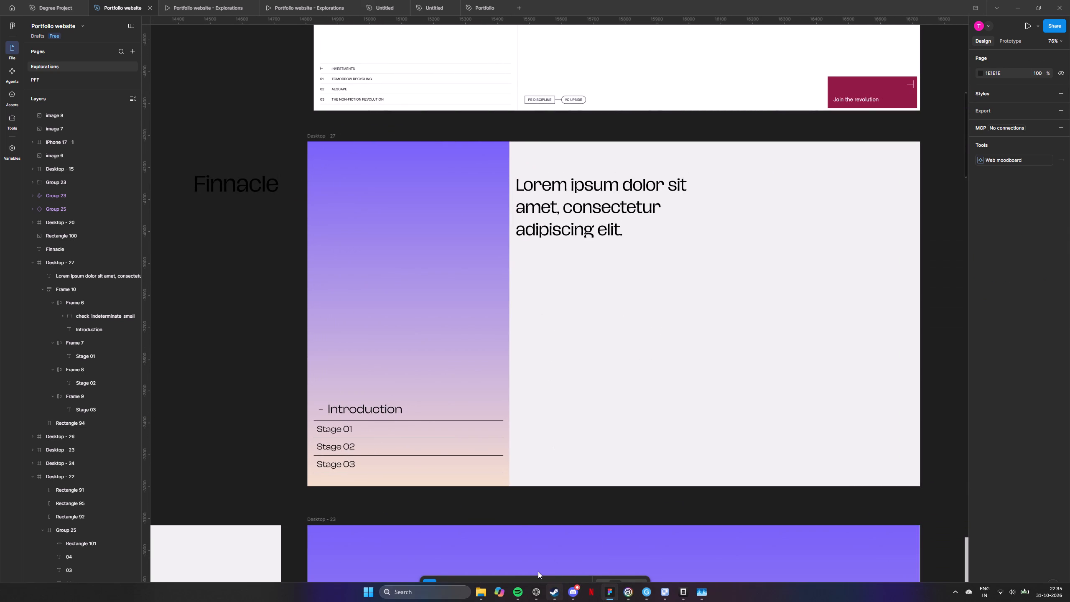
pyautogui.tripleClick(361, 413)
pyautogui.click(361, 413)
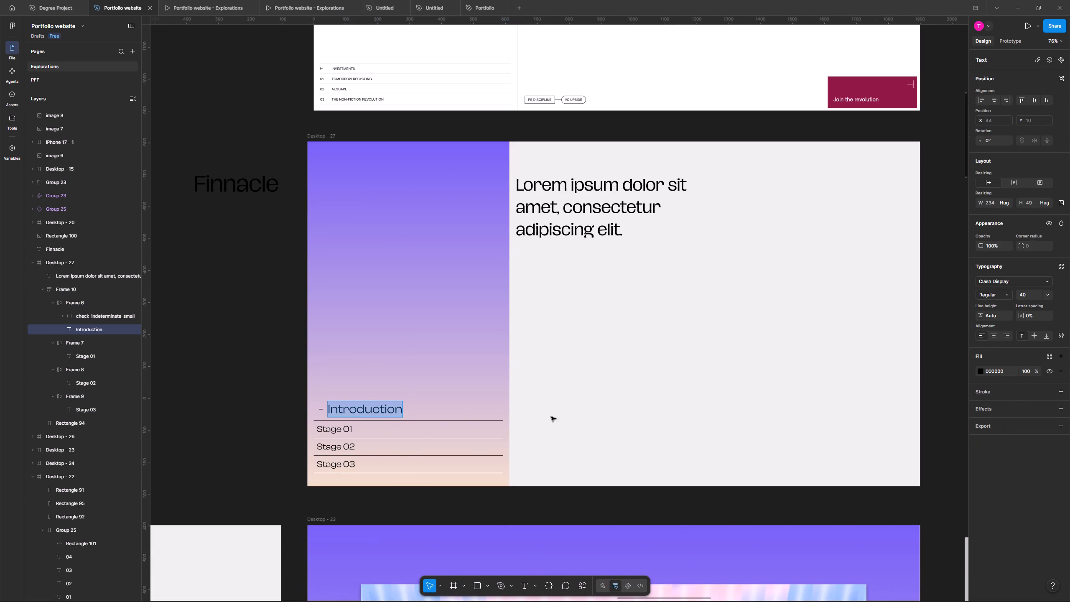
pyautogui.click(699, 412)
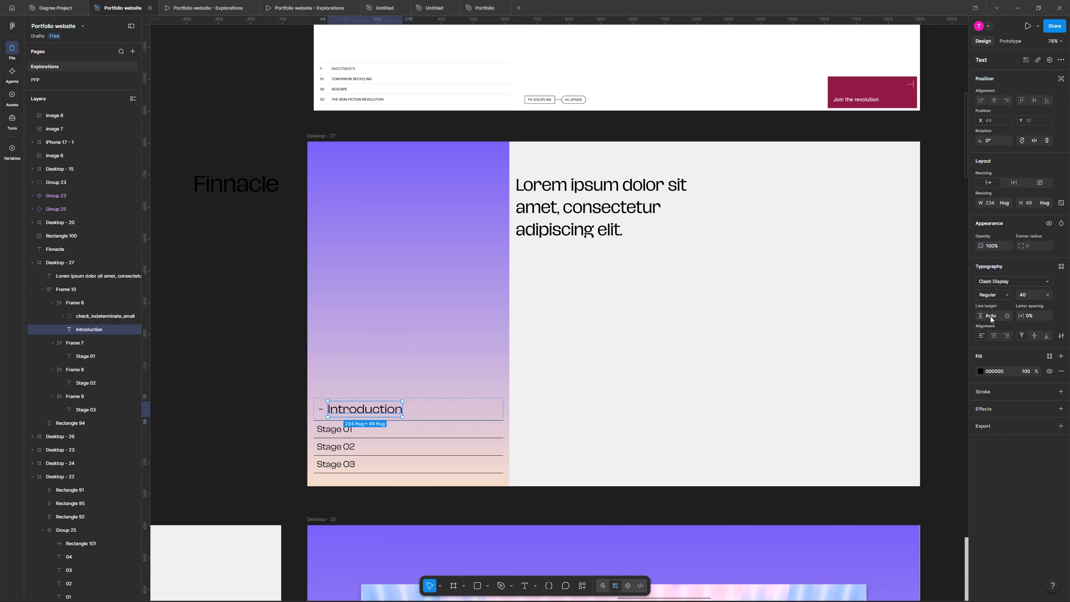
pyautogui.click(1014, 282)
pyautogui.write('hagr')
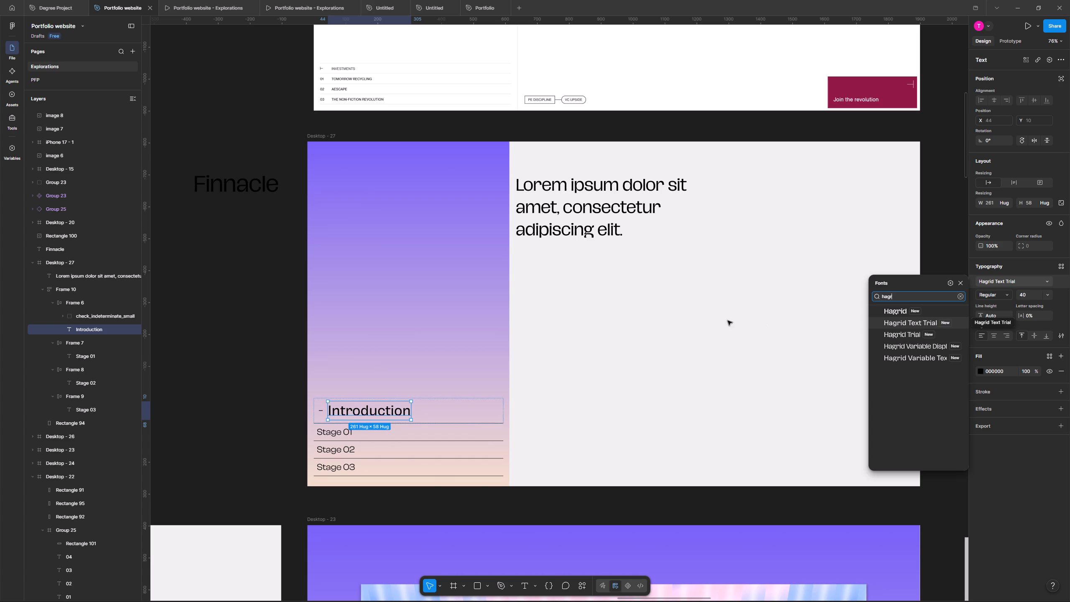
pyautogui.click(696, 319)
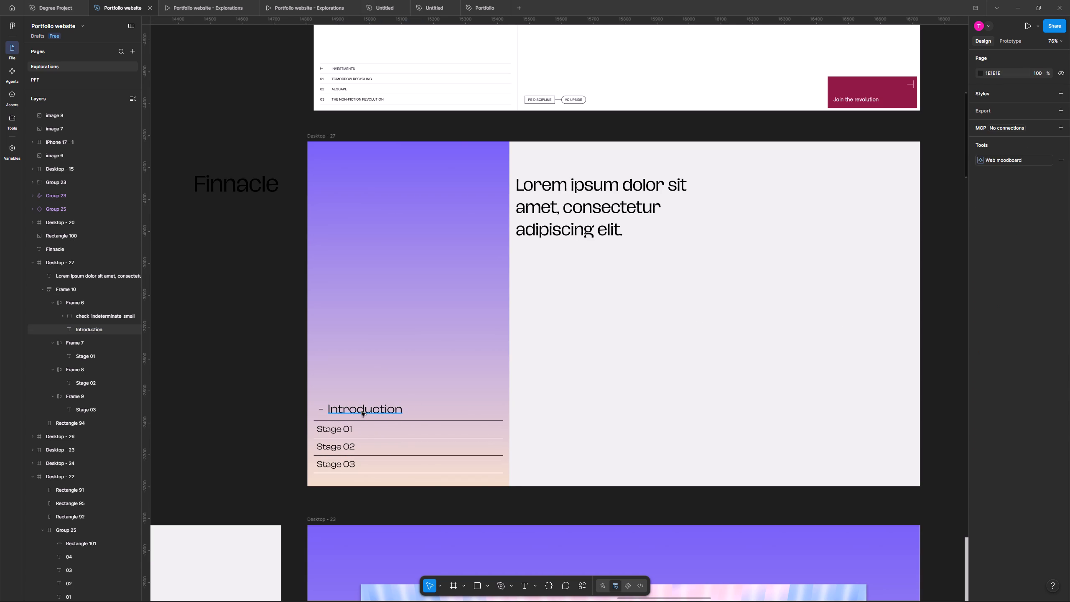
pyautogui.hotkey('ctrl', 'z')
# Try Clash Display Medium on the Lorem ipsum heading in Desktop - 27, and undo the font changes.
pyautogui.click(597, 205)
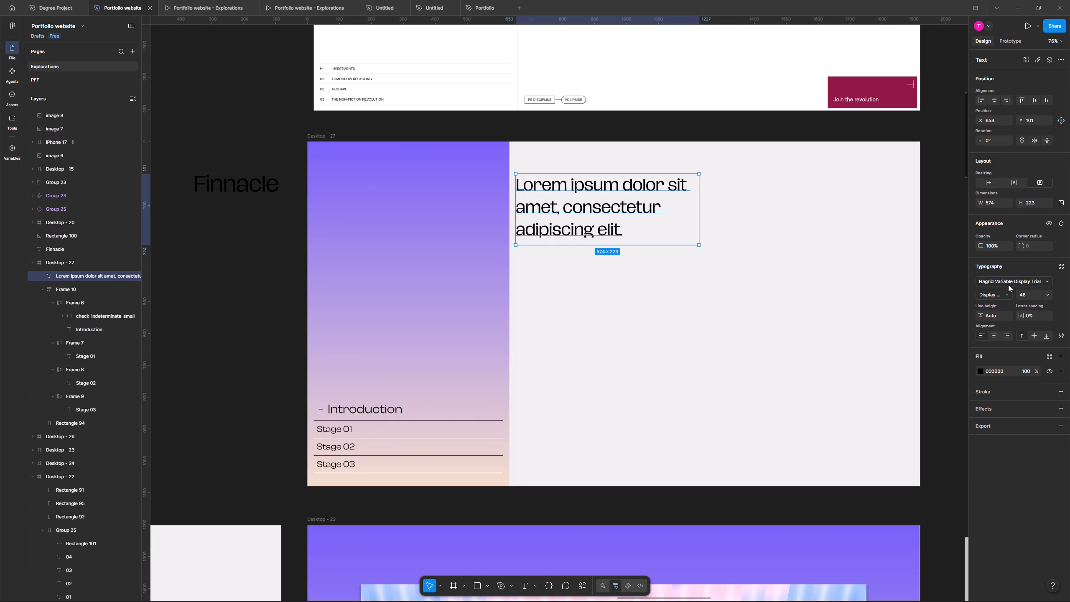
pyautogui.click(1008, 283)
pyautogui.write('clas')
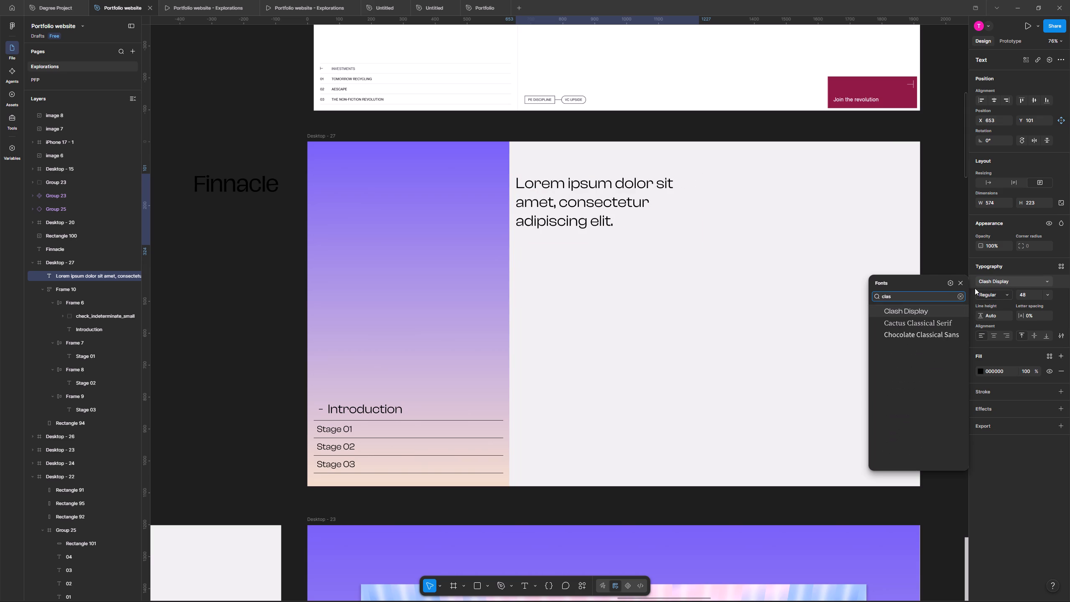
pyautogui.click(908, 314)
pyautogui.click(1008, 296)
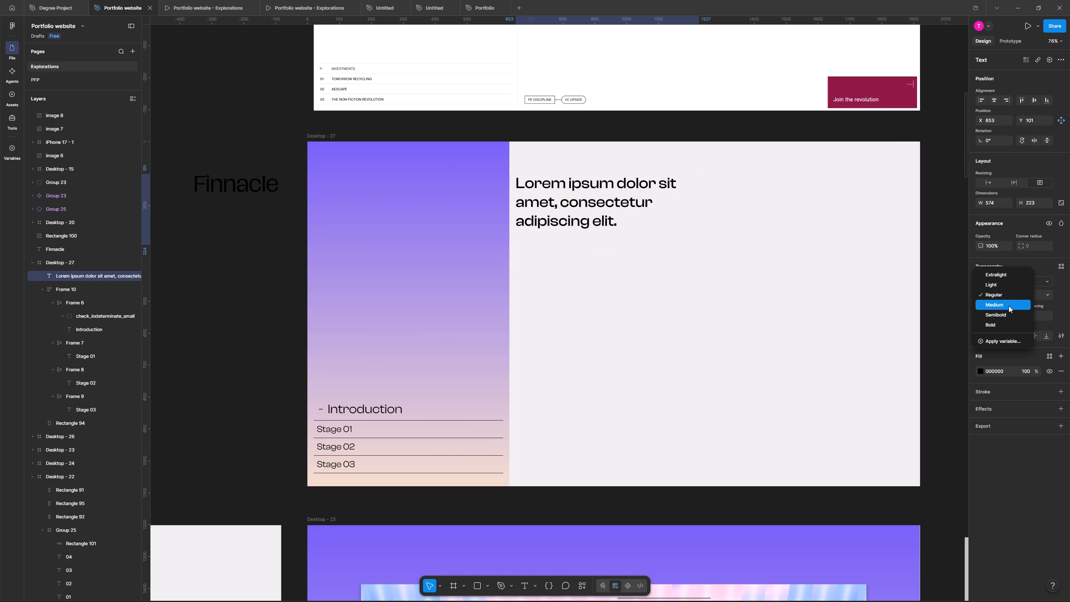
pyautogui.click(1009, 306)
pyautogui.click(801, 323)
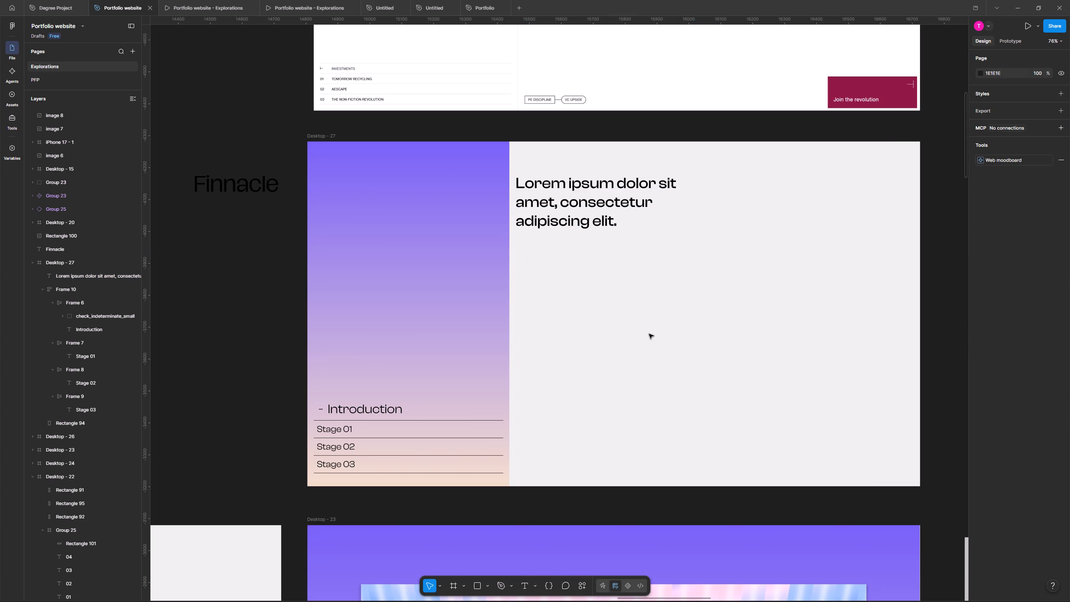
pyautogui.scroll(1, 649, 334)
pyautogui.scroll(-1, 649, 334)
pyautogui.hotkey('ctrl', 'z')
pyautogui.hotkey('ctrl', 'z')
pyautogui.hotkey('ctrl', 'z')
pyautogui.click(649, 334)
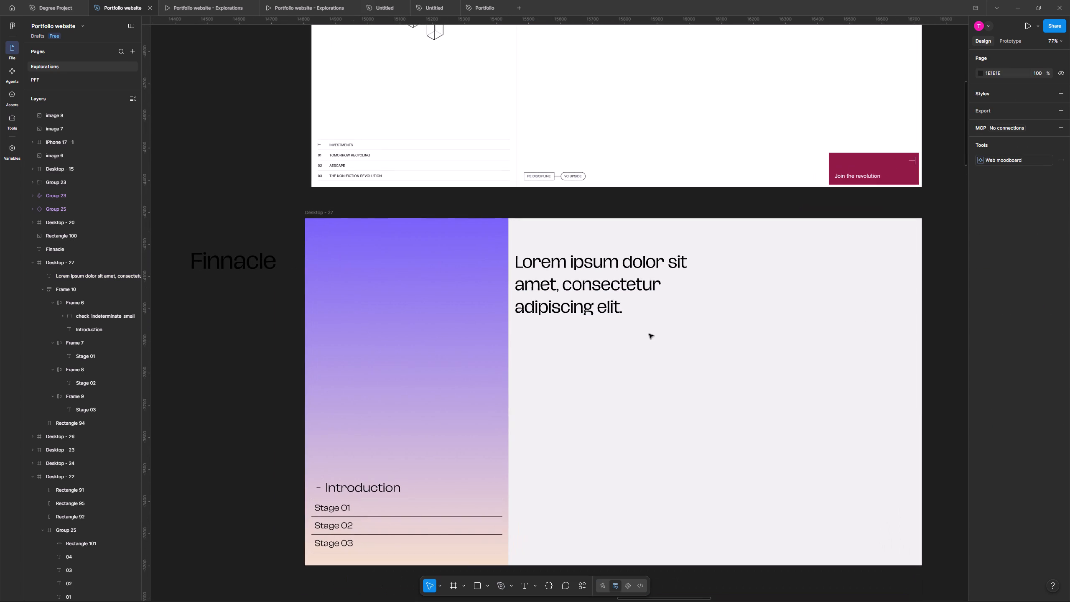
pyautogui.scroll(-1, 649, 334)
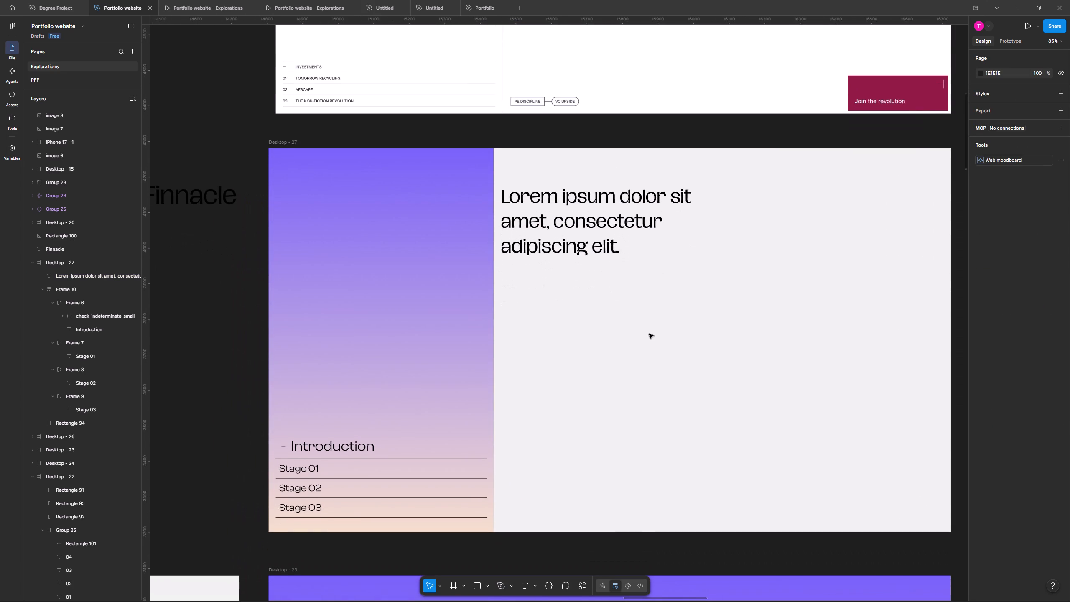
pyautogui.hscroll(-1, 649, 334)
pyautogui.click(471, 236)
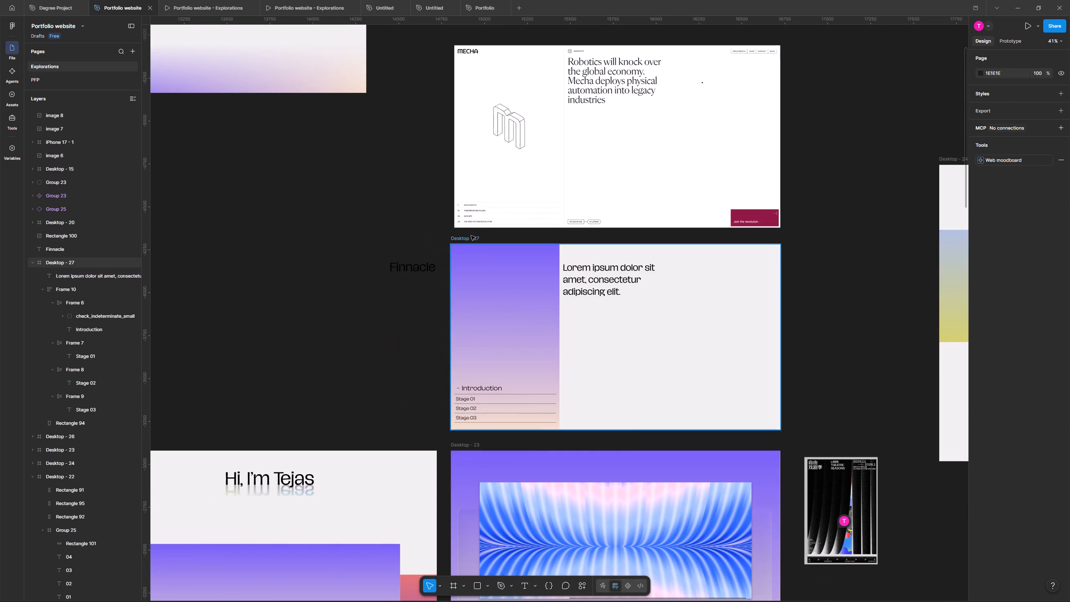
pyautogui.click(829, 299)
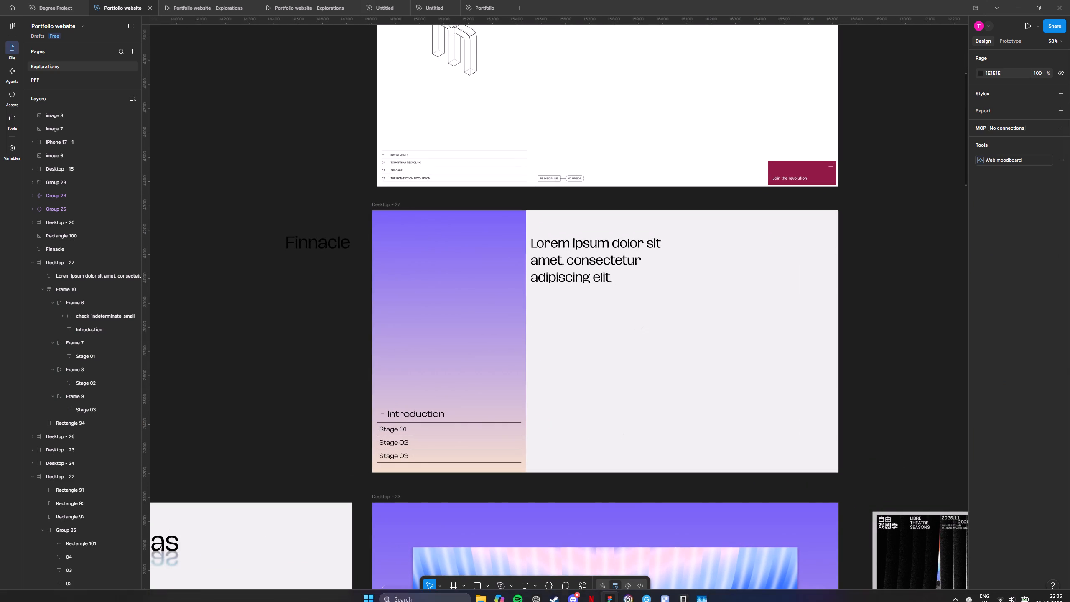
# Switch to the Zen browser, copy all five generated paragraphs from the Lorem Ipsum page, and return to Figma.
pyautogui.click(539, 596)
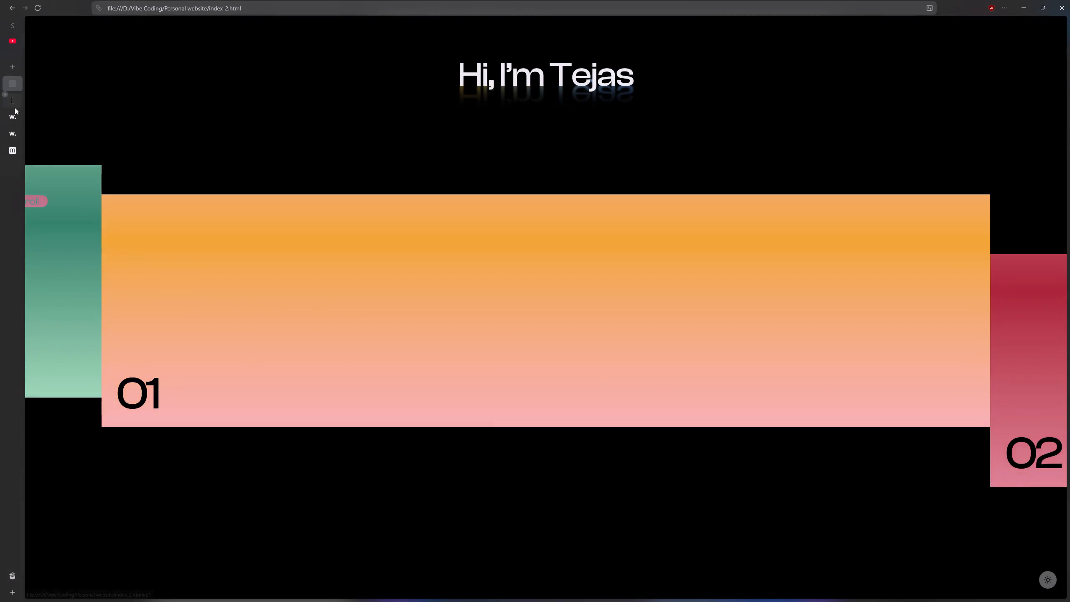
pyautogui.click(15, 107)
pyautogui.click(387, 179)
pyautogui.click(354, 169)
pyautogui.moveTo(357, 168); pyautogui.dragTo(618, 422)
pyautogui.moveTo(618, 421); pyautogui.dragTo(623, 421)
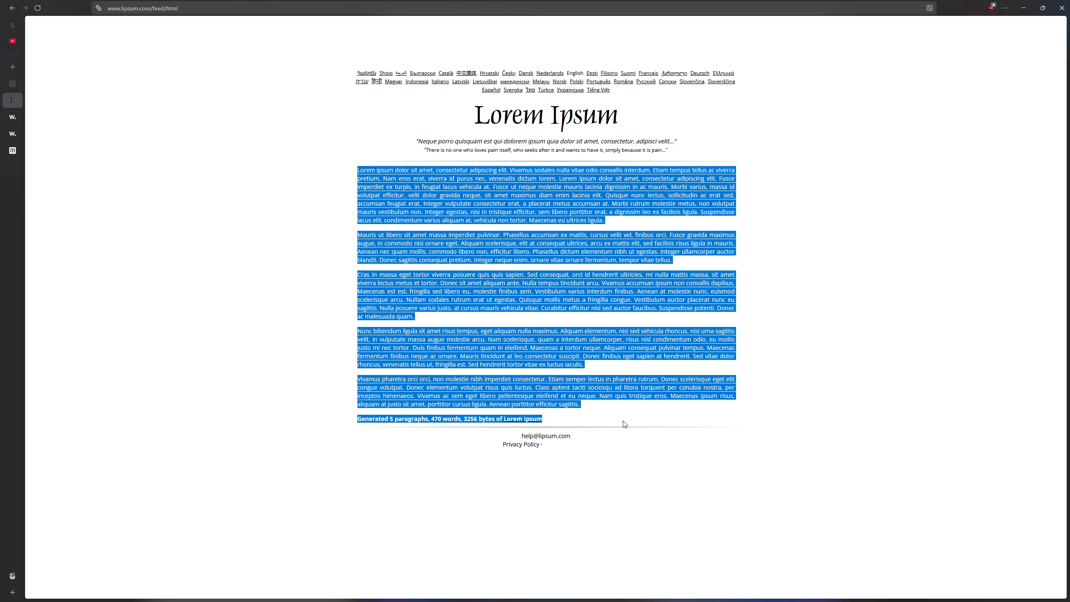
pyautogui.moveTo(623, 421); pyautogui.dragTo(577, 401)
pyautogui.click(578, 402)
pyautogui.moveTo(582, 406); pyautogui.dragTo(464, 286)
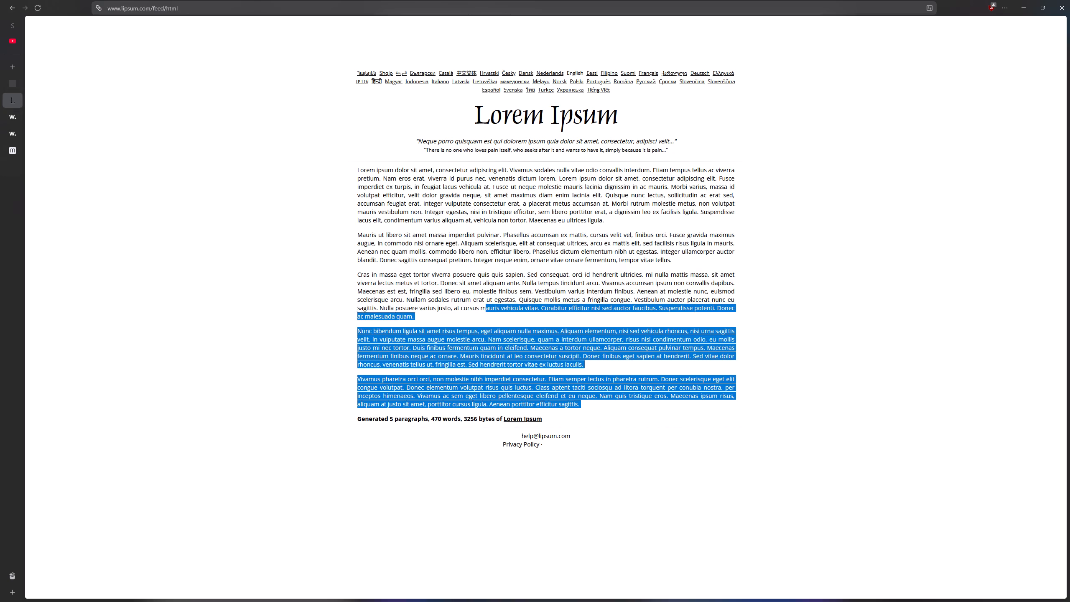
pyautogui.moveTo(464, 286); pyautogui.dragTo(346, 168)
pyautogui.hotkey('ctrl', 'c')
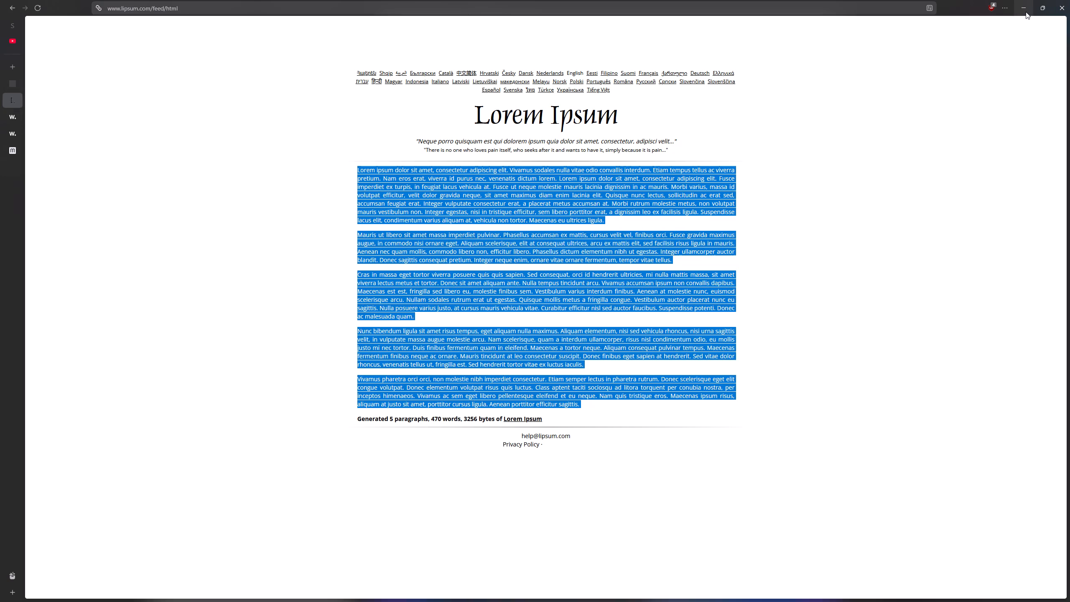
pyautogui.click(1026, 12)
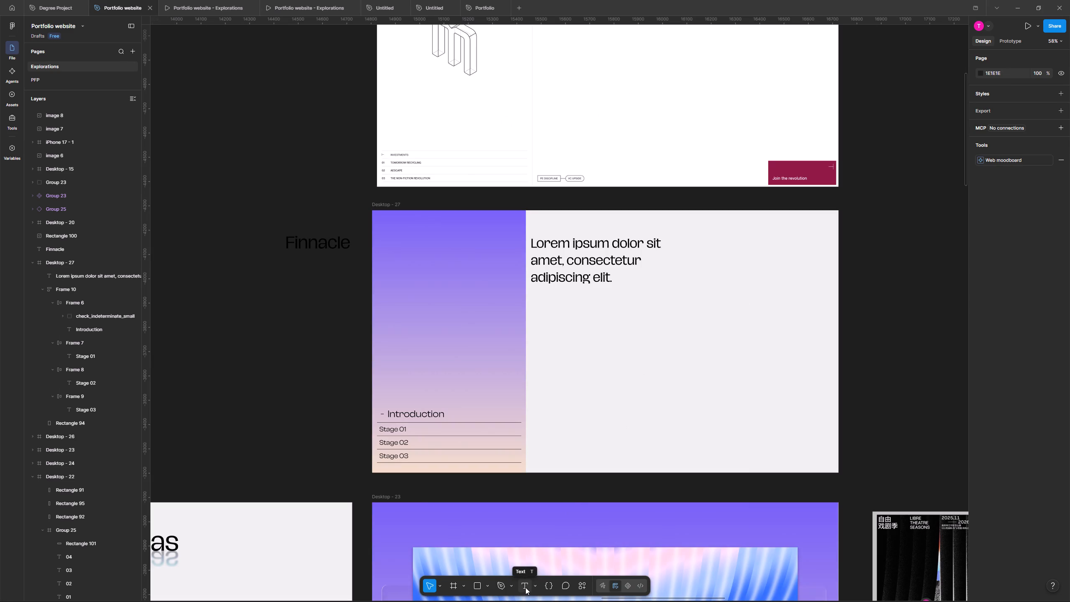
# Show the layout guides, draw a text box about 1247 by 675 below the Lorem ipsum heading, and paste the copied paragraphs.
pyautogui.hotkey('shift', 'g')
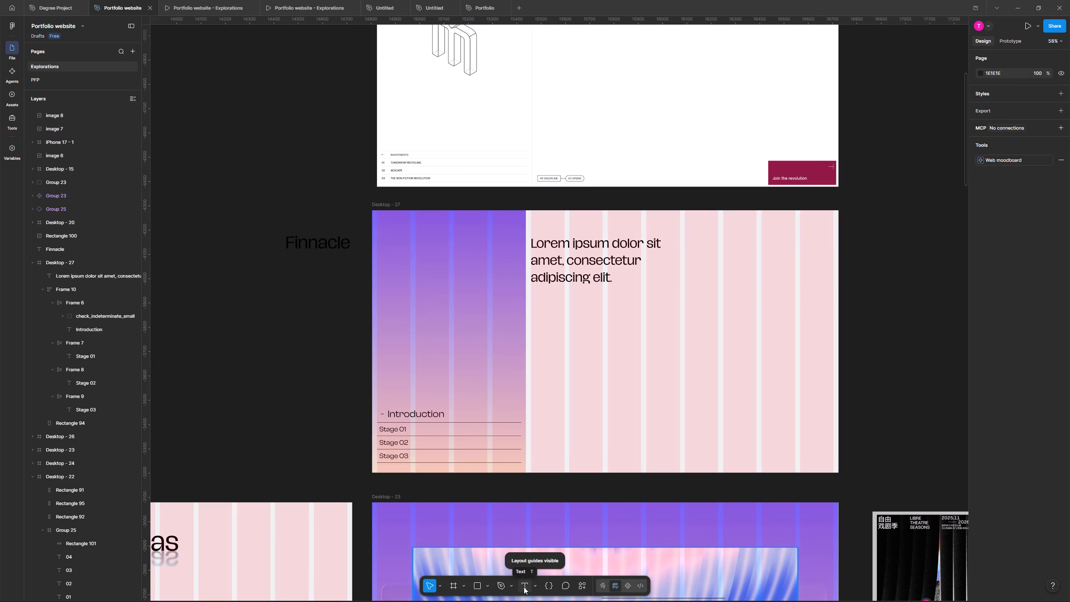
pyautogui.click(524, 587)
pyautogui.moveTo(532, 296); pyautogui.dragTo(535, 296)
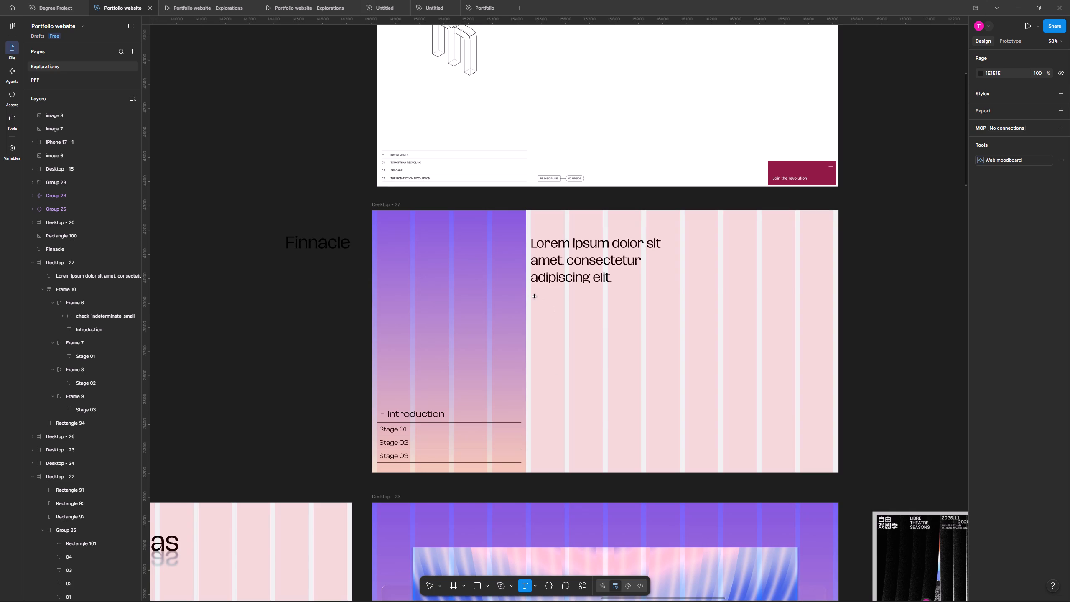
pyautogui.moveTo(535, 296); pyautogui.dragTo(832, 460)
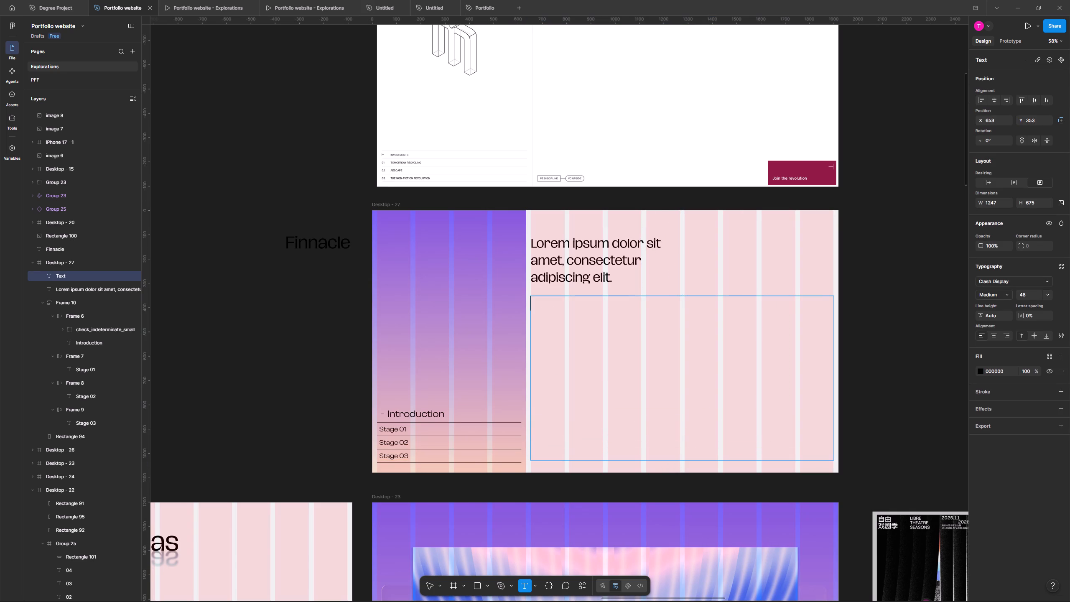
pyautogui.hotkey('ctrl', 'v')
# Set all the pasted body text in Desktop - 27 to General Sans Regular at size 20.
pyautogui.hotkey('ctrl', 'a')
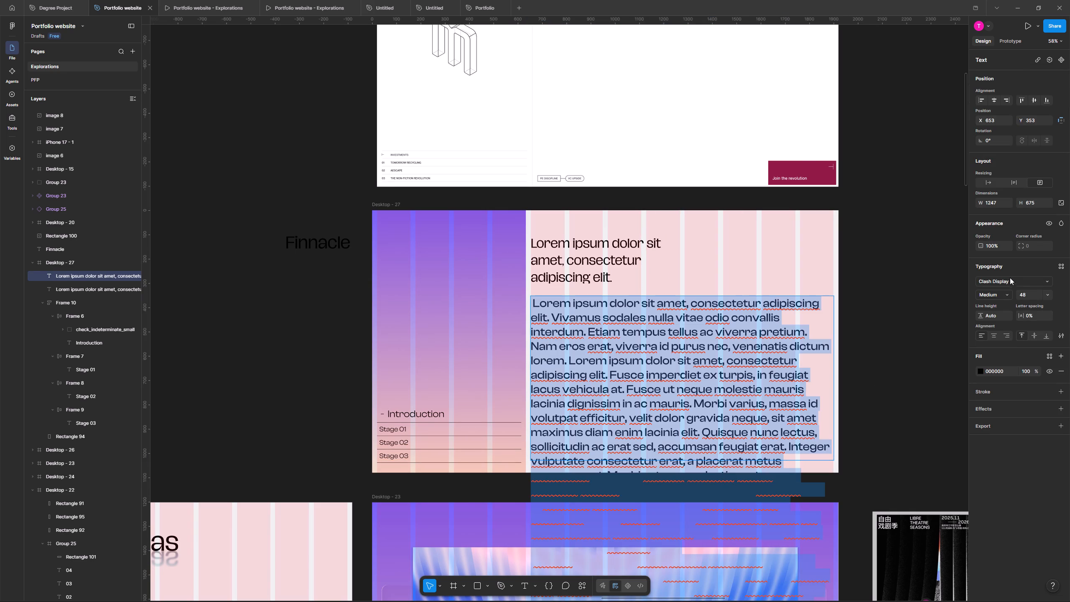
pyautogui.click(1017, 282)
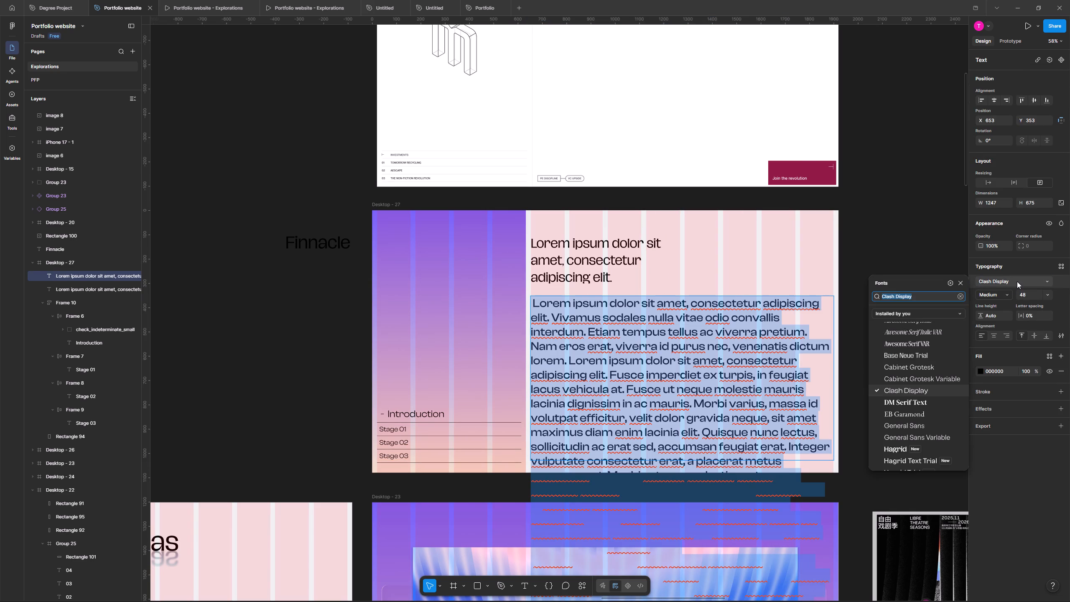
pyautogui.click(1017, 281)
pyautogui.click(1007, 296)
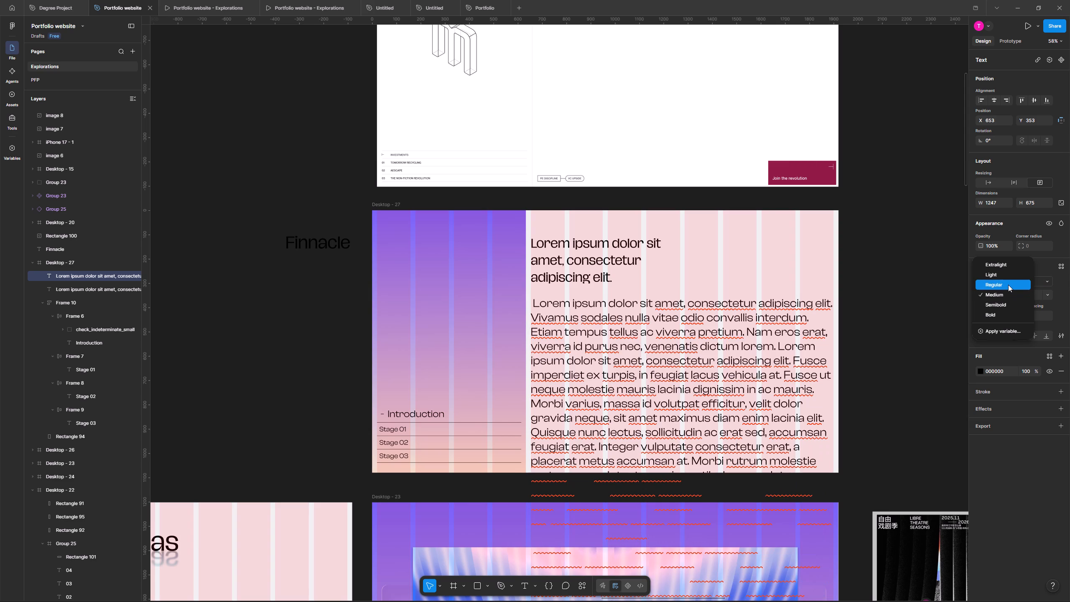
pyautogui.click(1008, 284)
pyautogui.click(1046, 295)
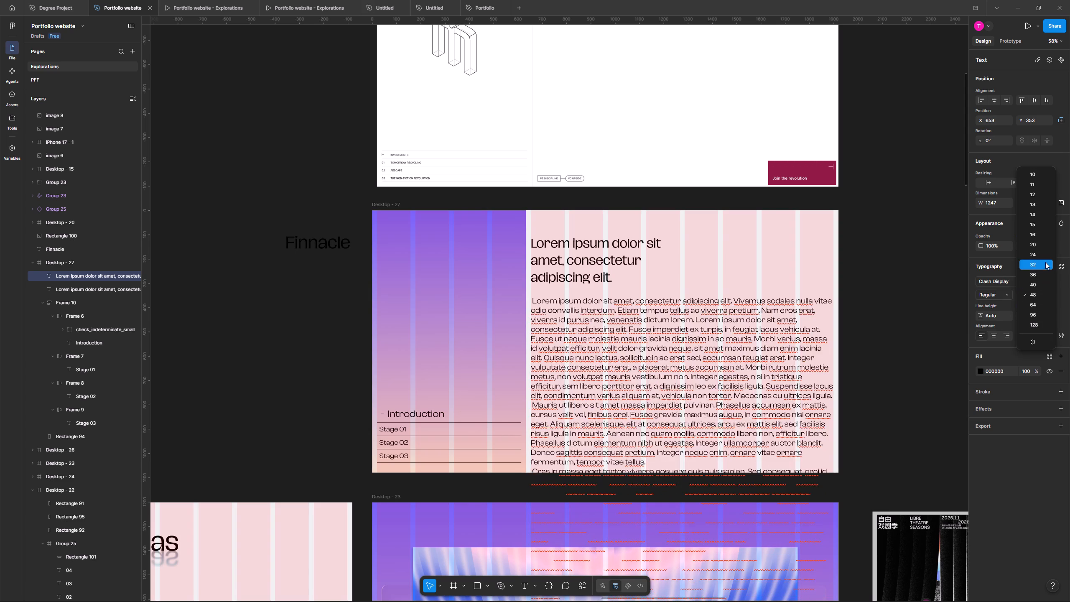
pyautogui.click(1043, 247)
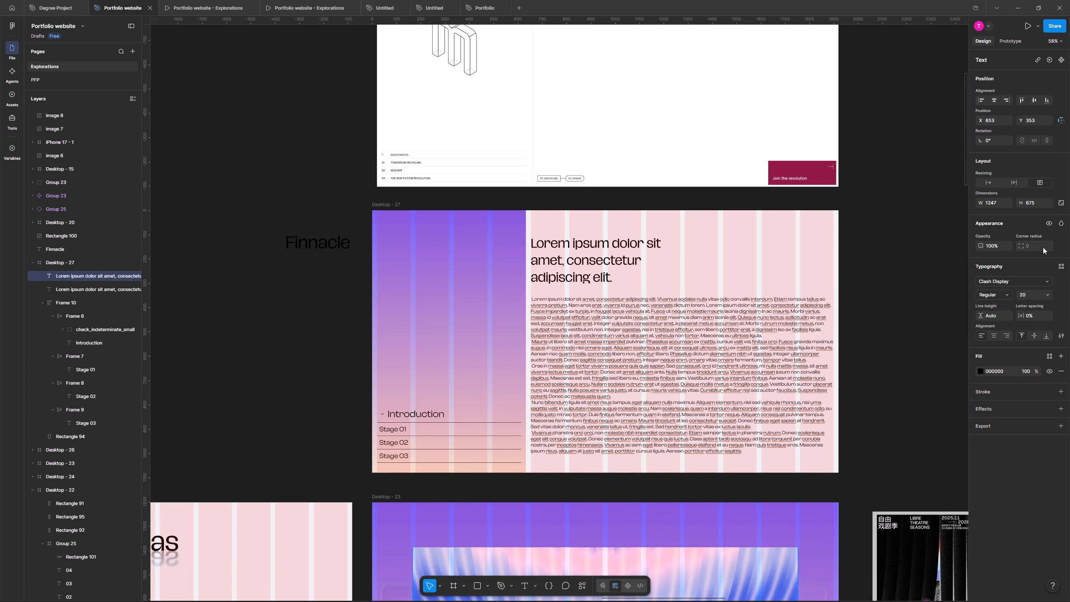
pyautogui.click(764, 332)
pyautogui.click(771, 337)
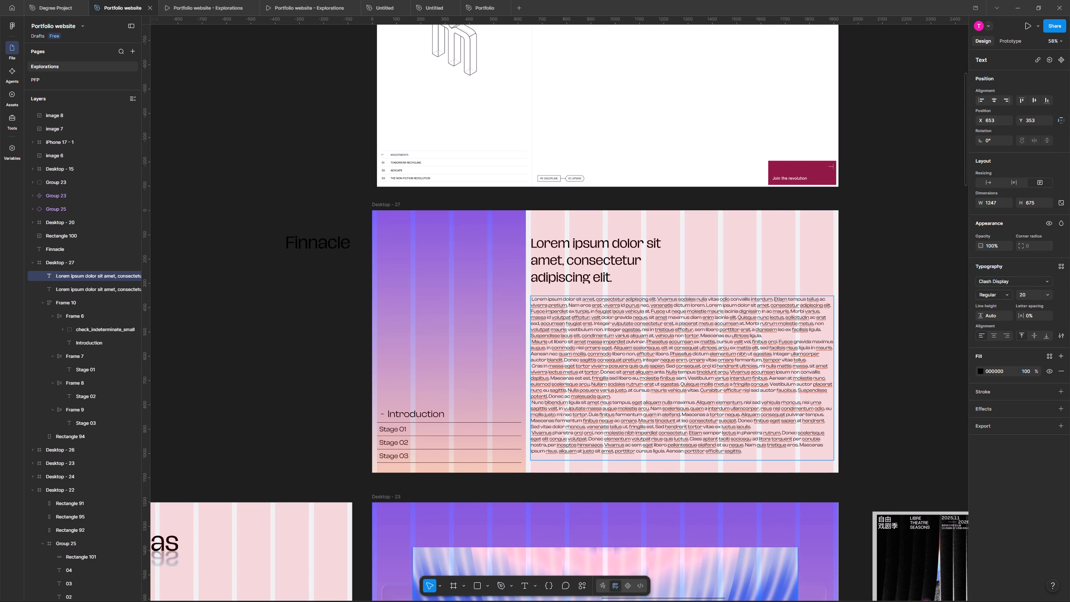
pyautogui.hotkey('ctrl', 'a')
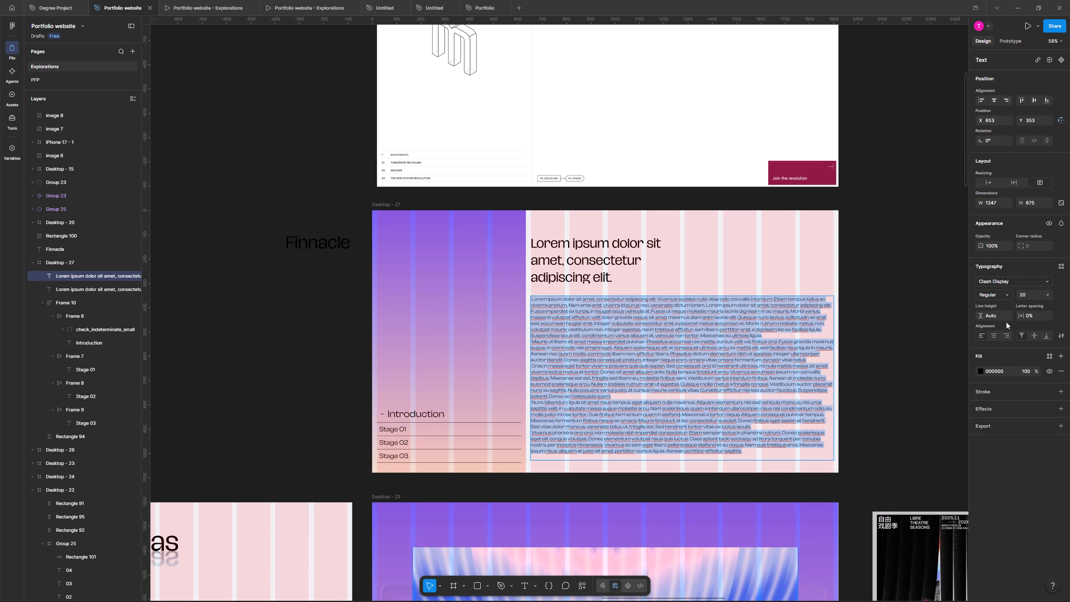
pyautogui.click(1045, 281)
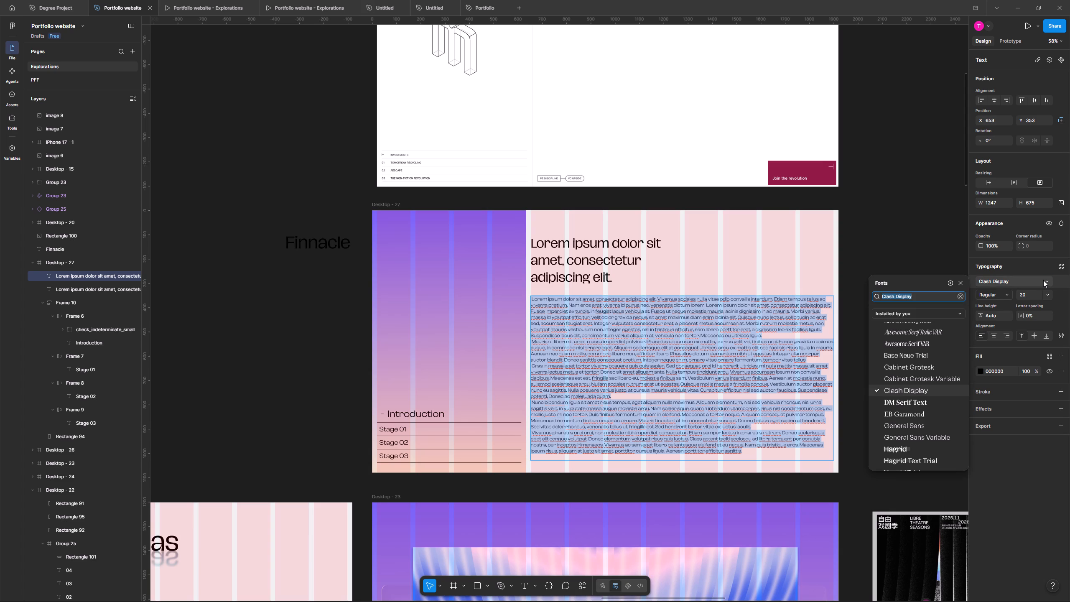
pyautogui.click(913, 423)
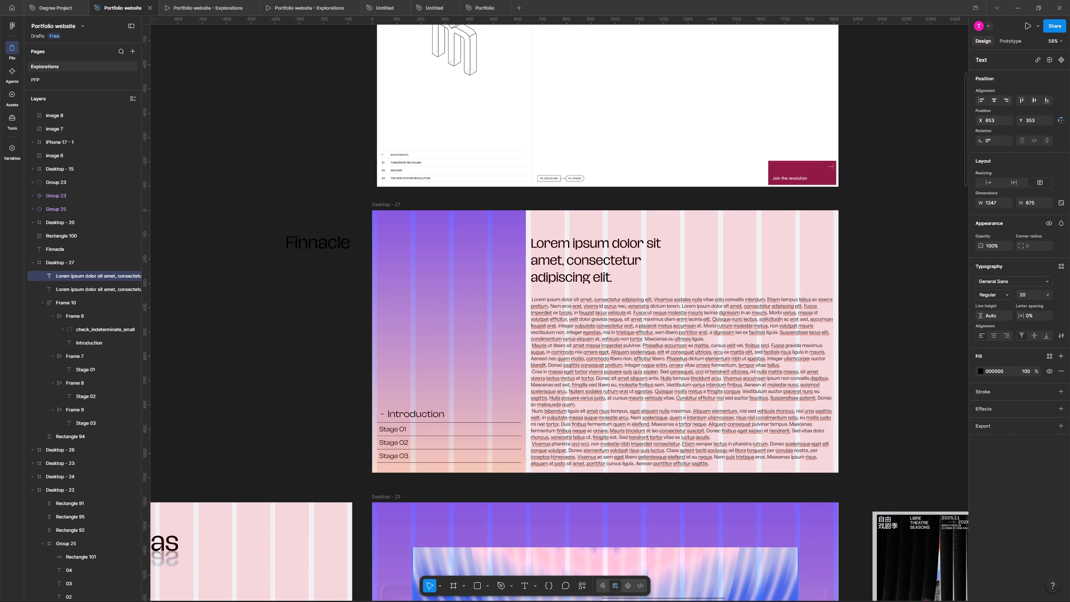
# Cut everything after the first paragraph from the body text, and shrink its text box to about 1247 by 196.
pyautogui.click(711, 339)
pyautogui.hotkey('shift', 'Return')
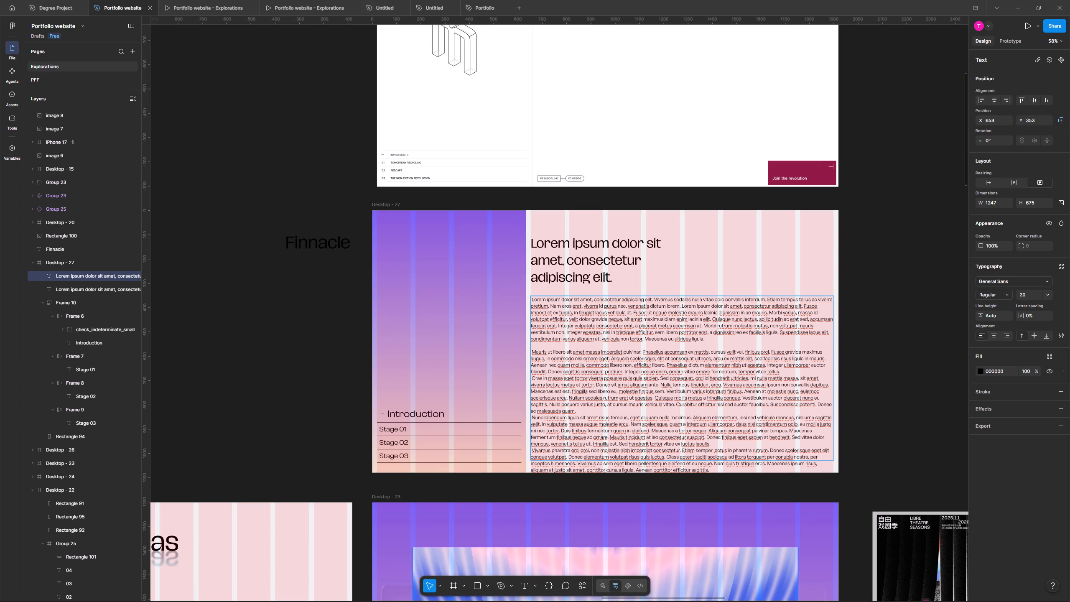
pyautogui.click(787, 372)
pyautogui.moveTo(531, 353); pyautogui.dragTo(532, 353)
pyautogui.moveTo(532, 353); pyautogui.dragTo(732, 584)
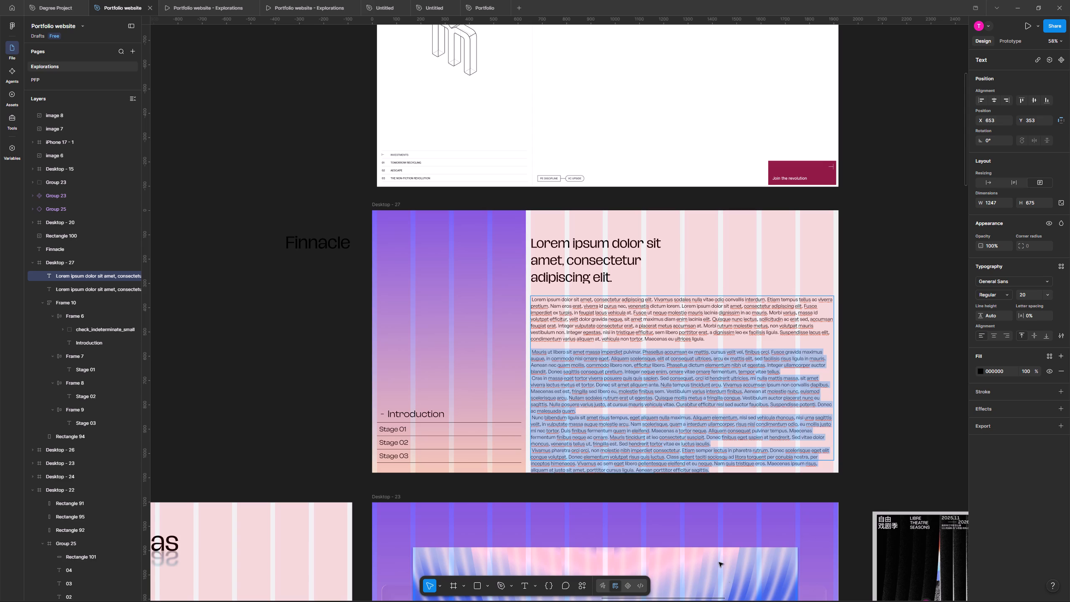
pyautogui.hotkey('ctrl', 'x')
pyautogui.click(674, 483)
pyautogui.moveTo(691, 459); pyautogui.dragTo(688, 344)
pyautogui.click(704, 384)
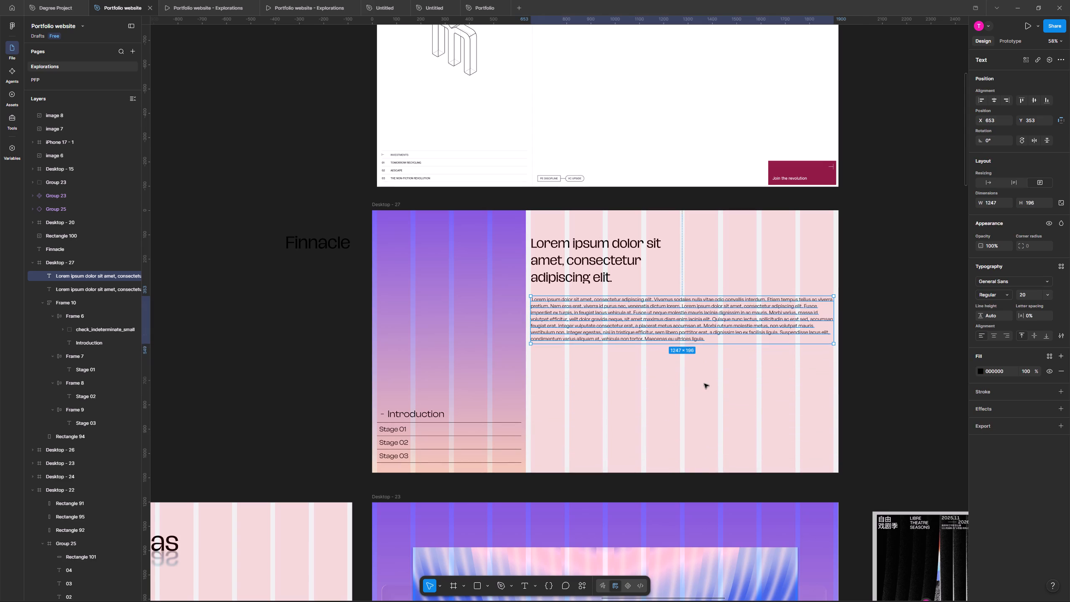
# Duplicate the body paragraph into the lower part of Desktop - 27 at about X 655, Y 856, pasting it inside the frame.
pyautogui.keyDown('alt'); pyautogui.moveTo(640, 321); pyautogui.dragTo(643, 413); pyautogui.keyUp('alt')
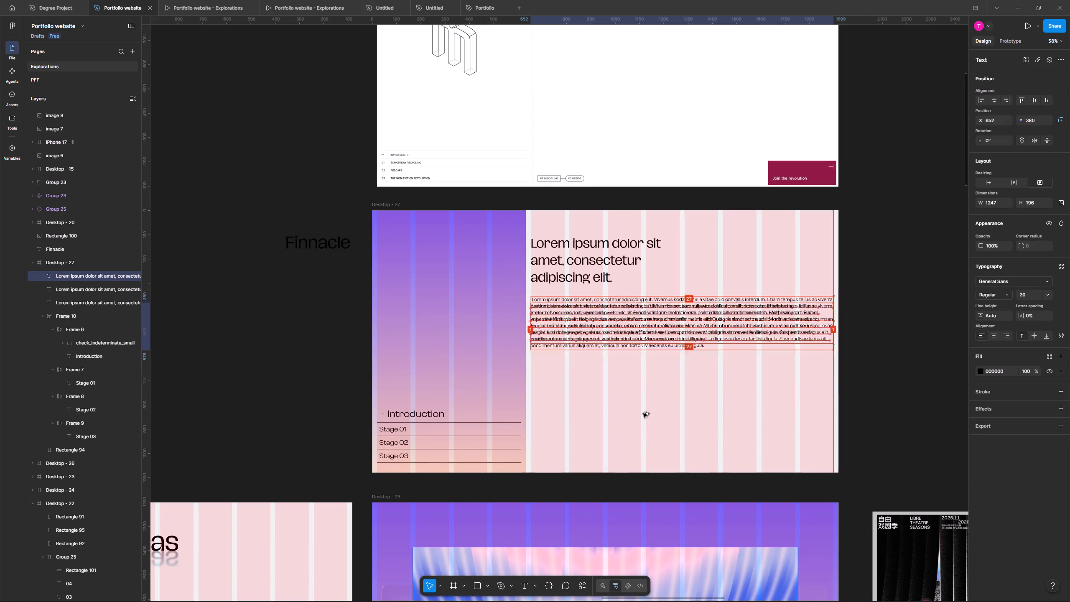
pyautogui.keyDown('alt'); pyautogui.moveTo(643, 413); pyautogui.dragTo(641, 480); pyautogui.keyUp('alt')
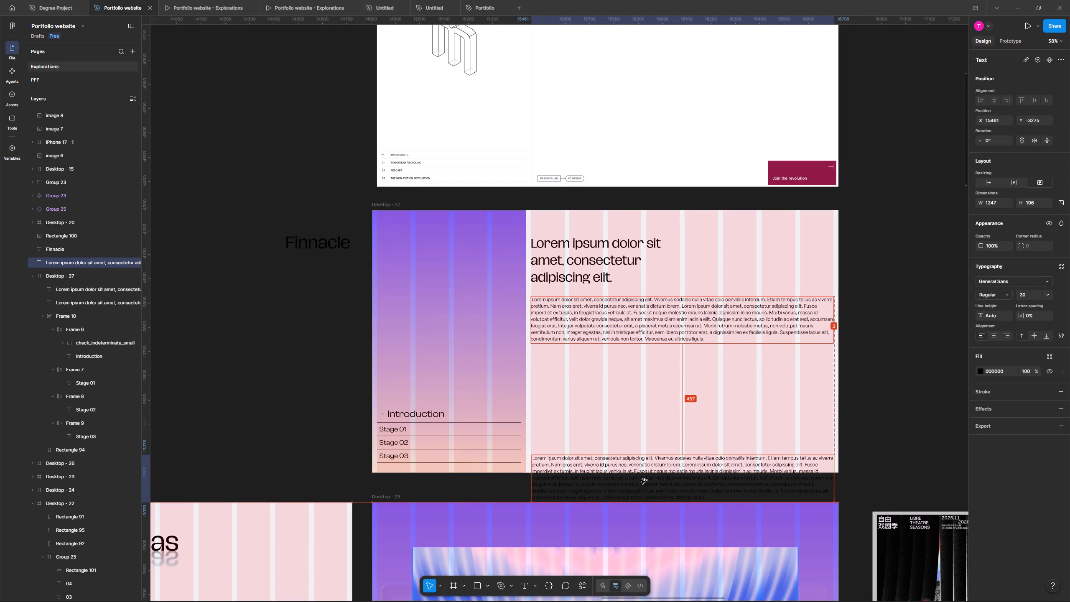
pyautogui.keyDown('alt'); pyautogui.moveTo(641, 480); pyautogui.dragTo(638, 479); pyautogui.keyUp('alt')
pyautogui.click(627, 466)
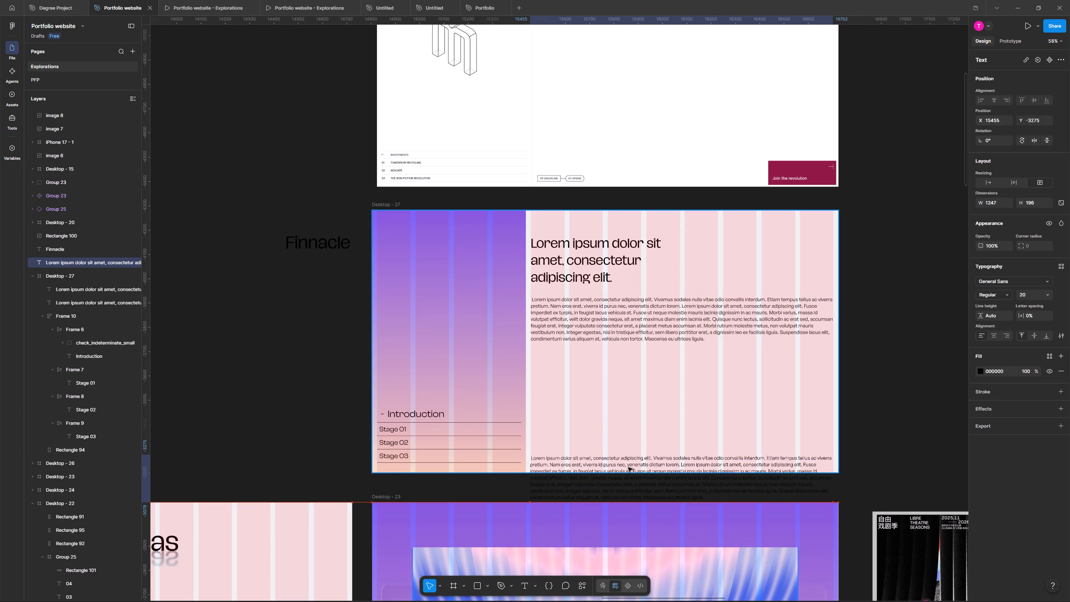
pyautogui.moveTo(629, 465); pyautogui.dragTo(627, 404)
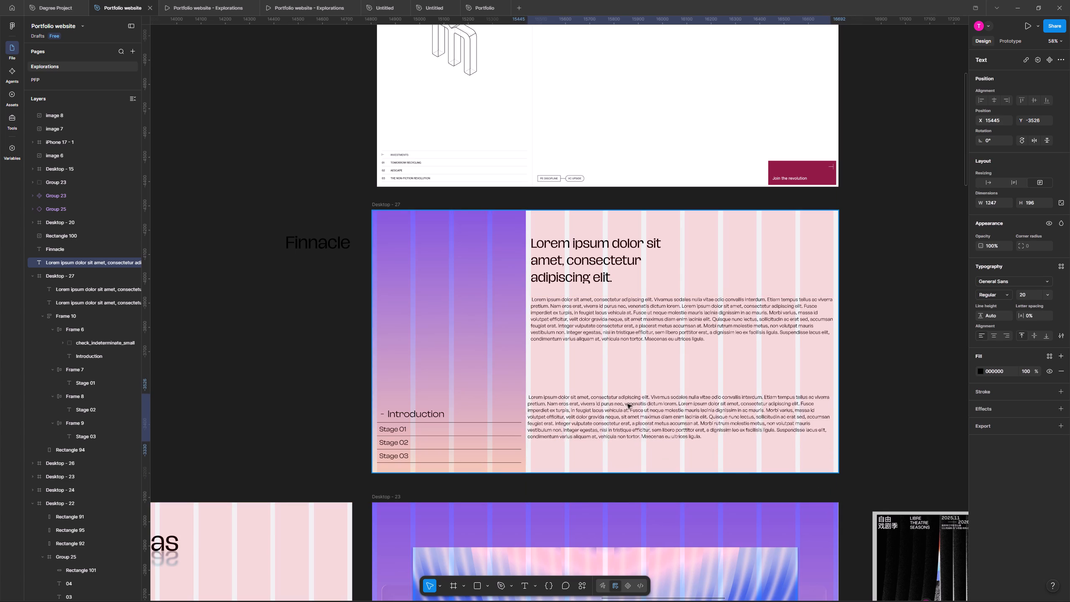
pyautogui.moveTo(627, 404); pyautogui.dragTo(630, 429)
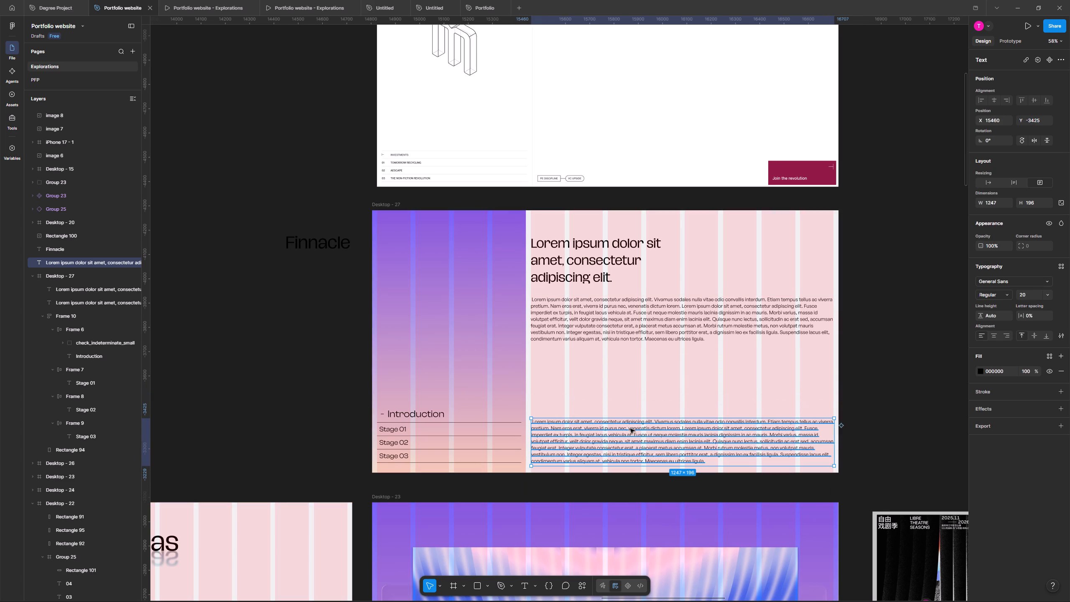
pyautogui.hotkey('ctrl', 'x')
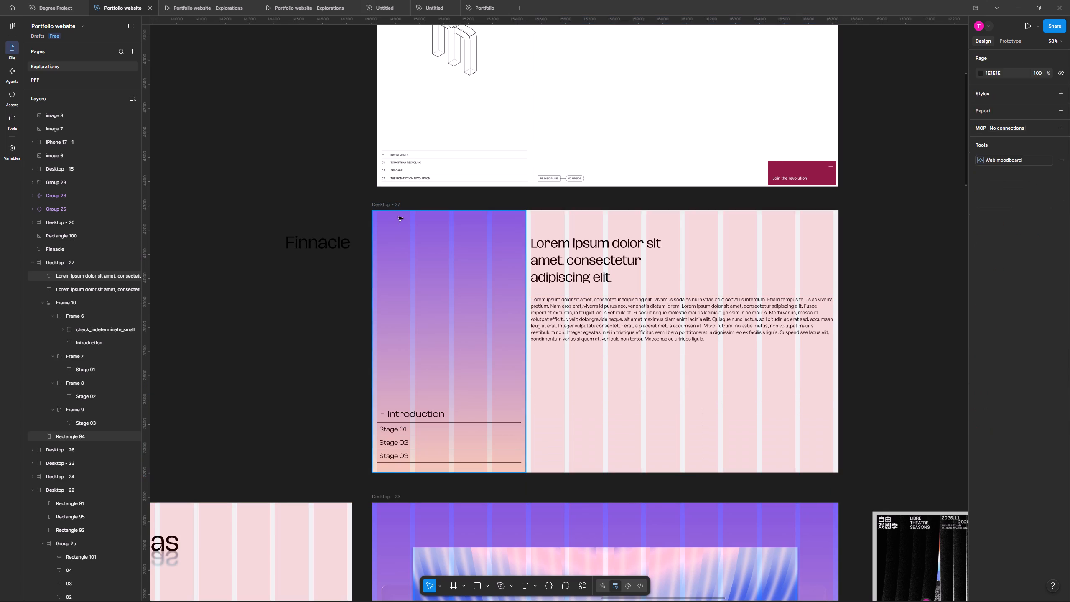
pyautogui.click(391, 203)
pyautogui.hotkey('ctrl', 'v')
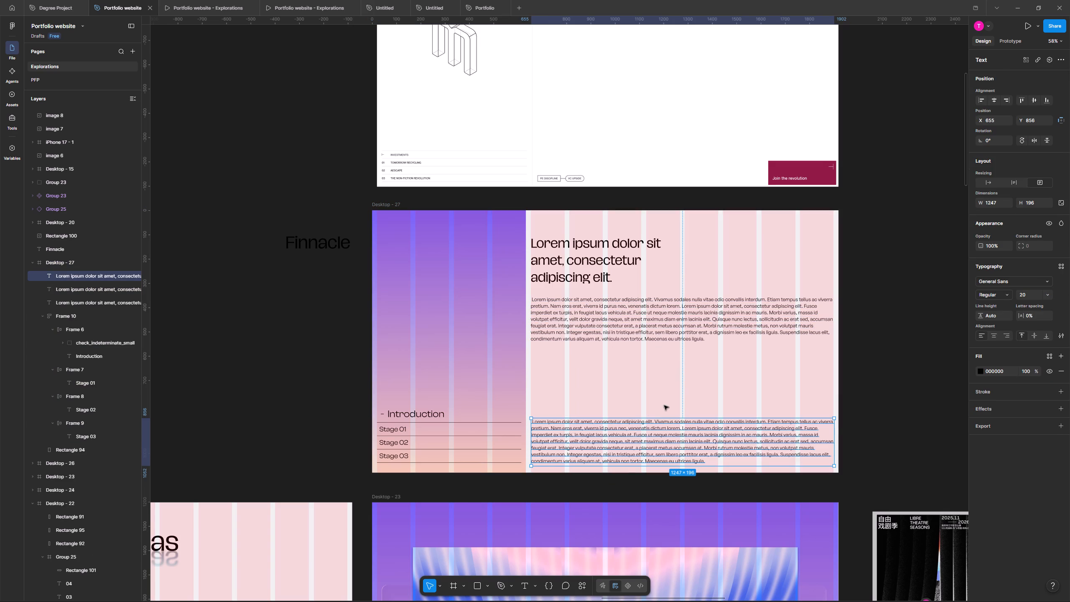
# Clear the lower paragraph's text box and paste the copied body paragraph into it.
pyautogui.doubleClick(631, 433)
pyautogui.press('BackSpace')
pyautogui.hotkey('ctrl', 'v')
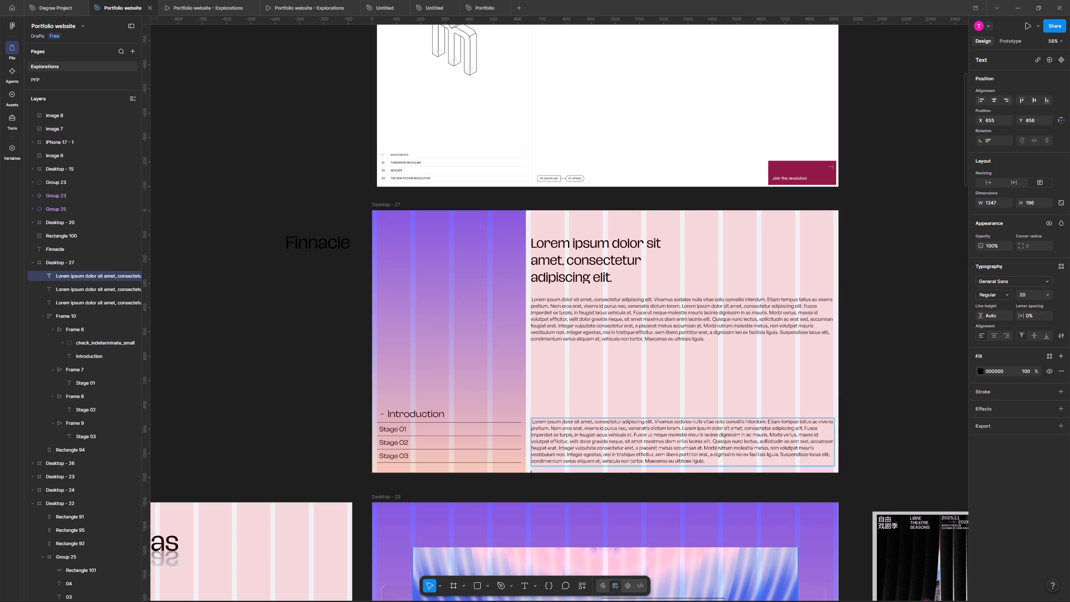
pyautogui.doubleClick(709, 397)
# Move the lower paragraph down by 120 px in Desktop - 27, and hide the layout guides.
pyautogui.click(653, 449)
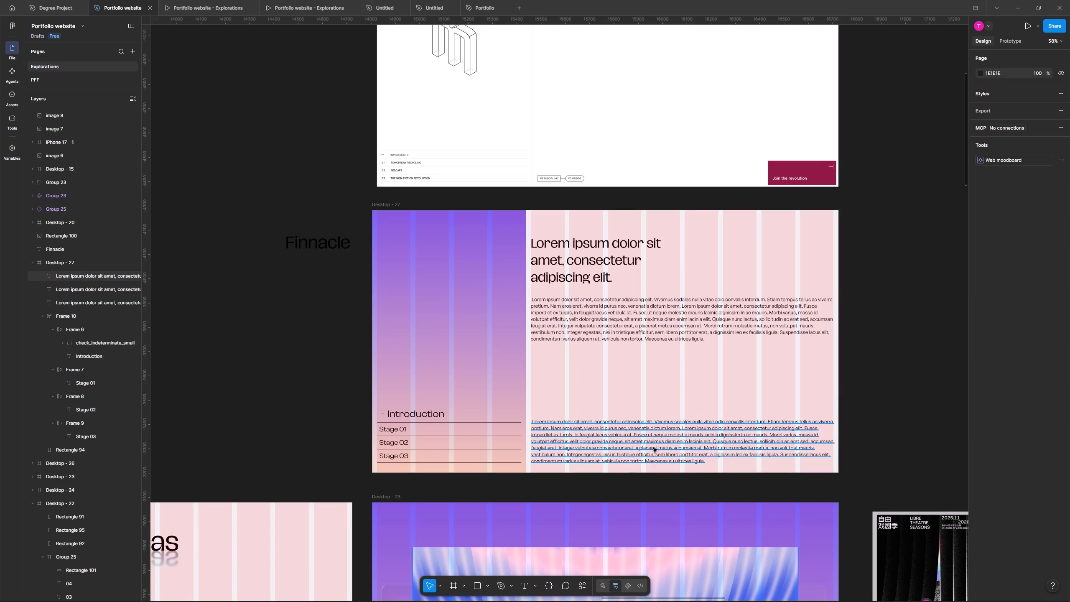
pyautogui.hotkey('shift', 'Down')
pyautogui.hotkey('shift', 'Down')
pyautogui.hotkey('shift', 'Down')
pyautogui.hotkey('shift', 'Down')
pyautogui.hotkey('shift', 'Down')
pyautogui.hotkey('shift', 'Down')
pyautogui.hotkey('shift', 'Down')
pyautogui.hotkey('shift', 'Down')
pyautogui.hotkey('shift', 'Down')
pyautogui.hotkey('shift', 'Down')
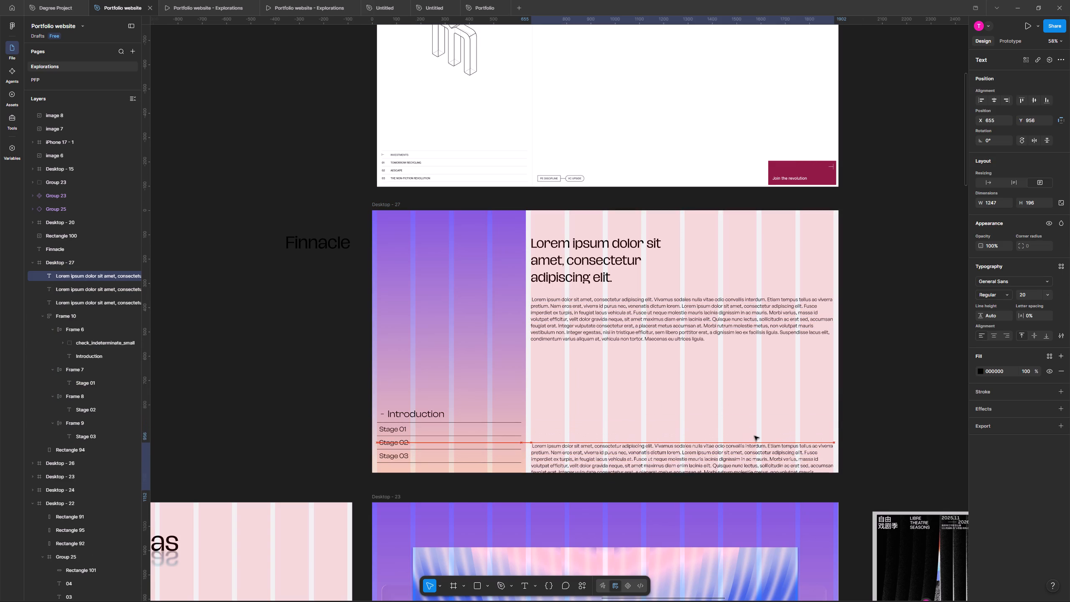
pyautogui.hotkey('shift', 'Down')
pyautogui.hotkey('shift', 'Down')
pyautogui.hotkey('shift', 'g')
pyautogui.click(688, 404)
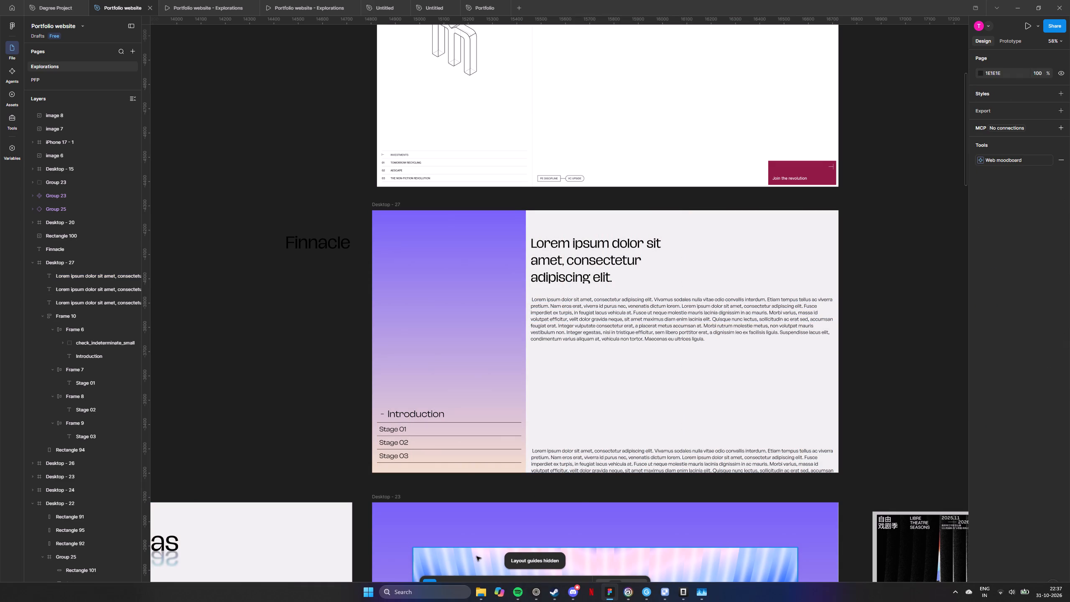
# Show the layout guides and draw a rectangle about 614 by 385 between the two paragraphs, starting at their left edge.
pyautogui.click(486, 586)
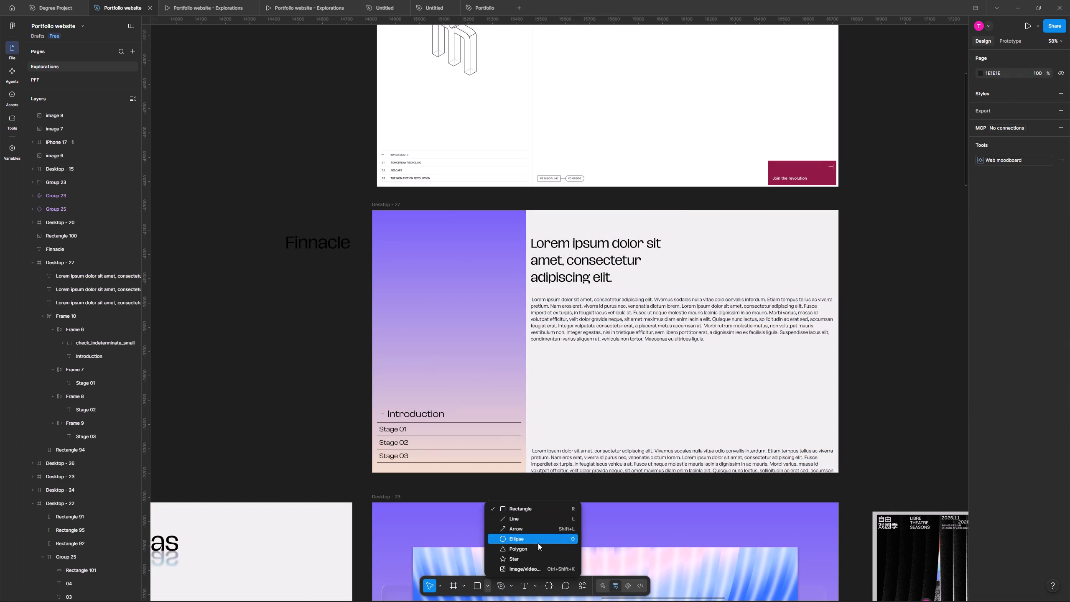
pyautogui.click(532, 508)
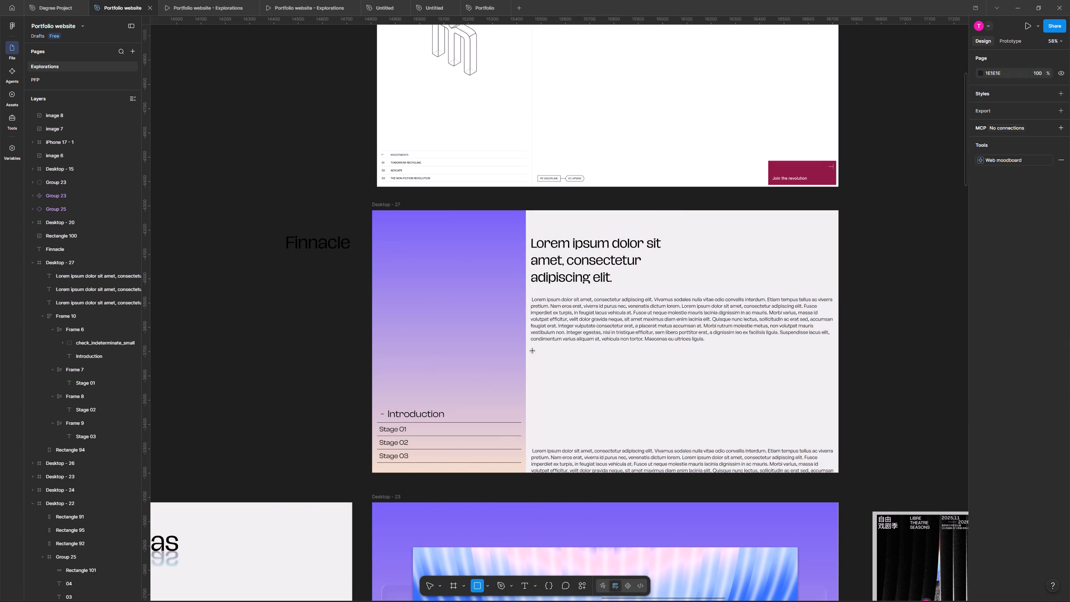
pyautogui.hotkey('shift', 'g')
pyautogui.moveTo(532, 349); pyautogui.dragTo(675, 429)
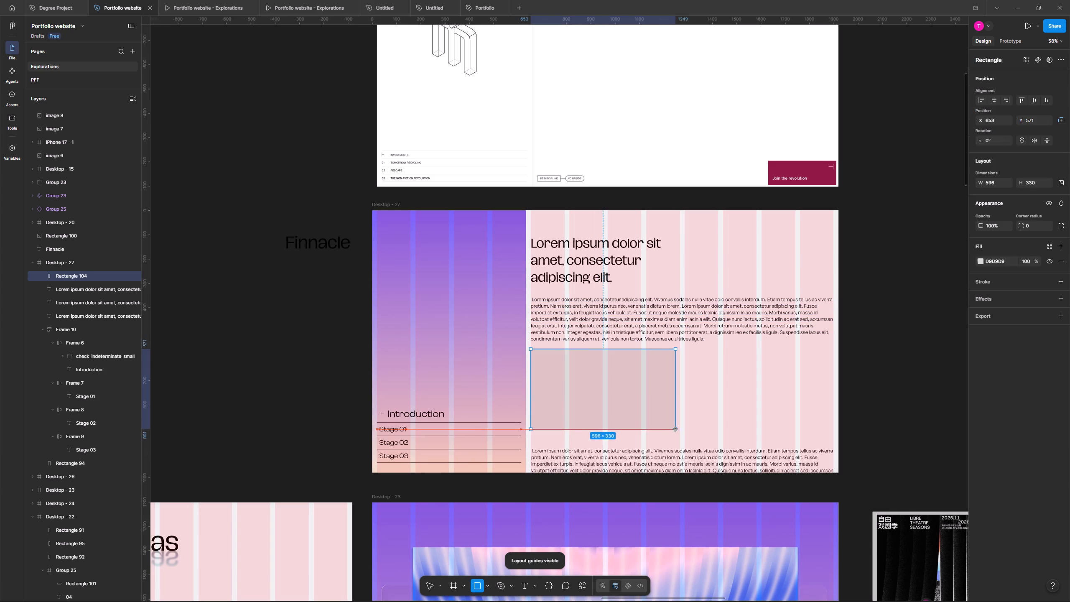
pyautogui.moveTo(675, 429); pyautogui.dragTo(679, 441)
pyautogui.click(740, 405)
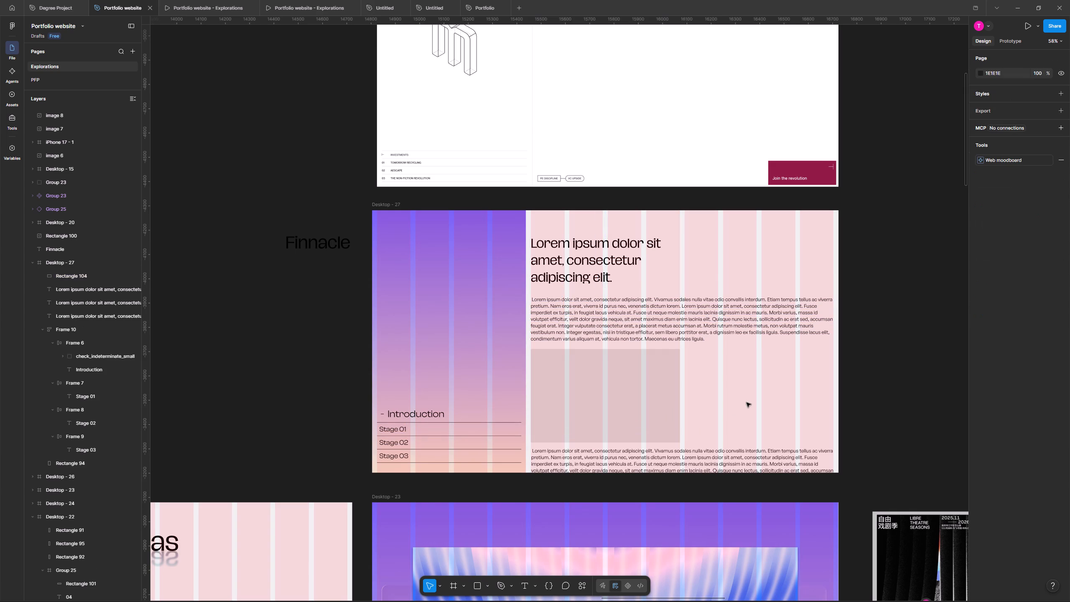
# Duplicate the grey rectangle beside the original, aligned in height and ending at the paragraphs' right edge.
pyautogui.keyDown('alt'); pyautogui.moveTo(581, 401); pyautogui.dragTo(734, 403); pyautogui.keyUp('alt')
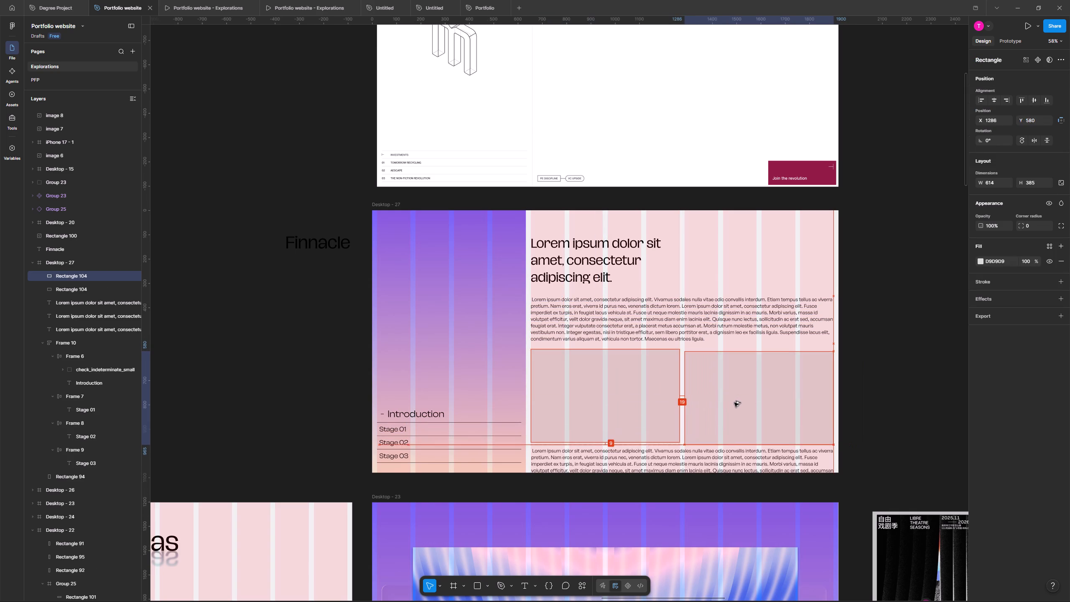
pyautogui.keyDown('alt'); pyautogui.moveTo(734, 403); pyautogui.dragTo(734, 401); pyautogui.keyUp('alt')
pyautogui.click(875, 374)
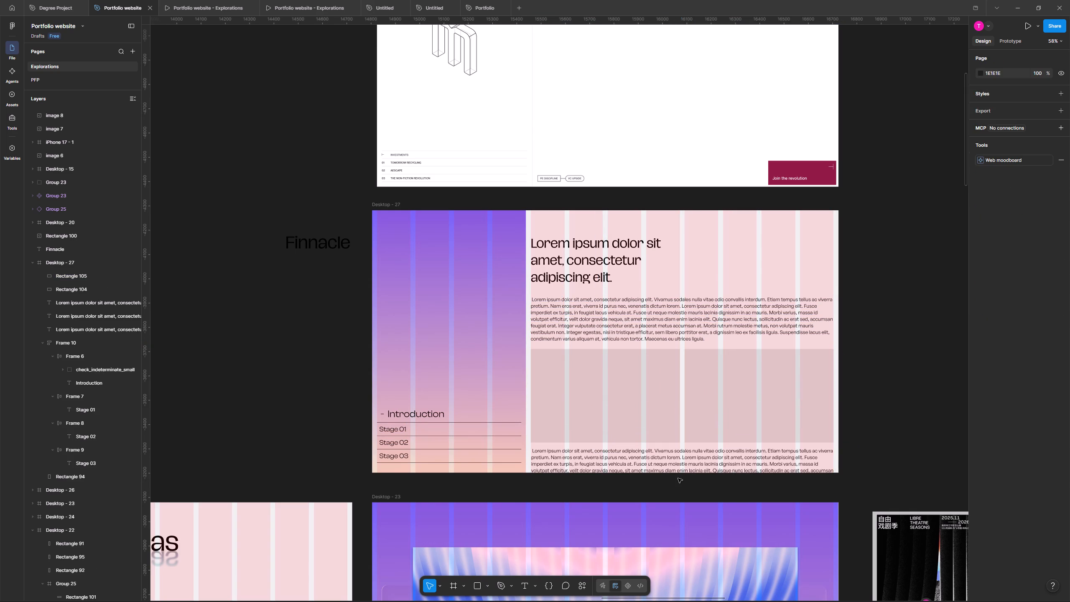
# Shift the lower paragraph slightly further down from the grey rectangles, and hide the layout guides.
pyautogui.moveTo(668, 457); pyautogui.dragTo(667, 461)
pyautogui.hotkey('shift', 'g')
pyautogui.click(878, 329)
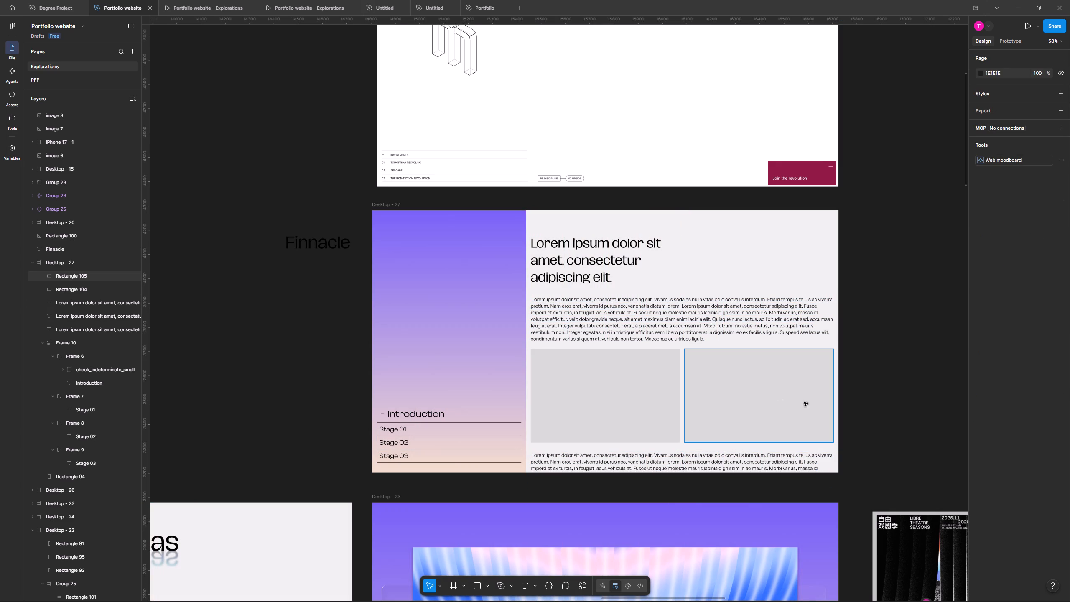
# Shorten the upper body paragraph by deleting everything after "sit amet maximus diam enim lacinia elit.".
pyautogui.doubleClick(605, 321)
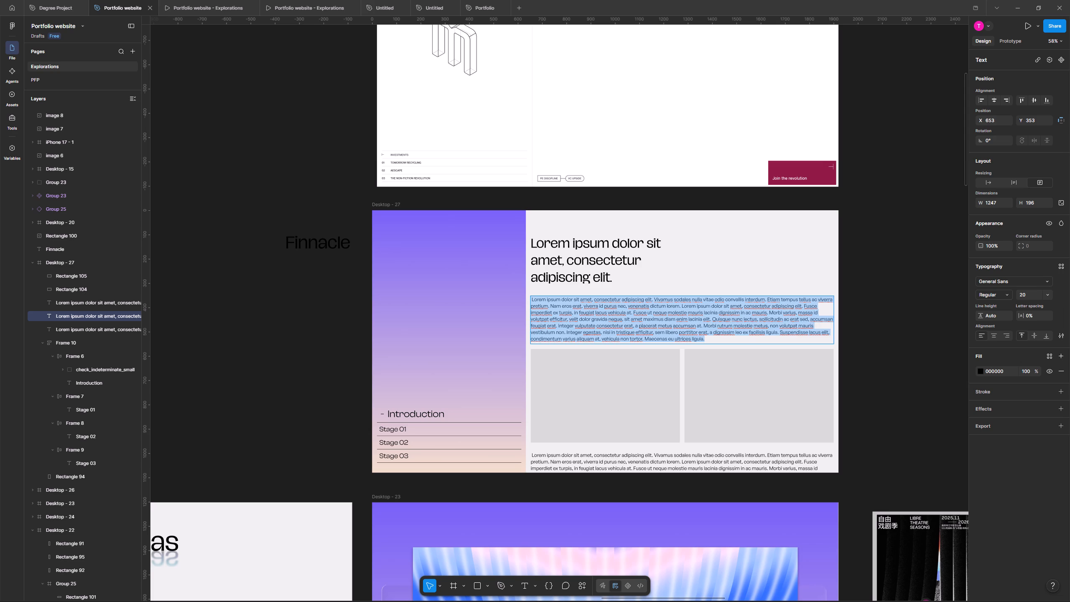
pyautogui.moveTo(711, 319); pyautogui.dragTo(742, 351)
pyautogui.press('BackSpace')
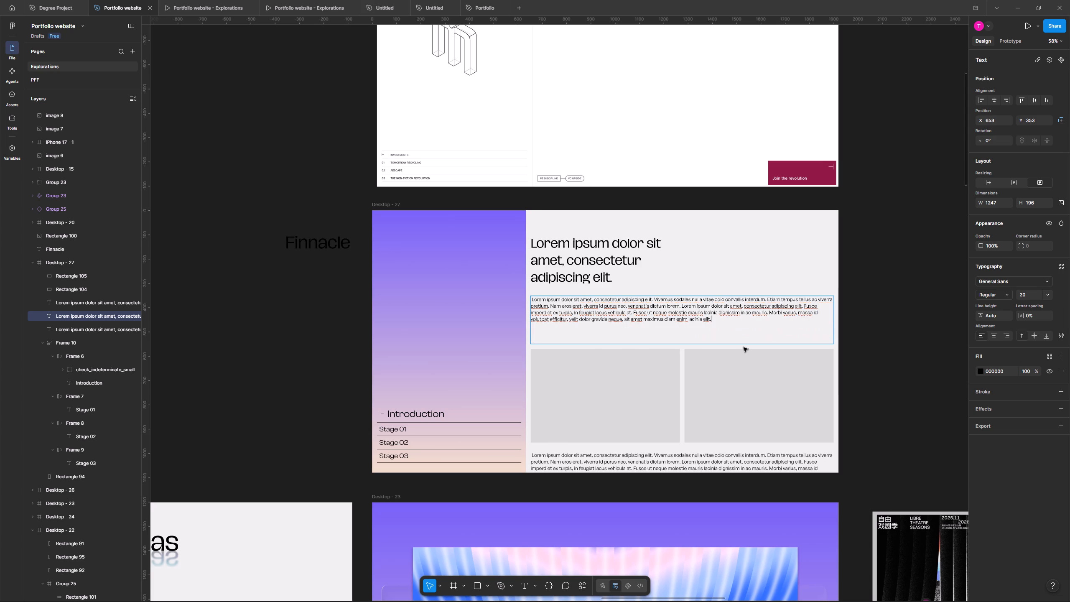
pyautogui.click(880, 304)
pyautogui.click(880, 304)
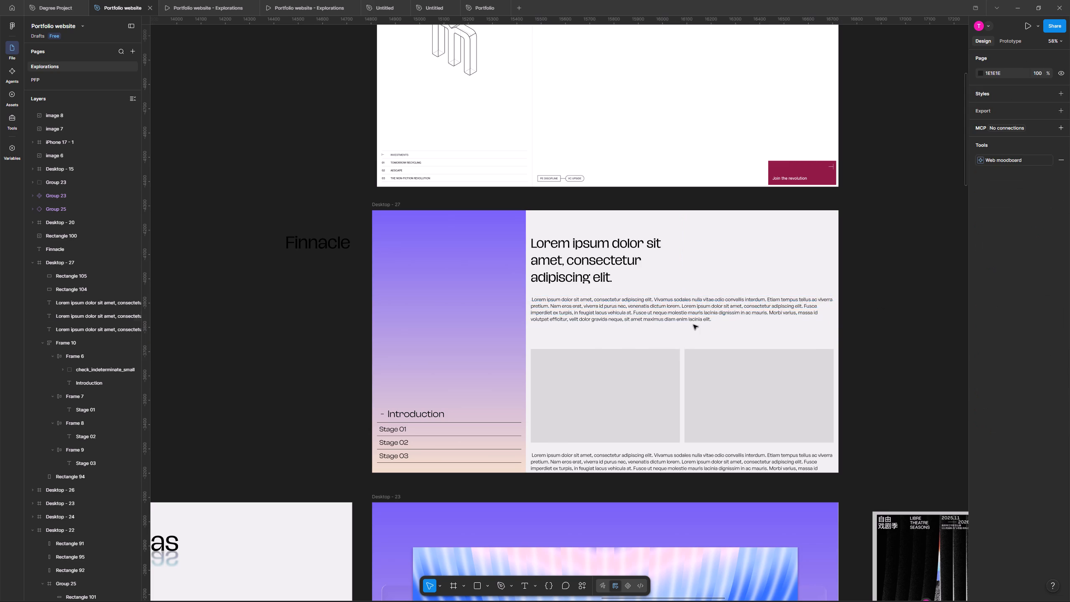
# Move both grey rectangles up together to Y 551, closer to the upper paragraph.
pyautogui.doubleClick(693, 325)
pyautogui.moveTo(697, 342); pyautogui.dragTo(695, 324)
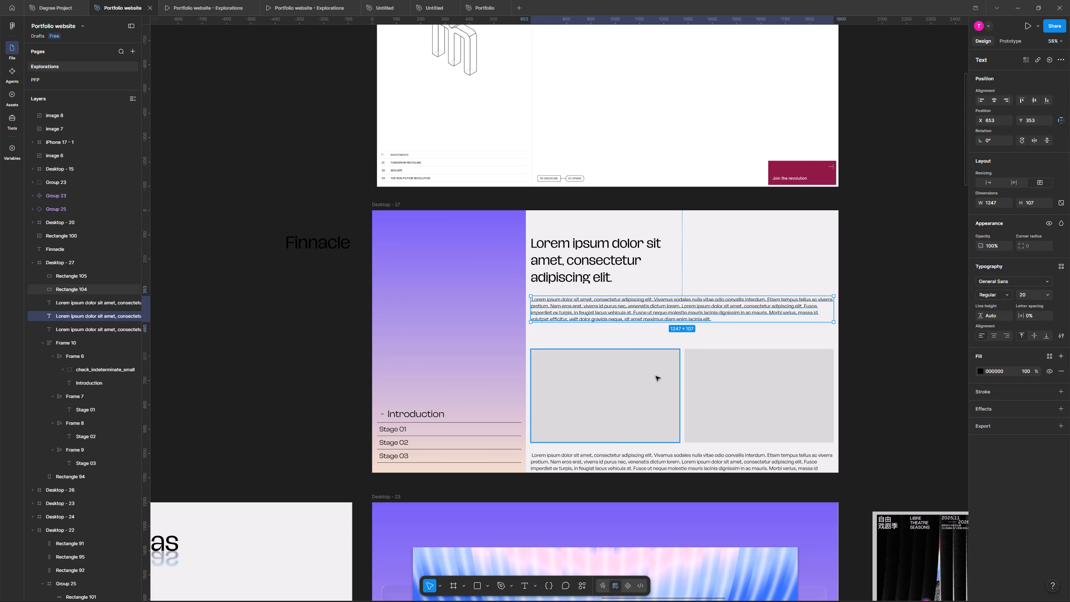
pyautogui.click(656, 376)
pyautogui.keyDown('shift'); pyautogui.click(732, 387); pyautogui.keyUp('shift')
pyautogui.hotkey('shift', 'Up')
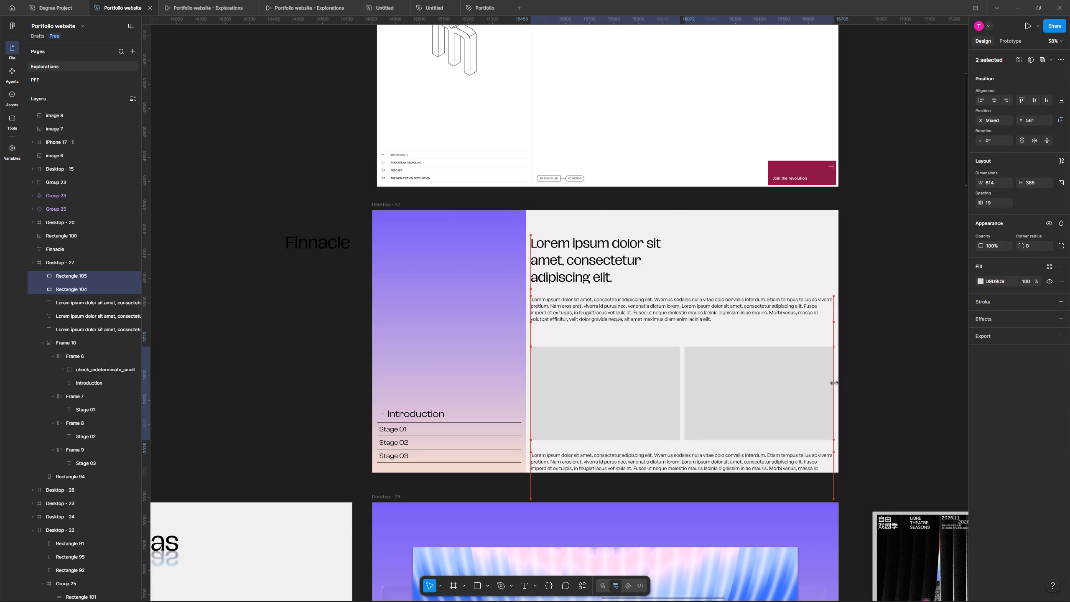
pyautogui.hotkey('shift', 'Up')
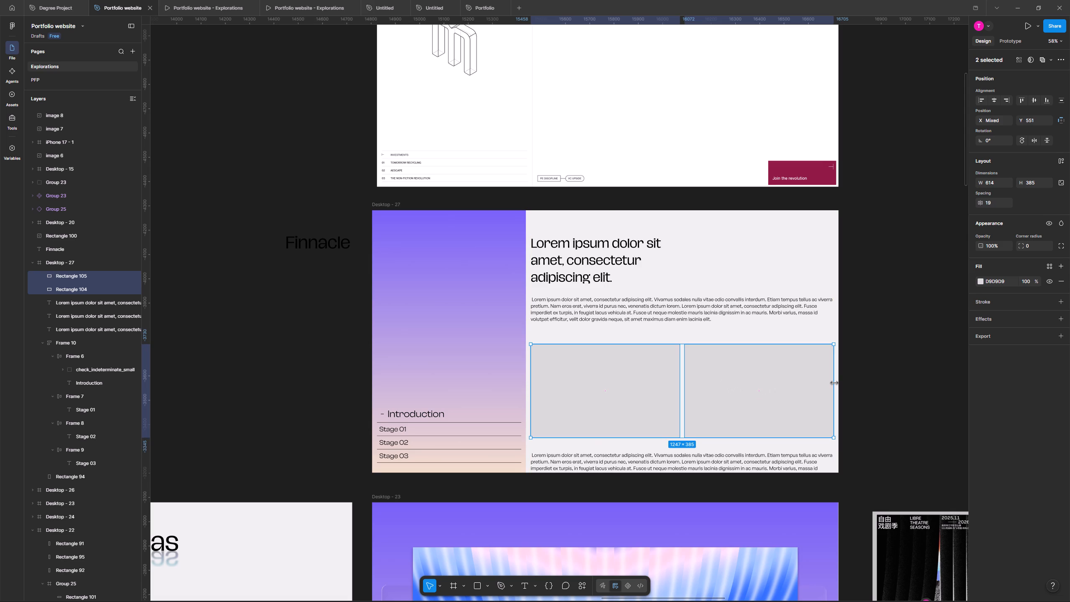
pyautogui.click(861, 372)
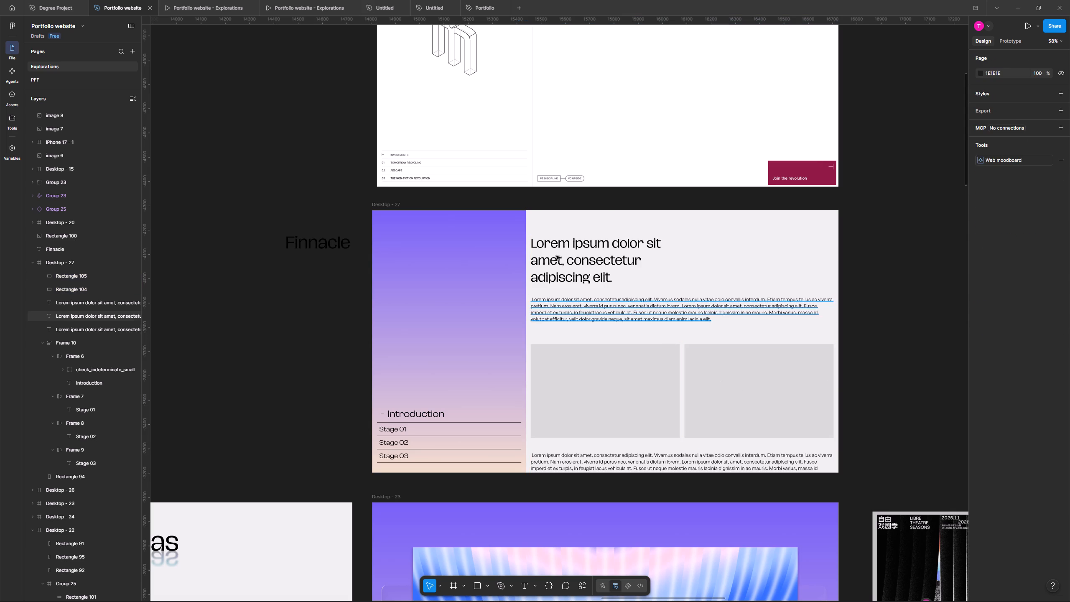
# Copy the whole Desktop - 27 frame, switch to Paper and paste it into the empty canvas area above the Open frame.
pyautogui.click(392, 207)
pyautogui.click(909, 232)
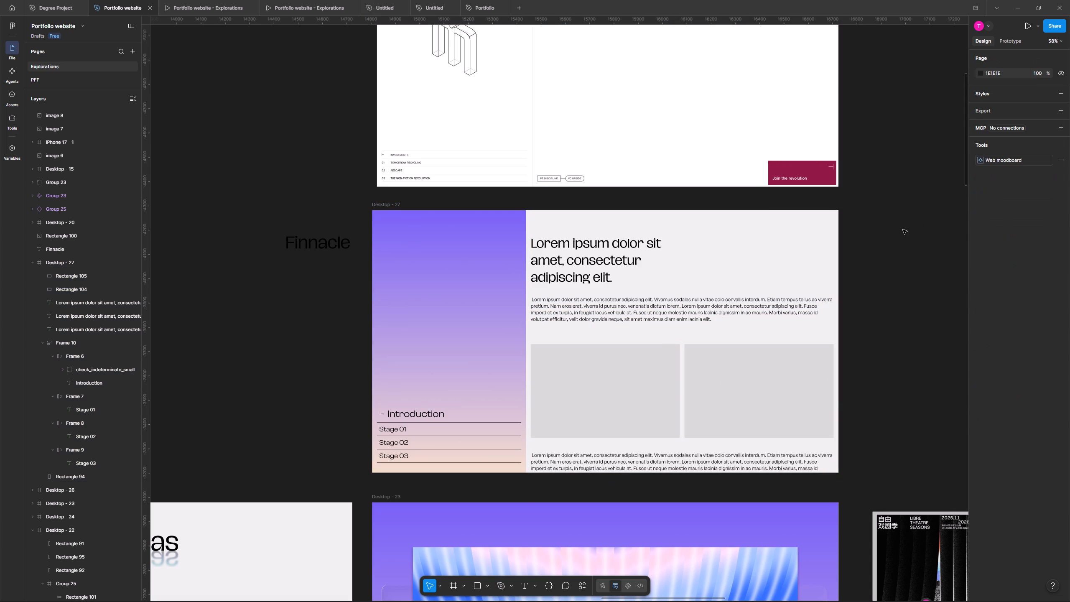
pyautogui.click(608, 315)
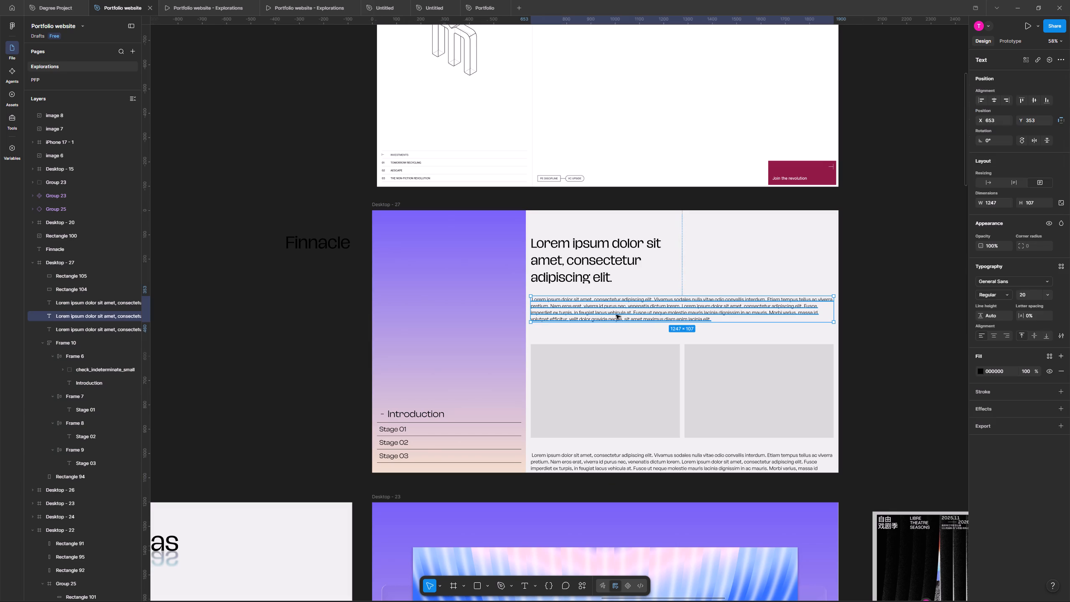
pyautogui.click(387, 204)
pyautogui.hotkey('ctrl', 'c')
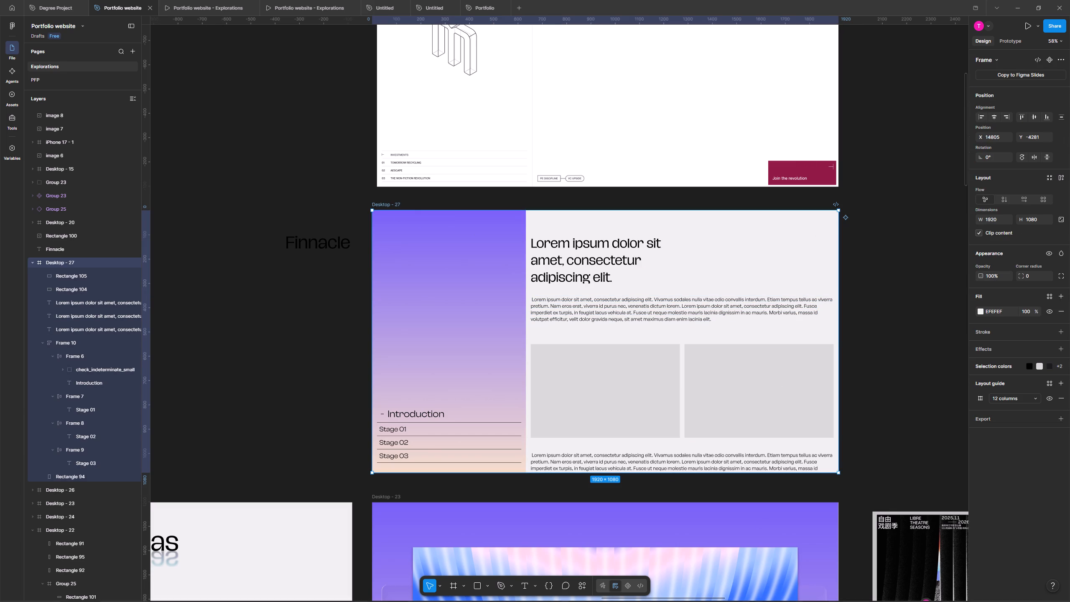
pyautogui.click(662, 593)
pyautogui.click(575, 301)
pyautogui.press('space')
pyautogui.press('space')
pyautogui.press('space')
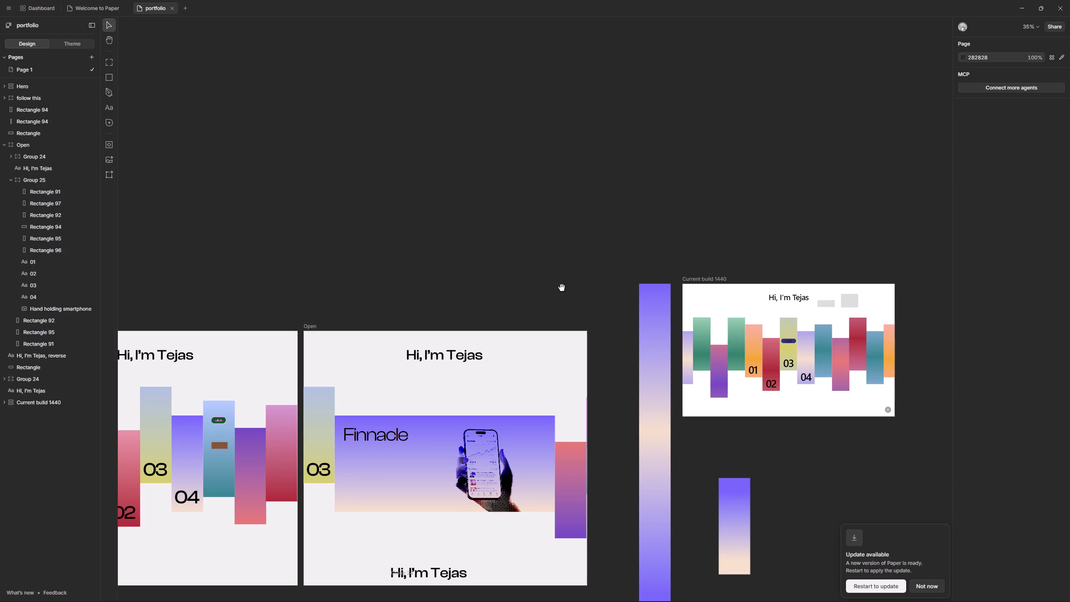
pyautogui.moveTo(501, 229); pyautogui.dragTo(580, 389)
pyautogui.hotkey('ctrl', 'v')
# Rename the pasted frame "case study".
pyautogui.doubleClick(417, 223)
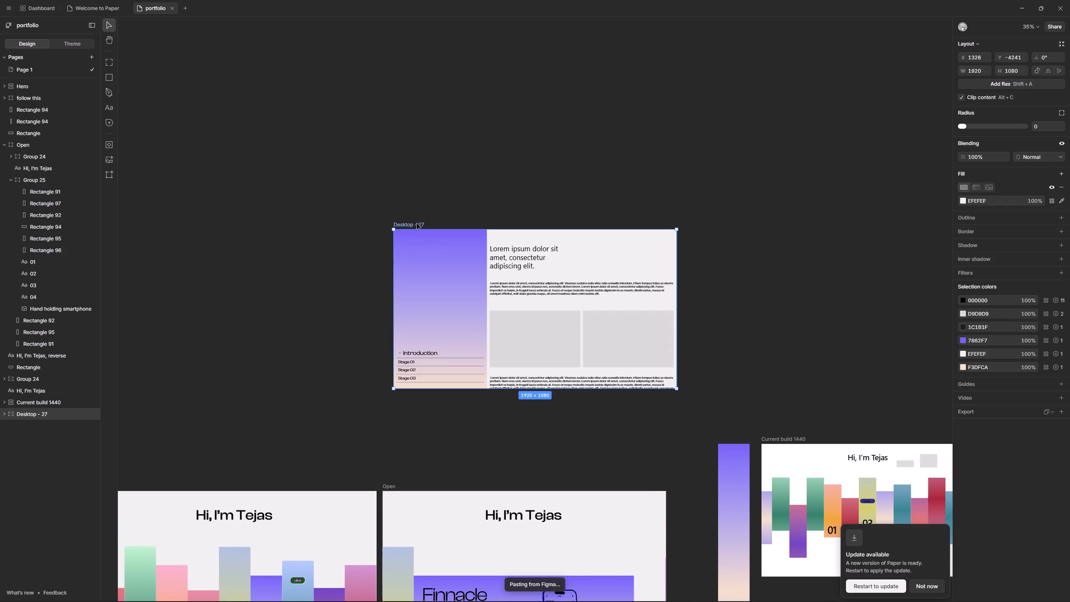
pyautogui.press('BackSpace')
pyautogui.write('case stuy')
pyautogui.press('Return')
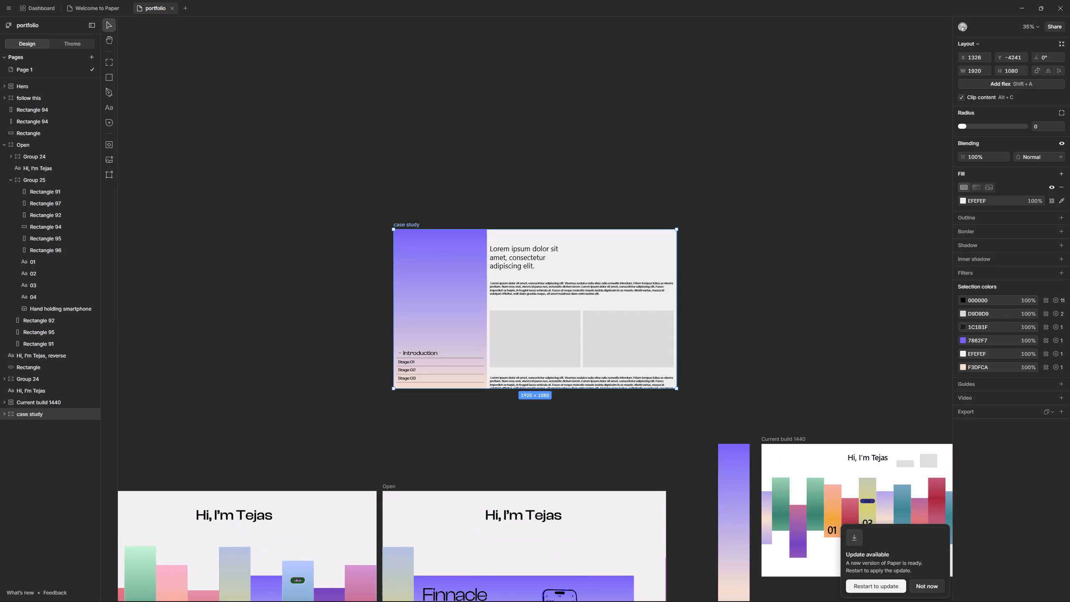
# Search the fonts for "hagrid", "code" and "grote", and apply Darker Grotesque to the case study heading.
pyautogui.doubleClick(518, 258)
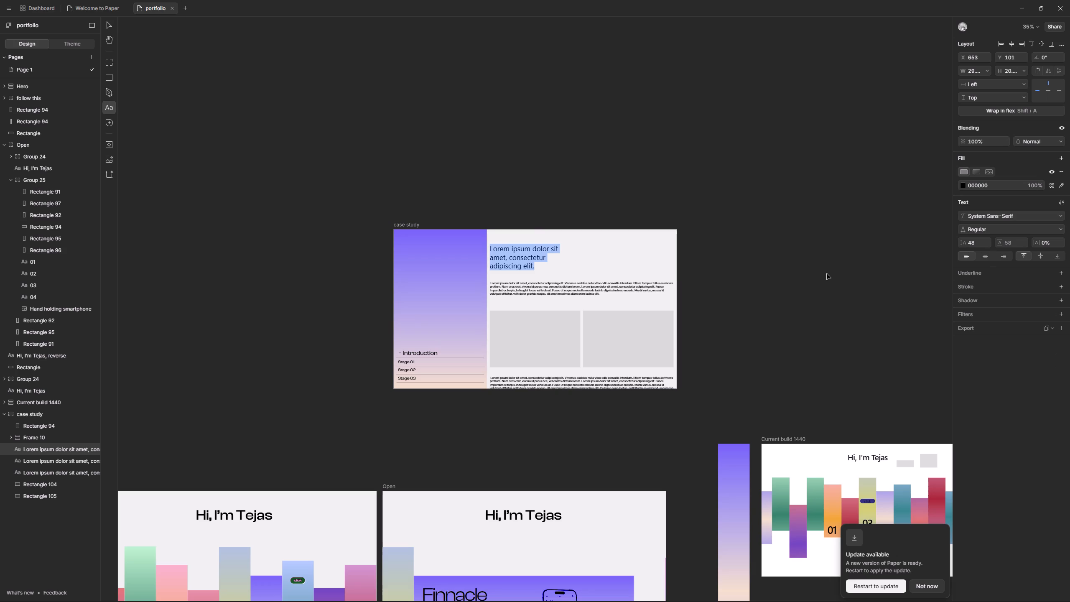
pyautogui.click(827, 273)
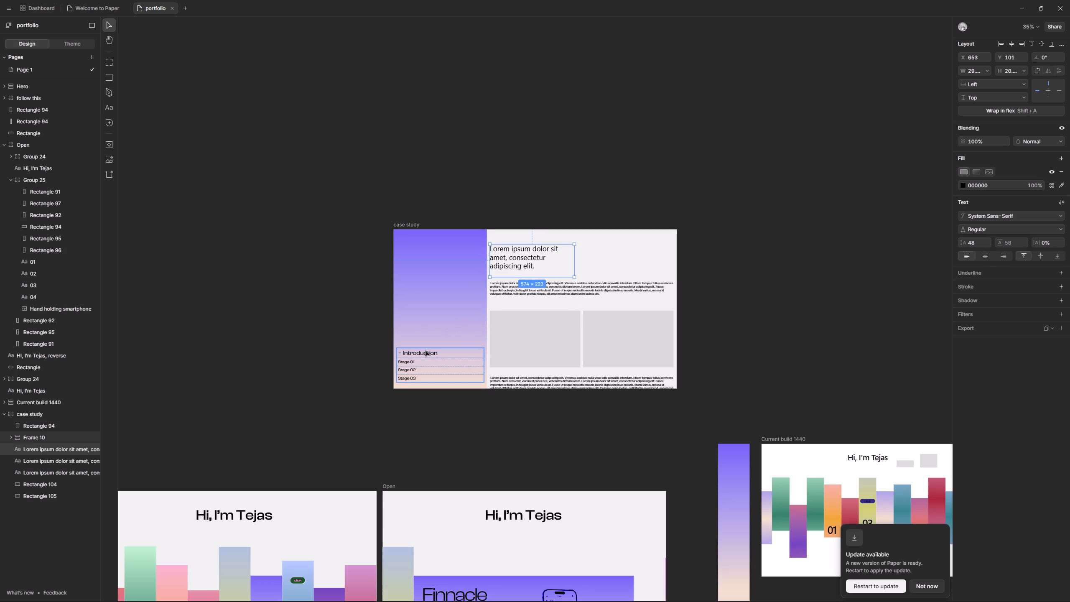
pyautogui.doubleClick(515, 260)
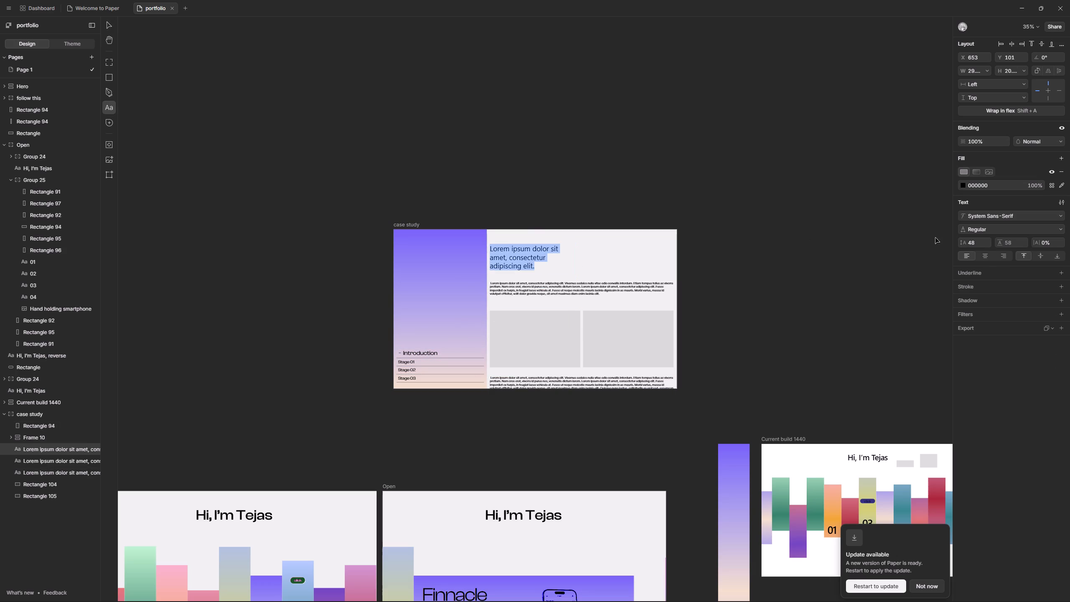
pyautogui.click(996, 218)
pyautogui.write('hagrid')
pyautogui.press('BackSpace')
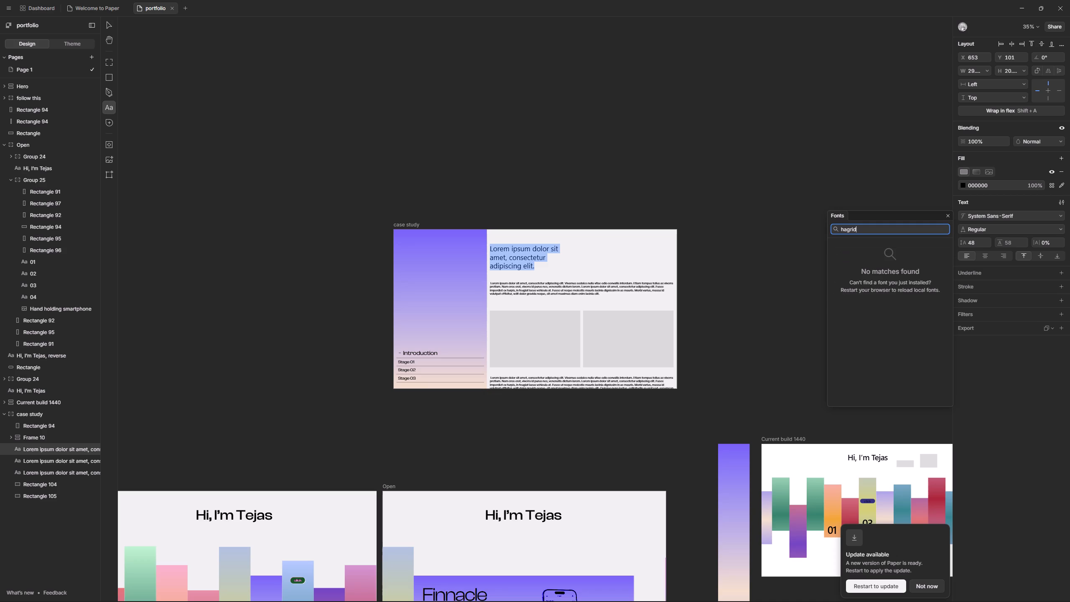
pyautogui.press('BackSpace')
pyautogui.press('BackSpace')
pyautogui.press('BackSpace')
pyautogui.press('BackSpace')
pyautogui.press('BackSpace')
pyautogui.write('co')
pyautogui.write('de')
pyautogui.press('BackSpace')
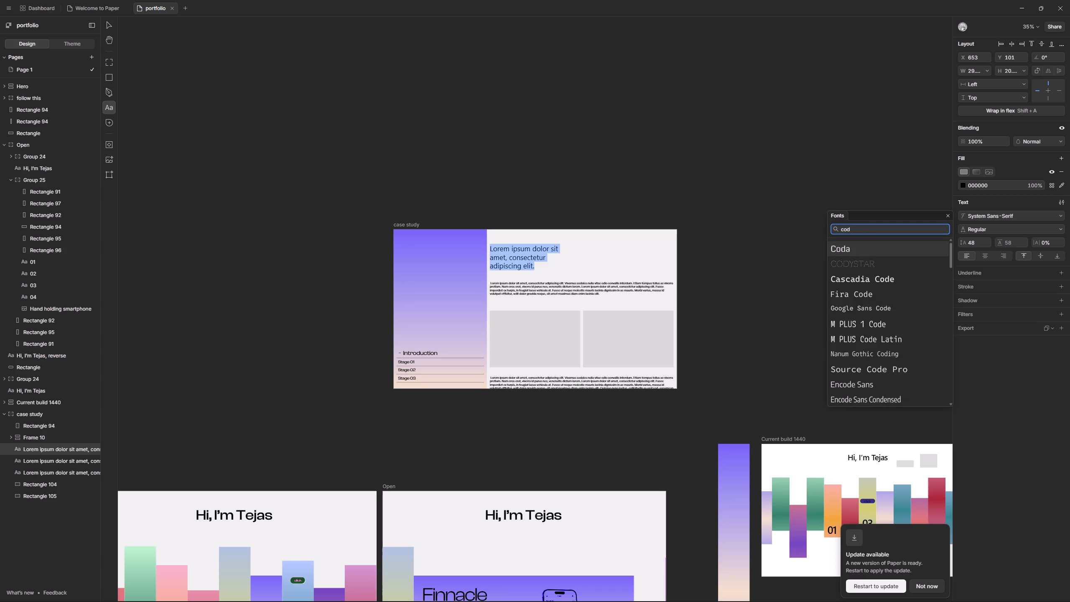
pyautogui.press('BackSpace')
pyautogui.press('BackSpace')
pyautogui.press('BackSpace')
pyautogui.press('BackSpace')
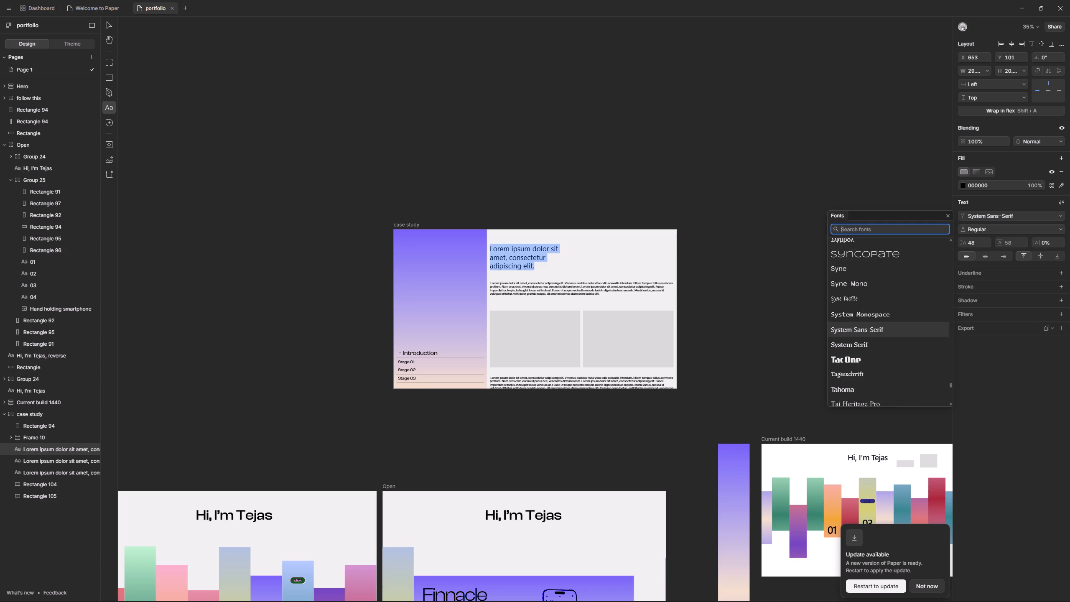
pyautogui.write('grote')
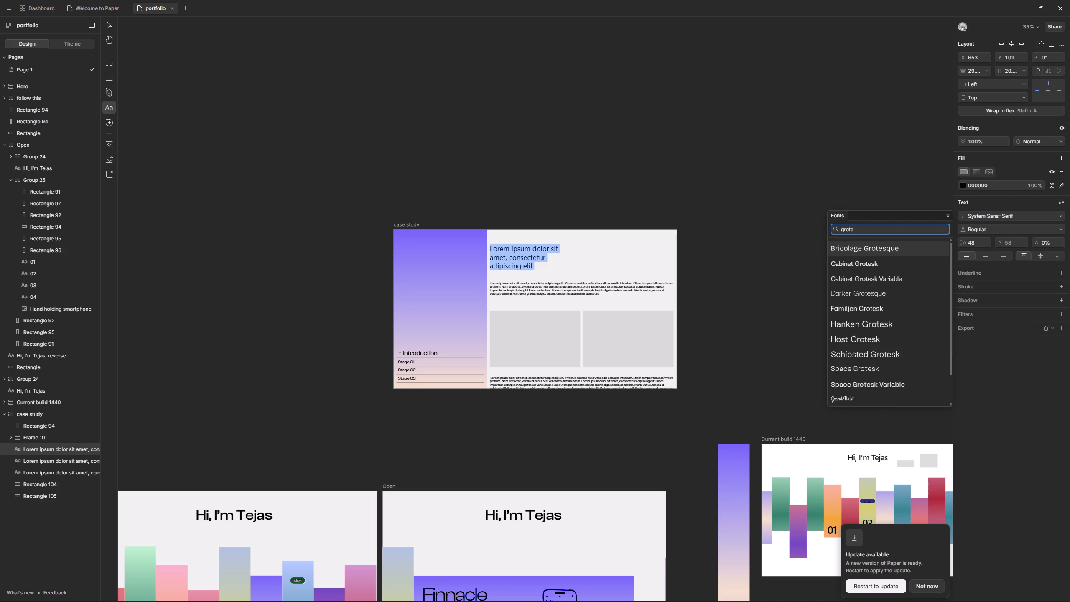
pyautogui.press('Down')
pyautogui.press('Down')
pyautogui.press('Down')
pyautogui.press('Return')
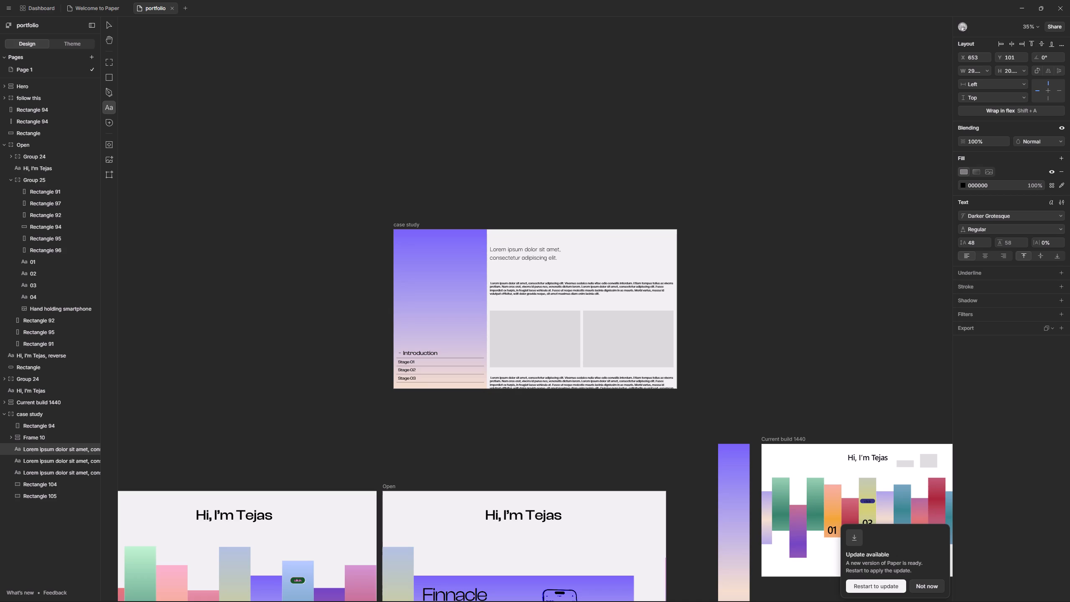
# Set the case study heading to Cabinet Grotesk in the Medium weight.
pyautogui.click(1004, 212)
pyautogui.write('cabin')
pyautogui.press('Down')
pyautogui.press('Down')
pyautogui.press('Return')
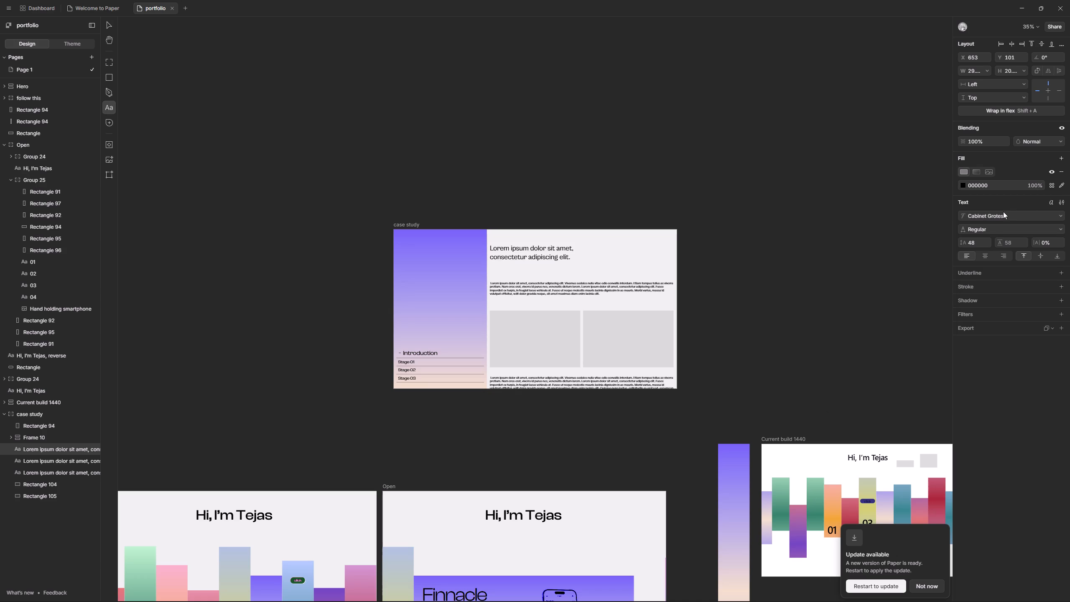
pyautogui.click(1000, 231)
pyautogui.click(860, 320)
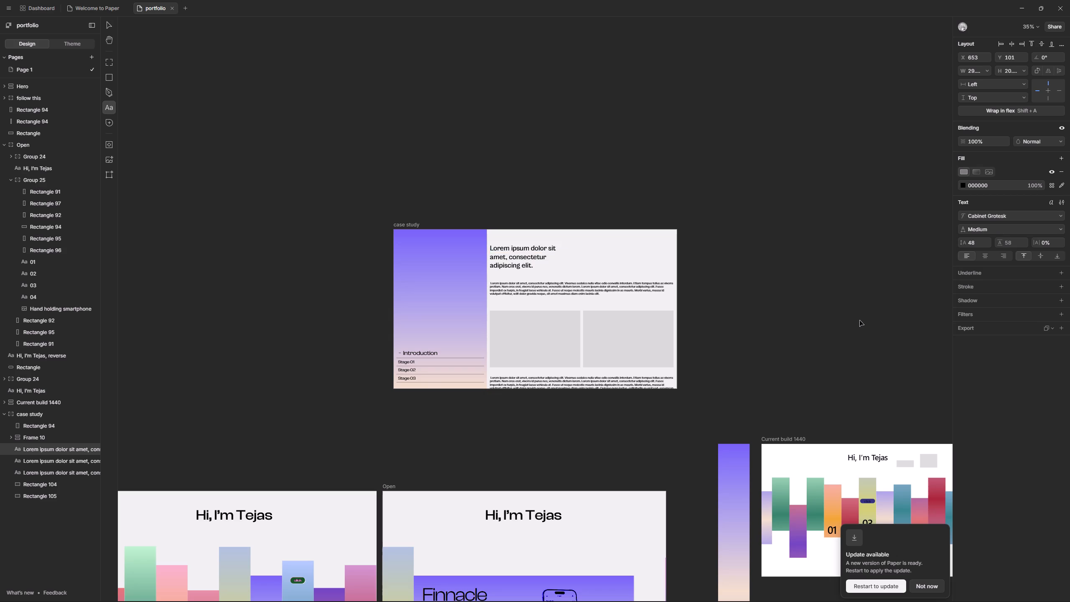
pyautogui.click(787, 315)
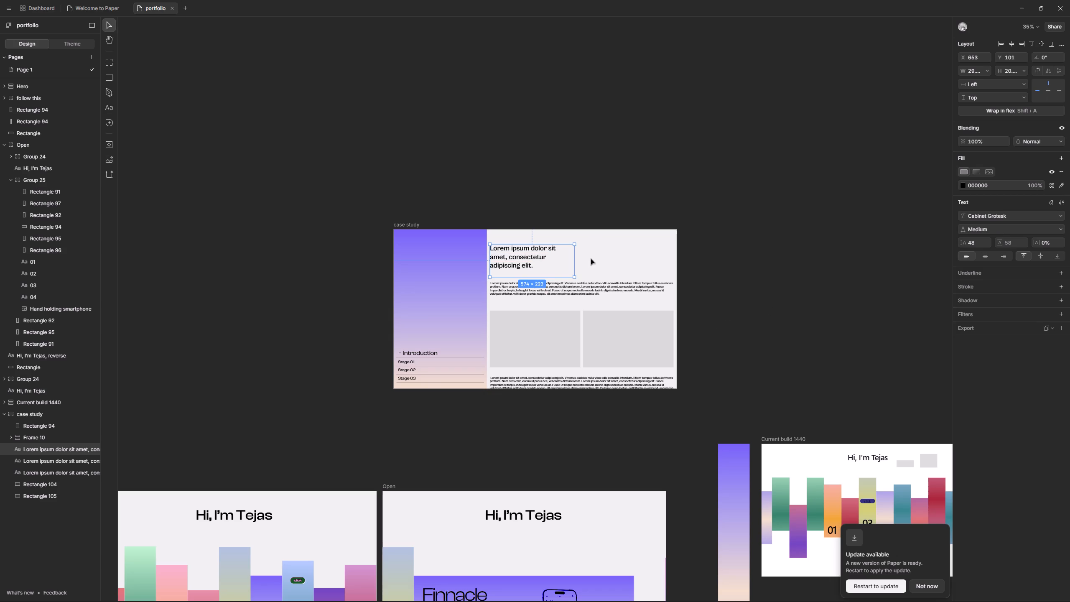
pyautogui.click(591, 259)
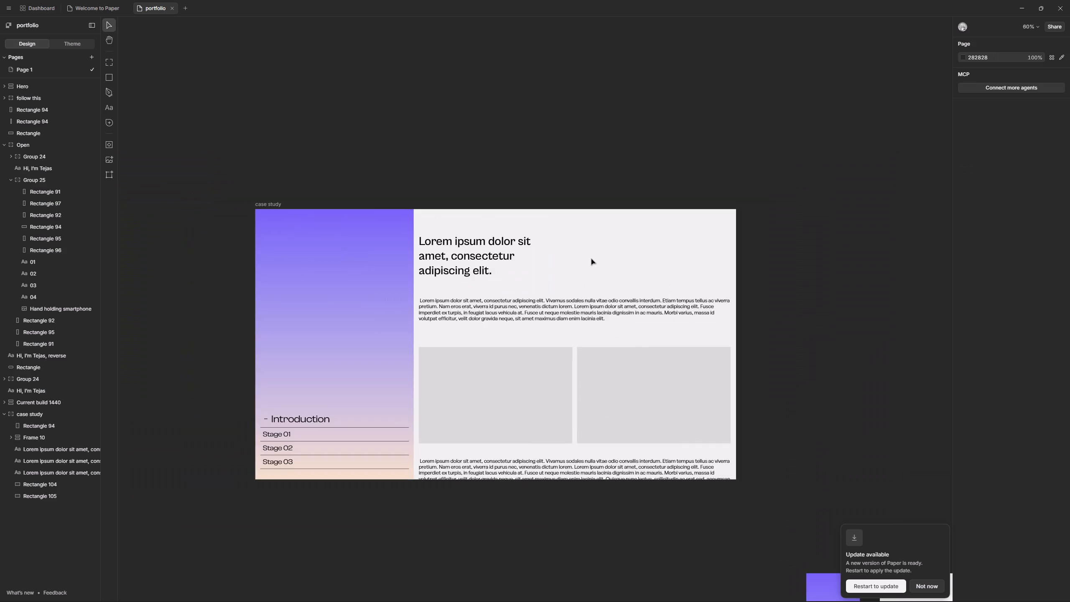
# Check the Introduction label's font, apply Clash Display to the heading, and check the fonts of both body paragraphs.
pyautogui.doubleClick(478, 261)
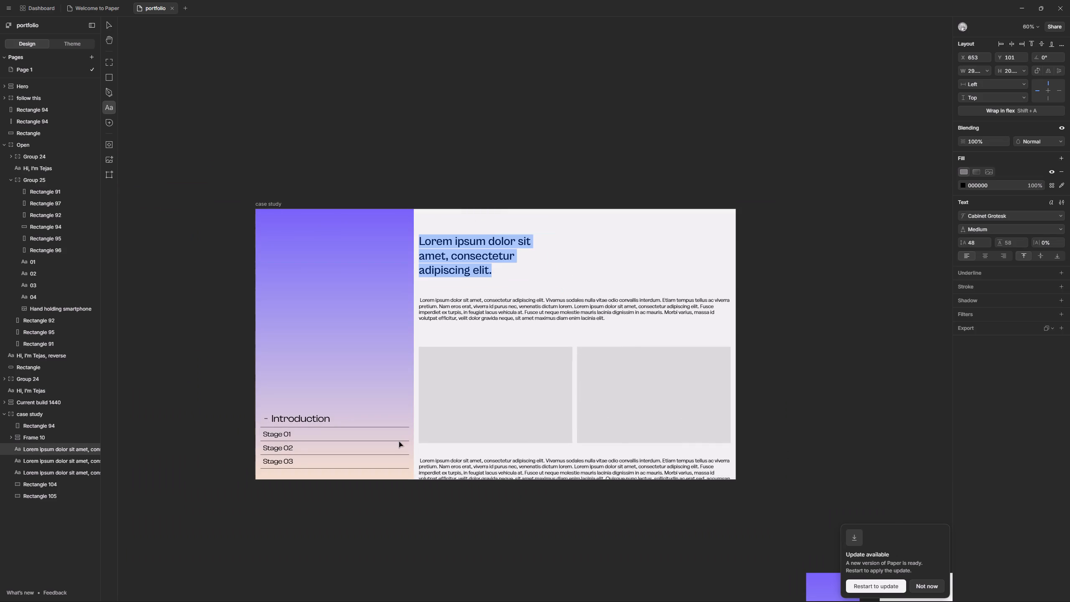
pyautogui.scroll(-3, 399, 441)
pyautogui.scroll(2, 399, 441)
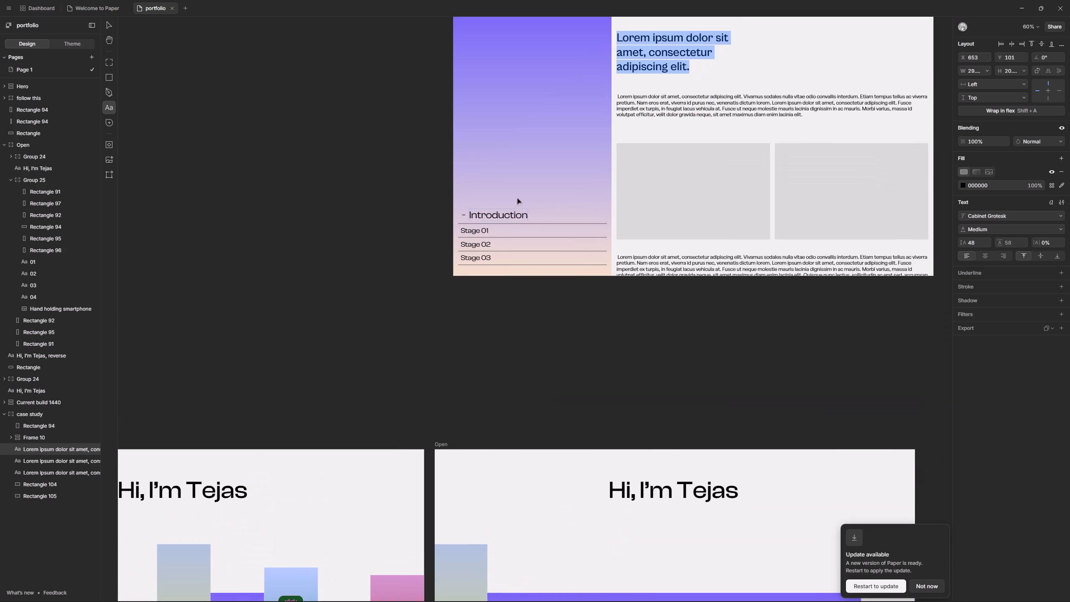
pyautogui.click(515, 214)
pyautogui.scroll(4, 639, 365)
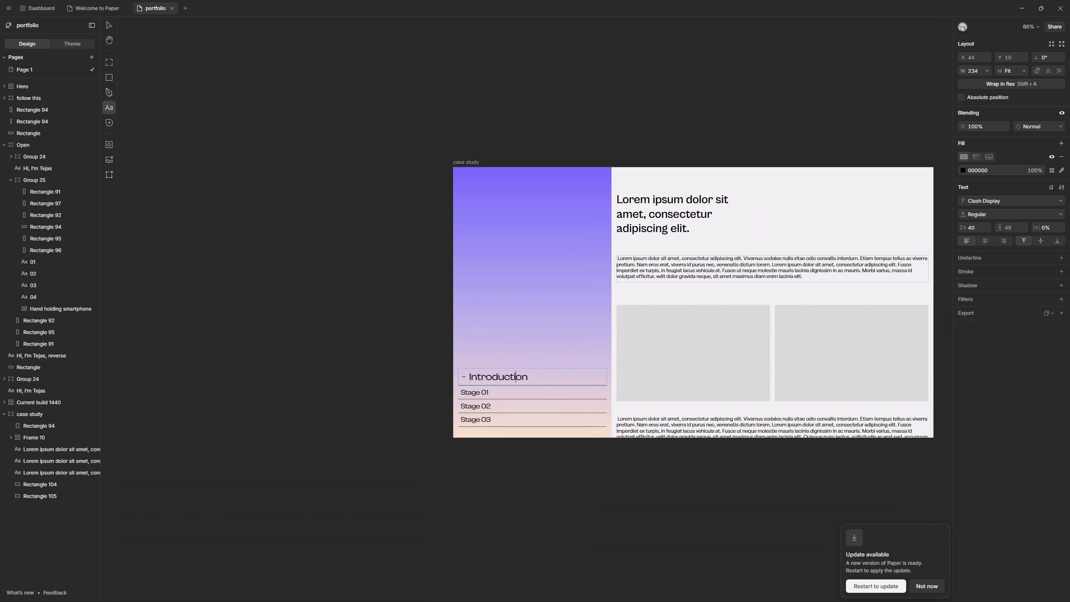
pyautogui.click(674, 220)
pyautogui.hotkey('ctrl', 'a')
pyautogui.click(994, 214)
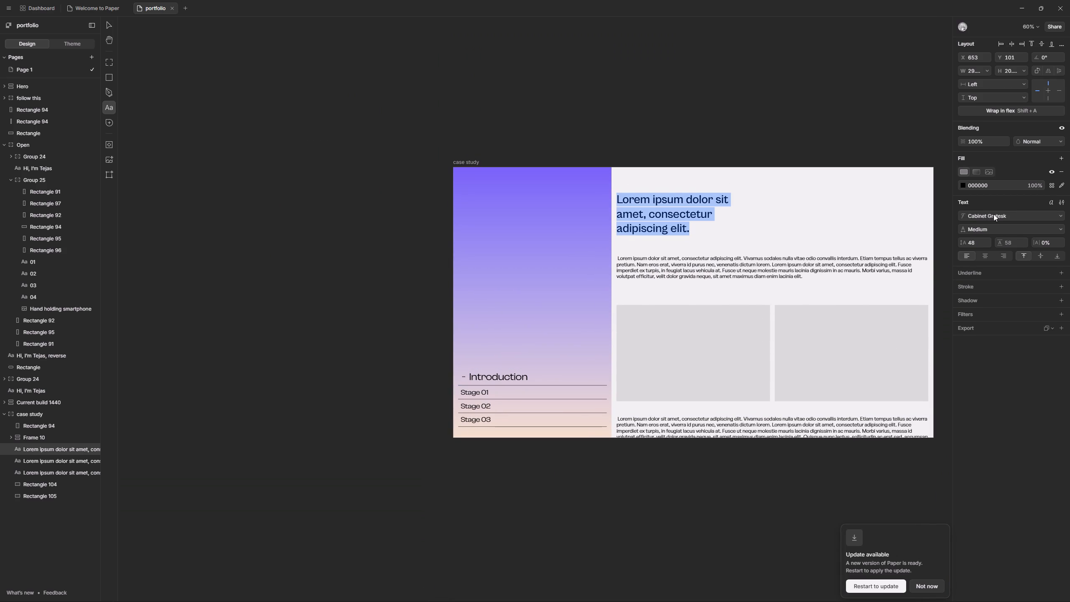
pyautogui.write('clas')
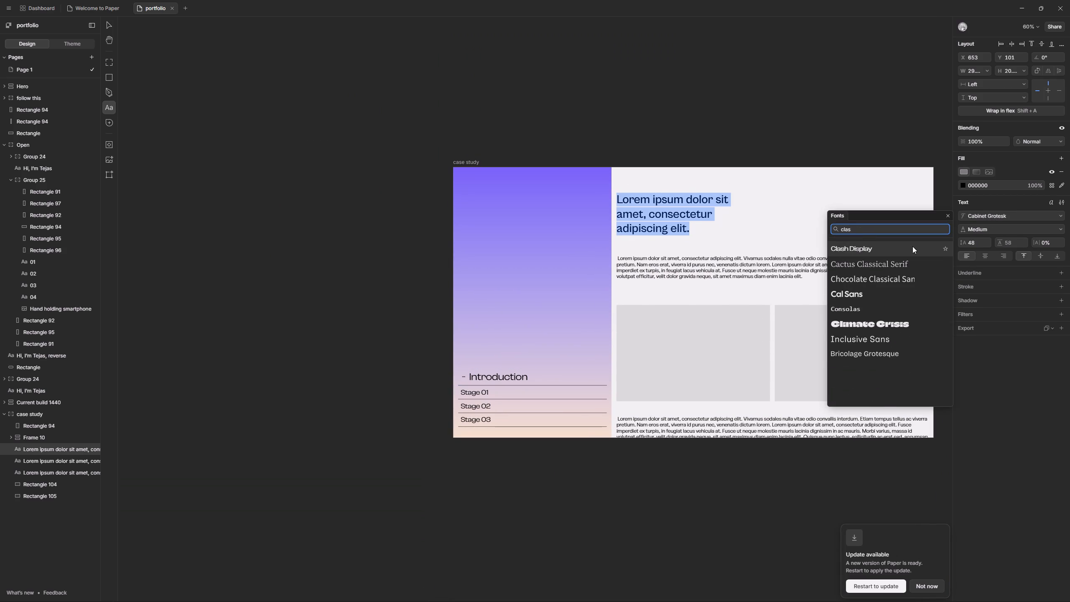
pyautogui.click(912, 246)
pyautogui.click(808, 186)
pyautogui.click(815, 186)
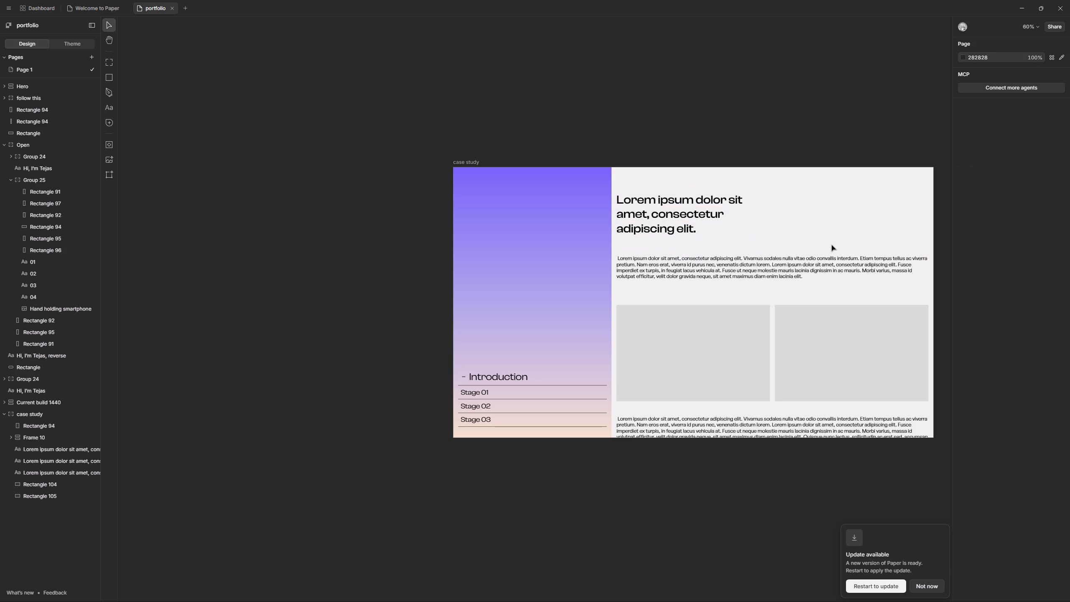
pyautogui.click(710, 272)
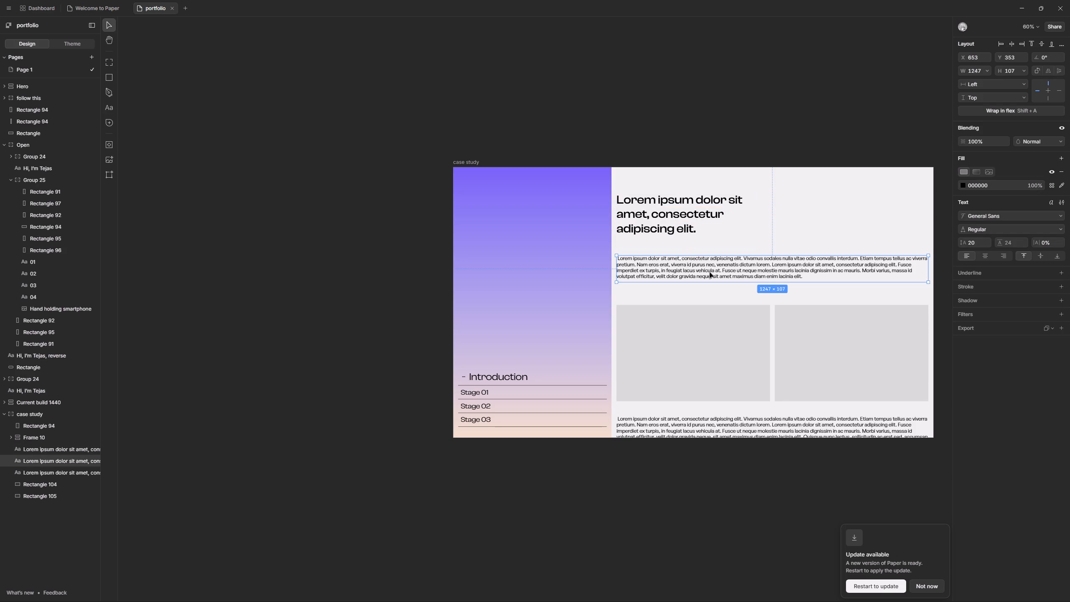
pyautogui.click(732, 430)
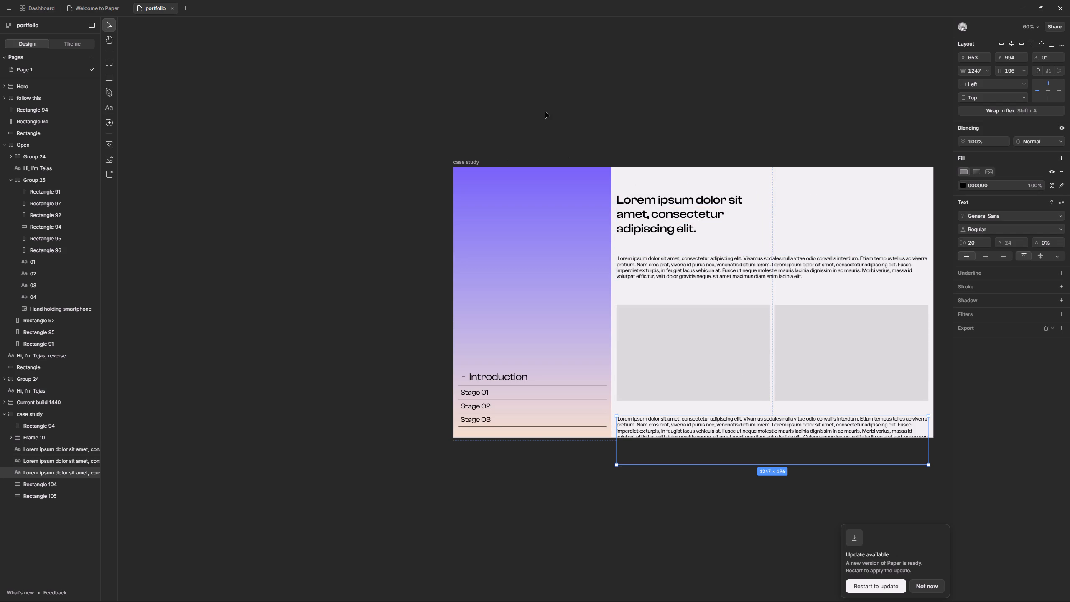